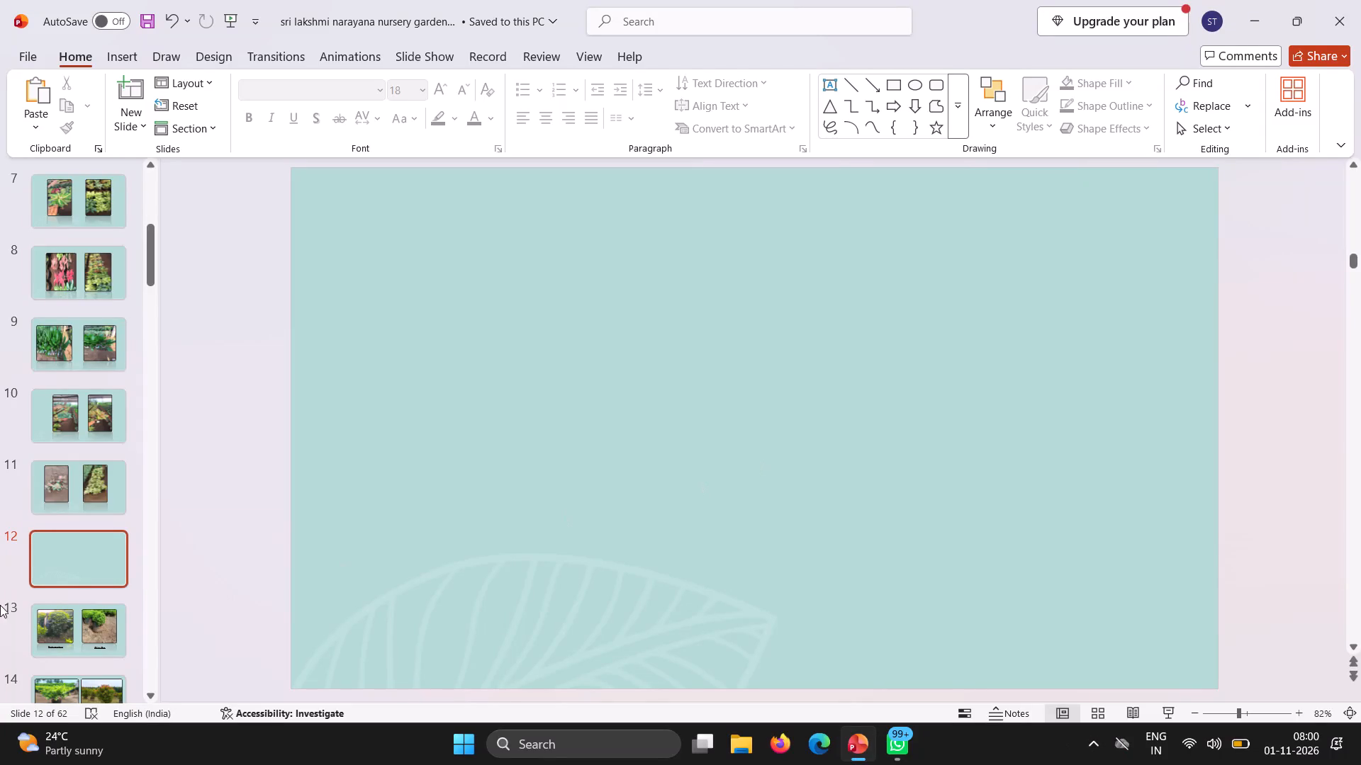
# On slide 11, shift the pink-leaved plant photo slightly up and right, roughly level with the photo beside it.
pyautogui.click(68, 475)
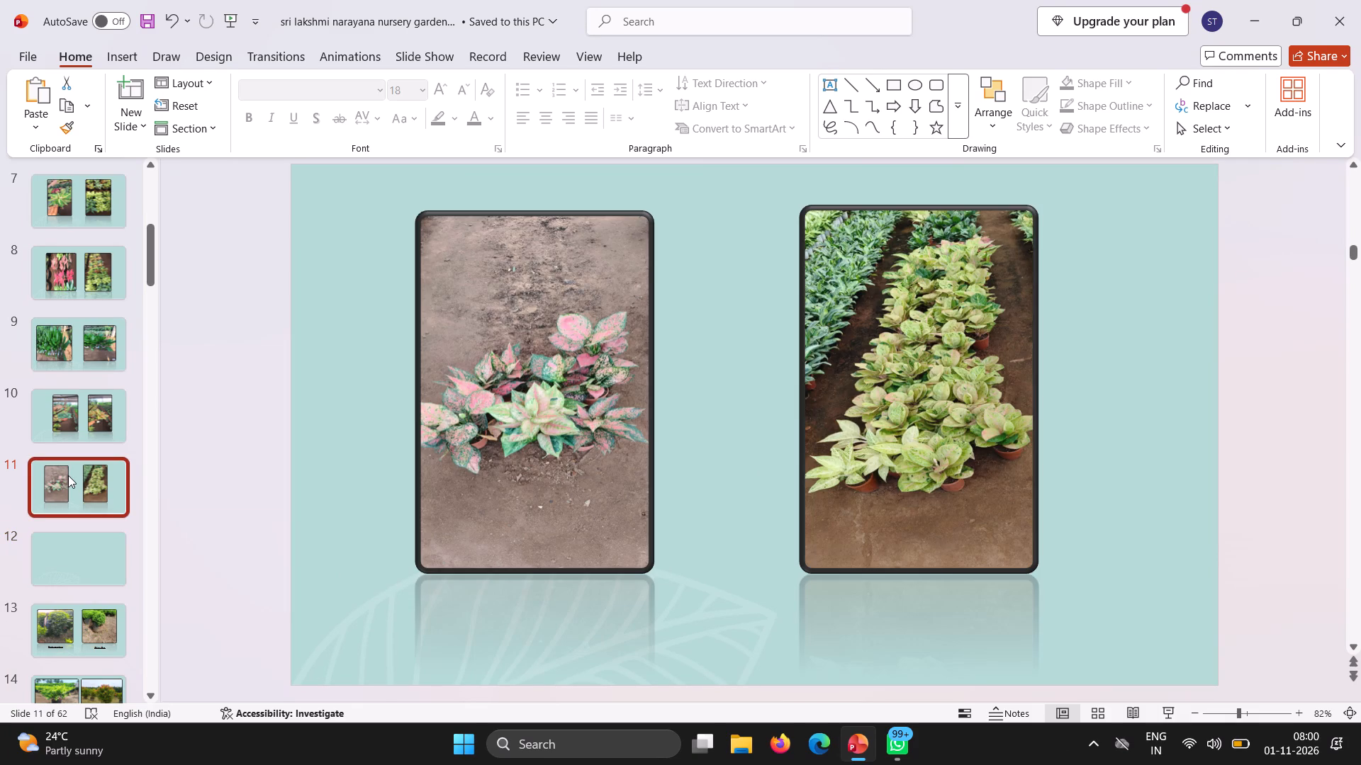
pyautogui.moveTo(596, 455); pyautogui.dragTo(600, 440)
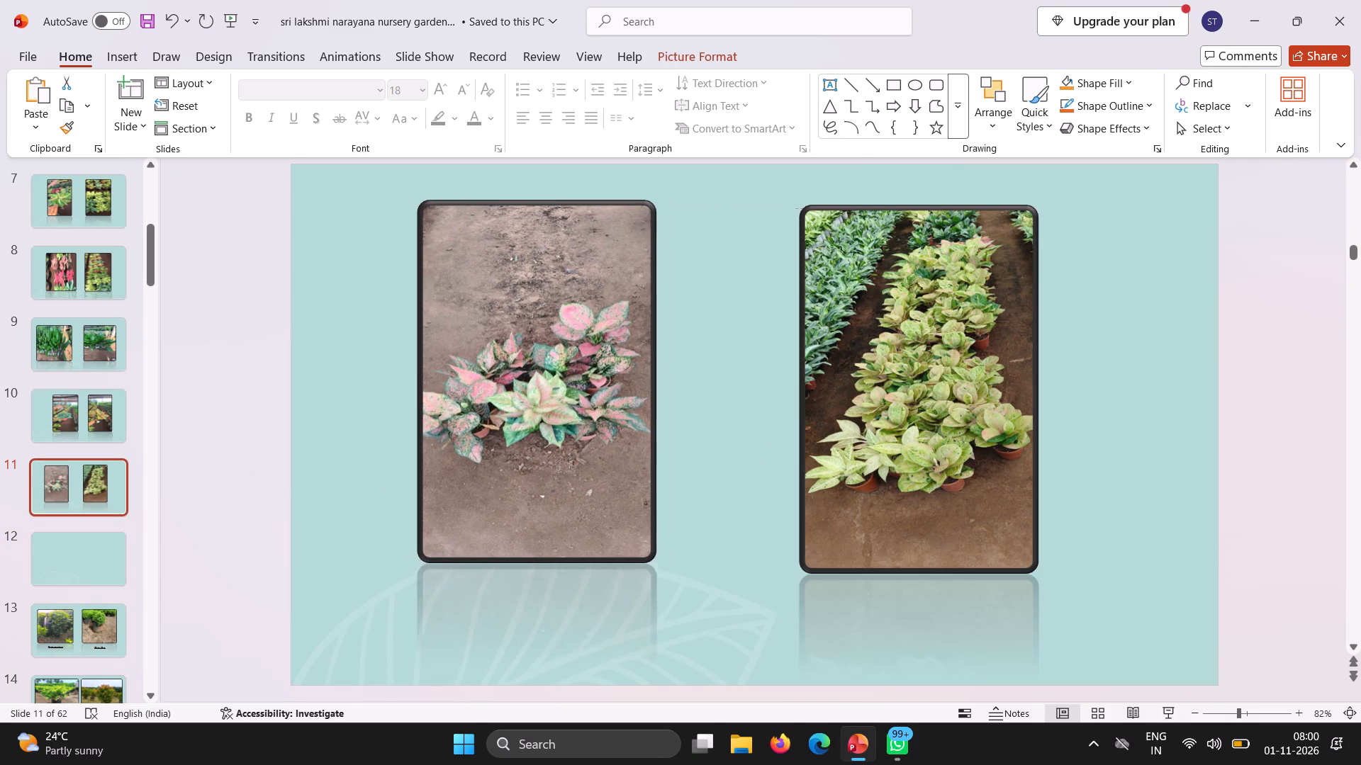
pyautogui.moveTo(600, 440); pyautogui.dragTo(605, 448)
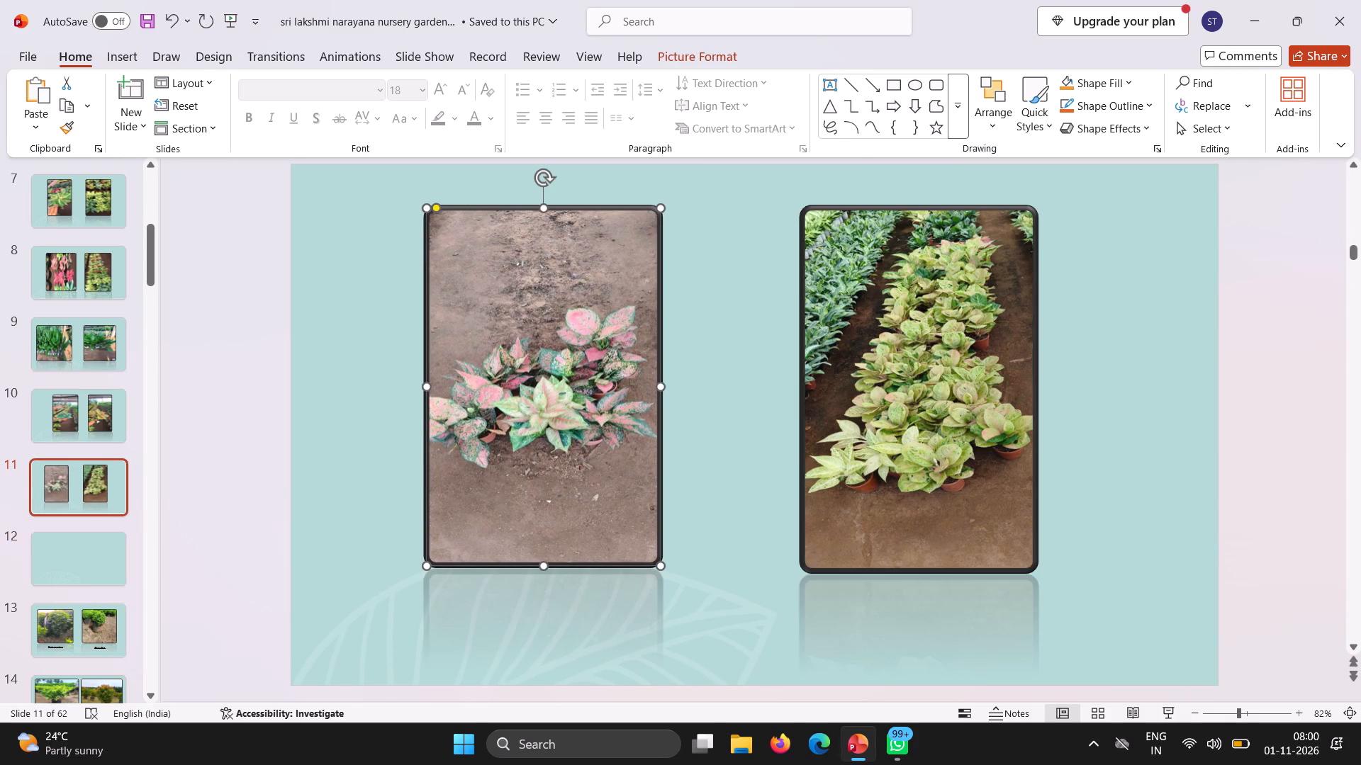
# Move slide 11, with the two potted foliage plant photos, down the slide order to position 18.
pyautogui.click(86, 415)
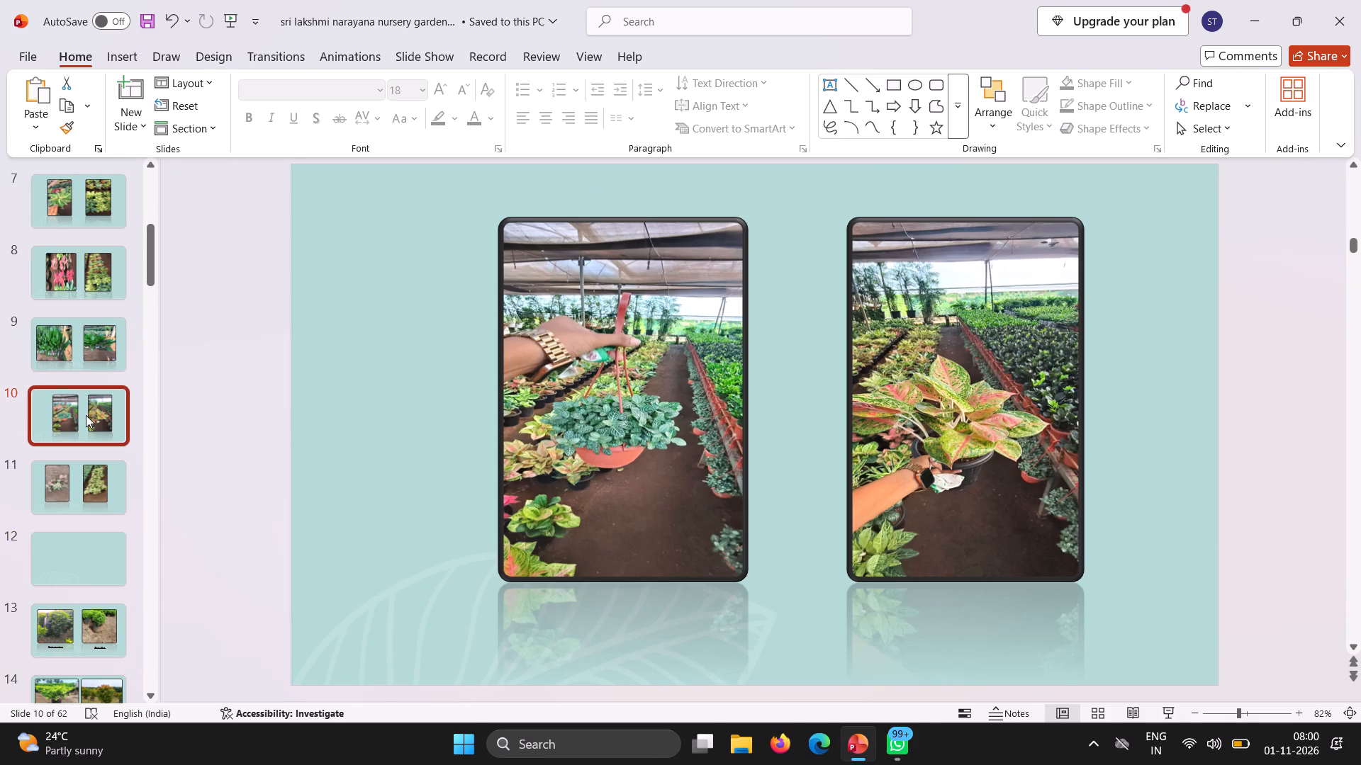
pyautogui.click(106, 548)
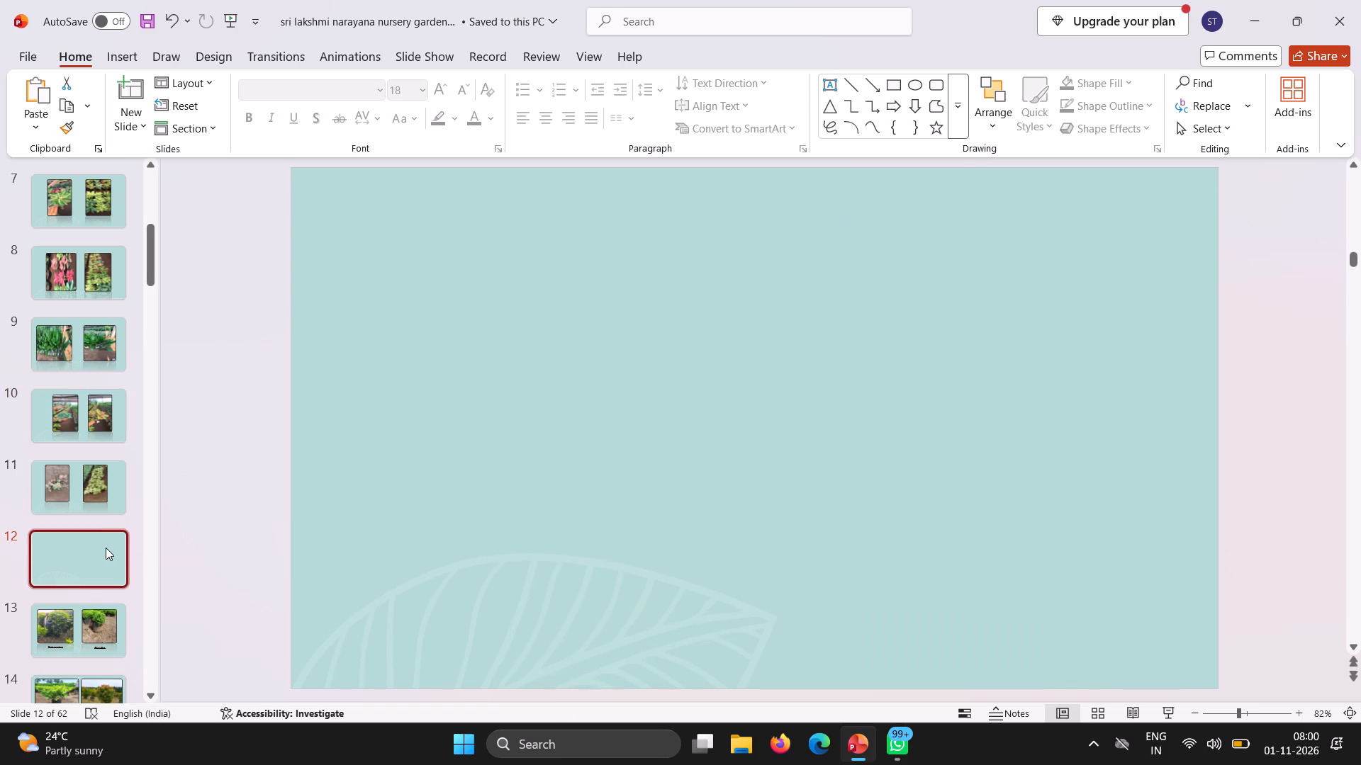
pyautogui.click(77, 484)
pyautogui.moveTo(77, 484); pyautogui.dragTo(91, 725)
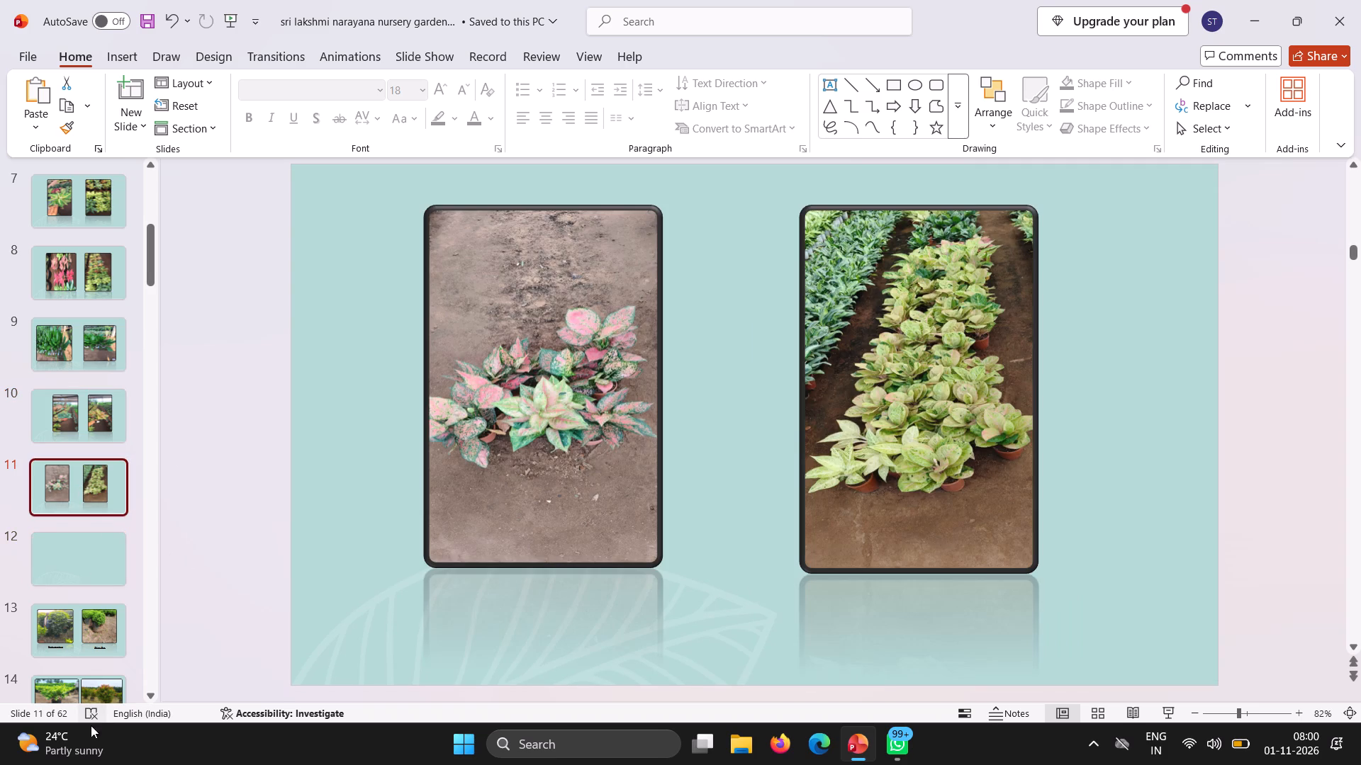
pyautogui.moveTo(91, 725); pyautogui.dragTo(71, 500)
pyautogui.moveTo(71, 500); pyautogui.dragTo(85, 442)
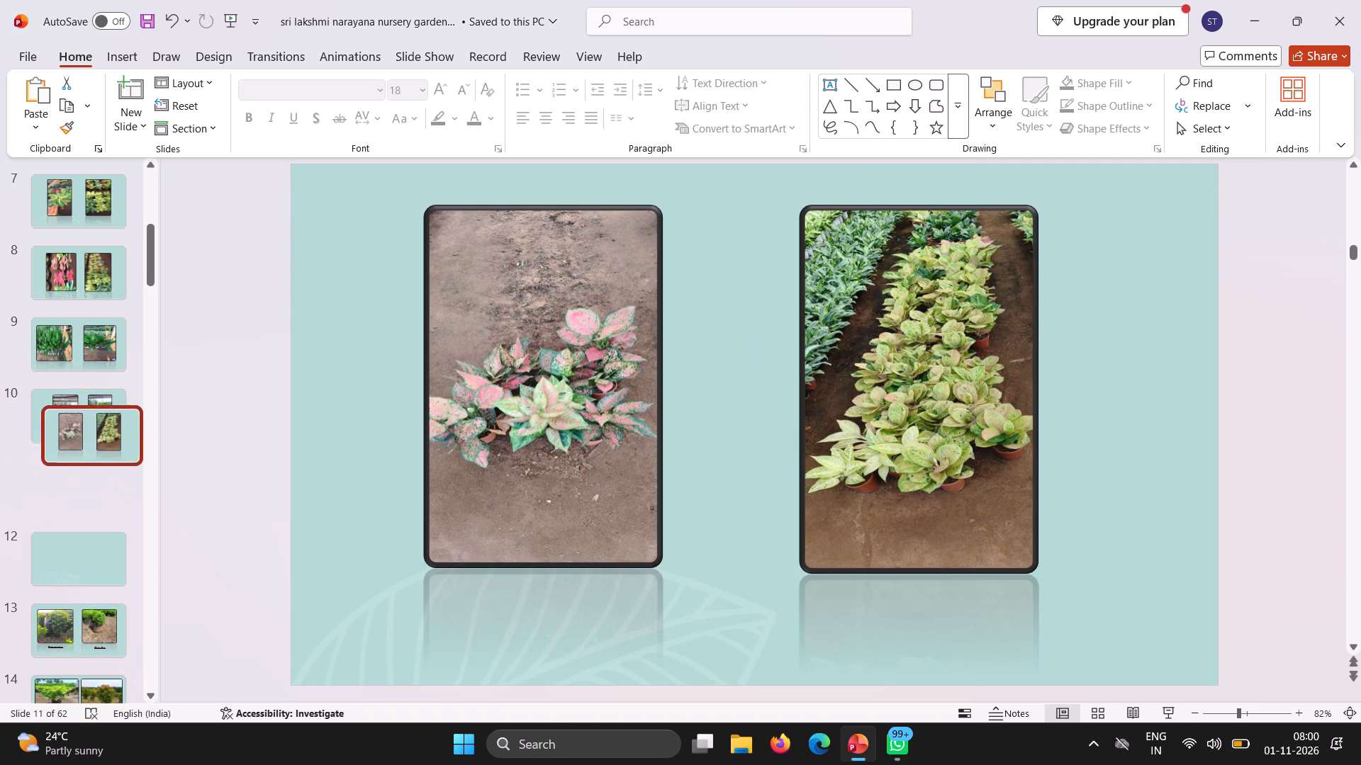
pyautogui.moveTo(85, 442); pyautogui.dragTo(61, 669)
# Review the plant photos on slides 3 to 7 one by one.
pyautogui.scroll(2, 16, 259)
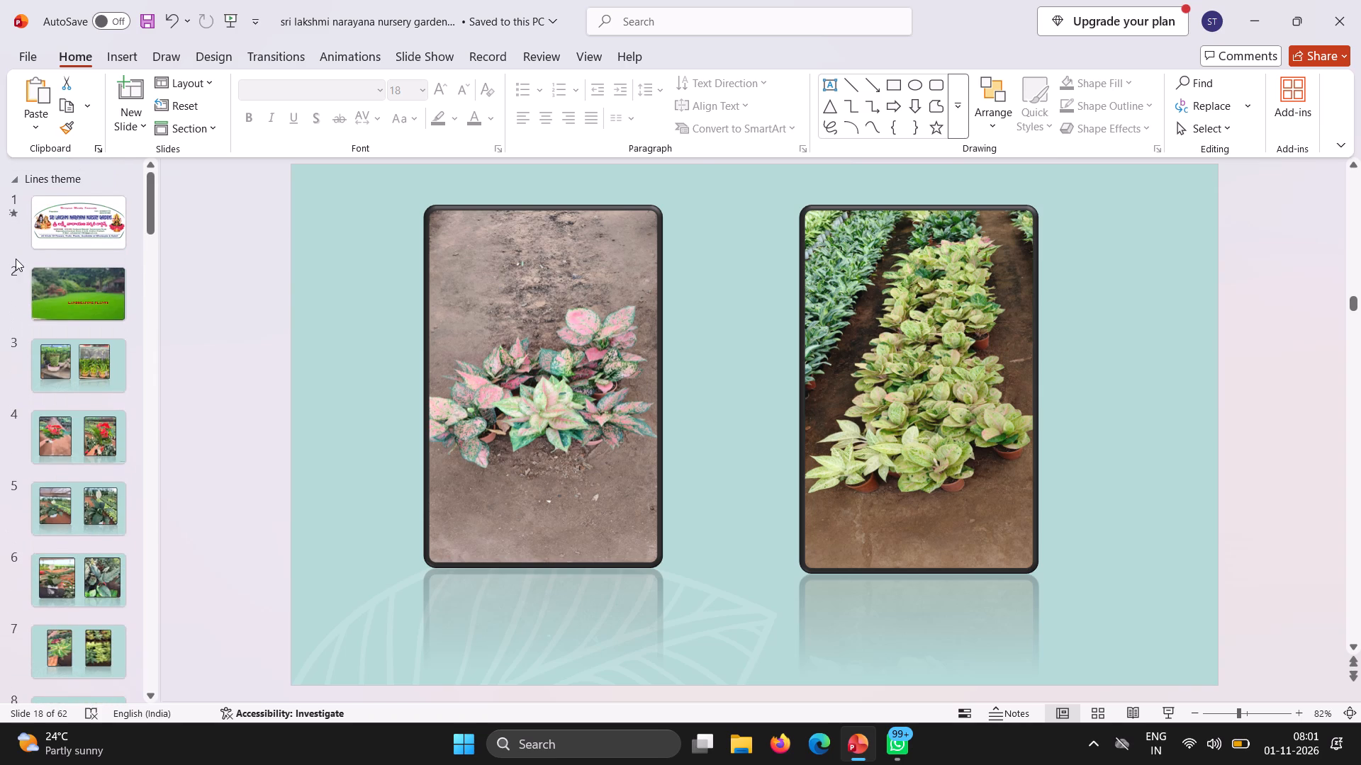
pyautogui.click(85, 367)
pyautogui.click(85, 367)
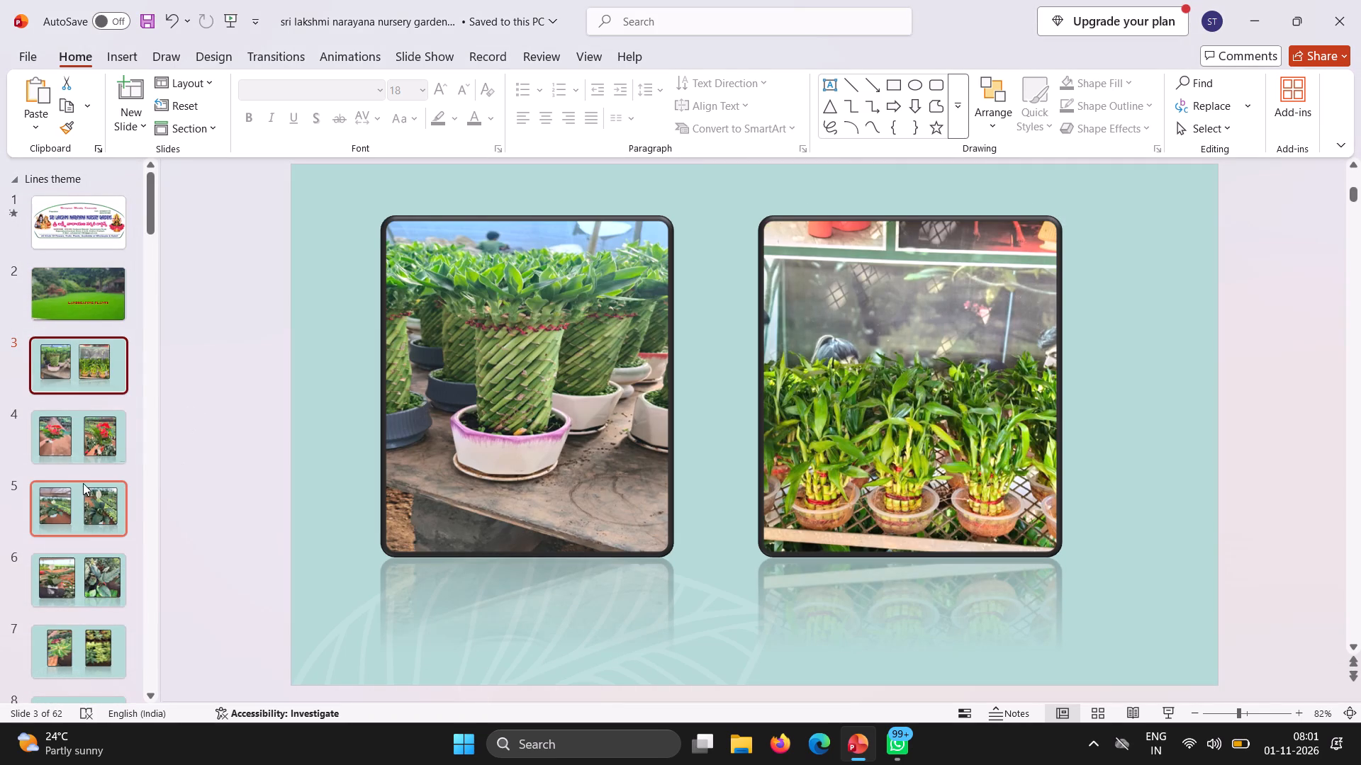
pyautogui.click(80, 436)
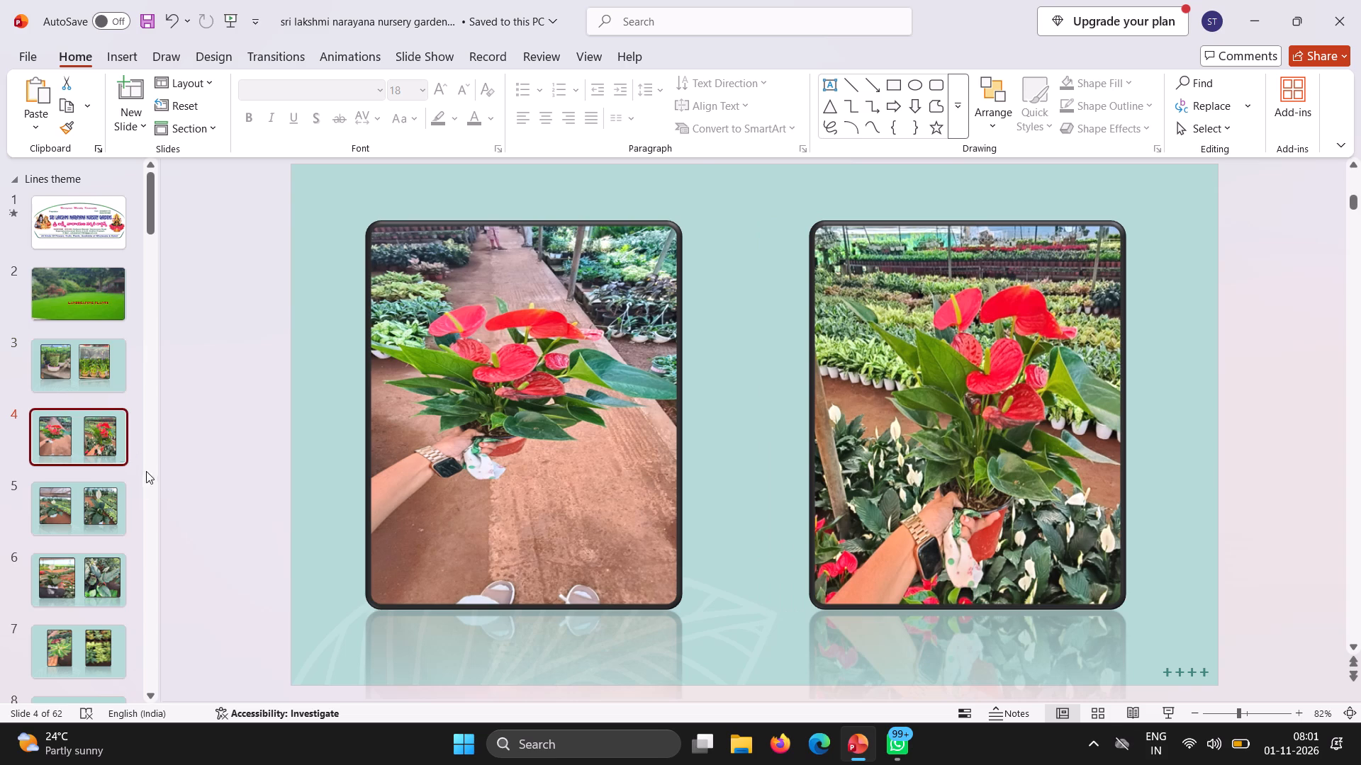
pyautogui.click(77, 521)
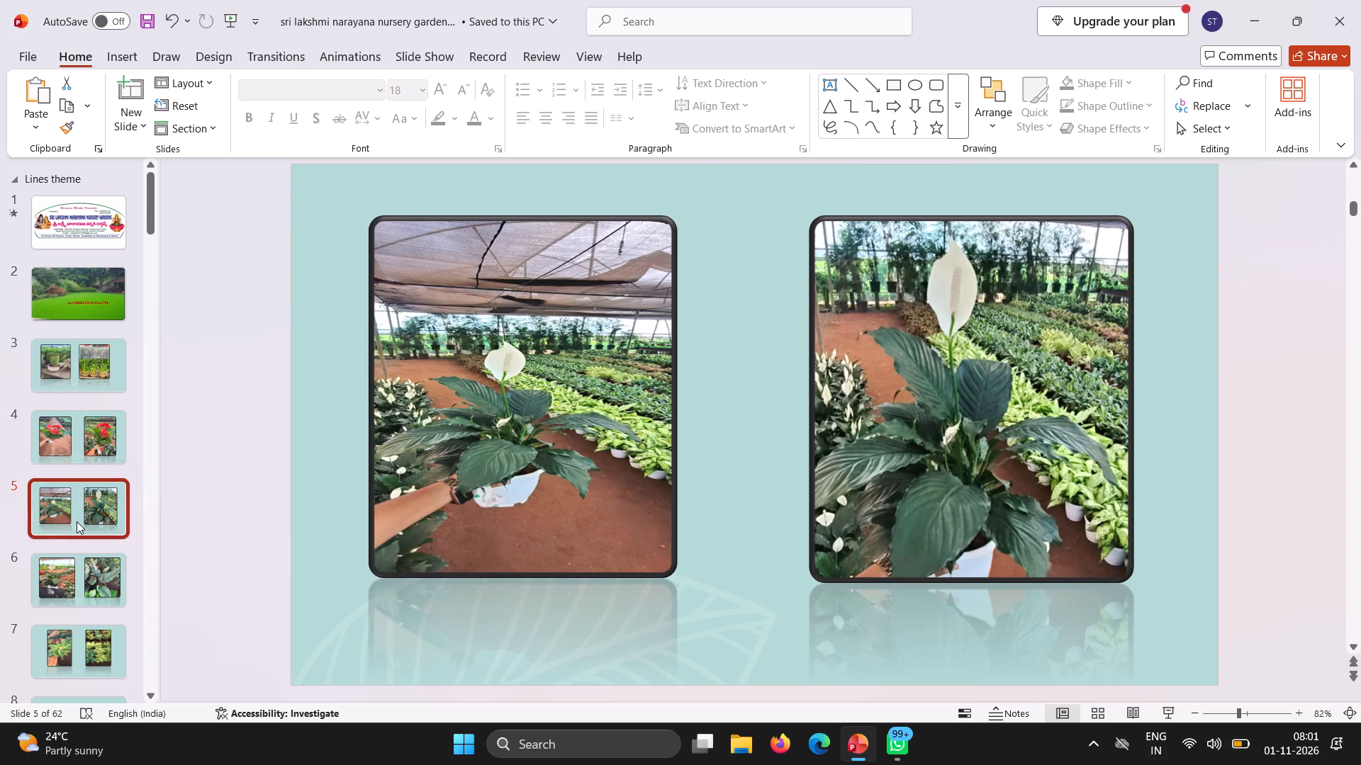
pyautogui.click(108, 587)
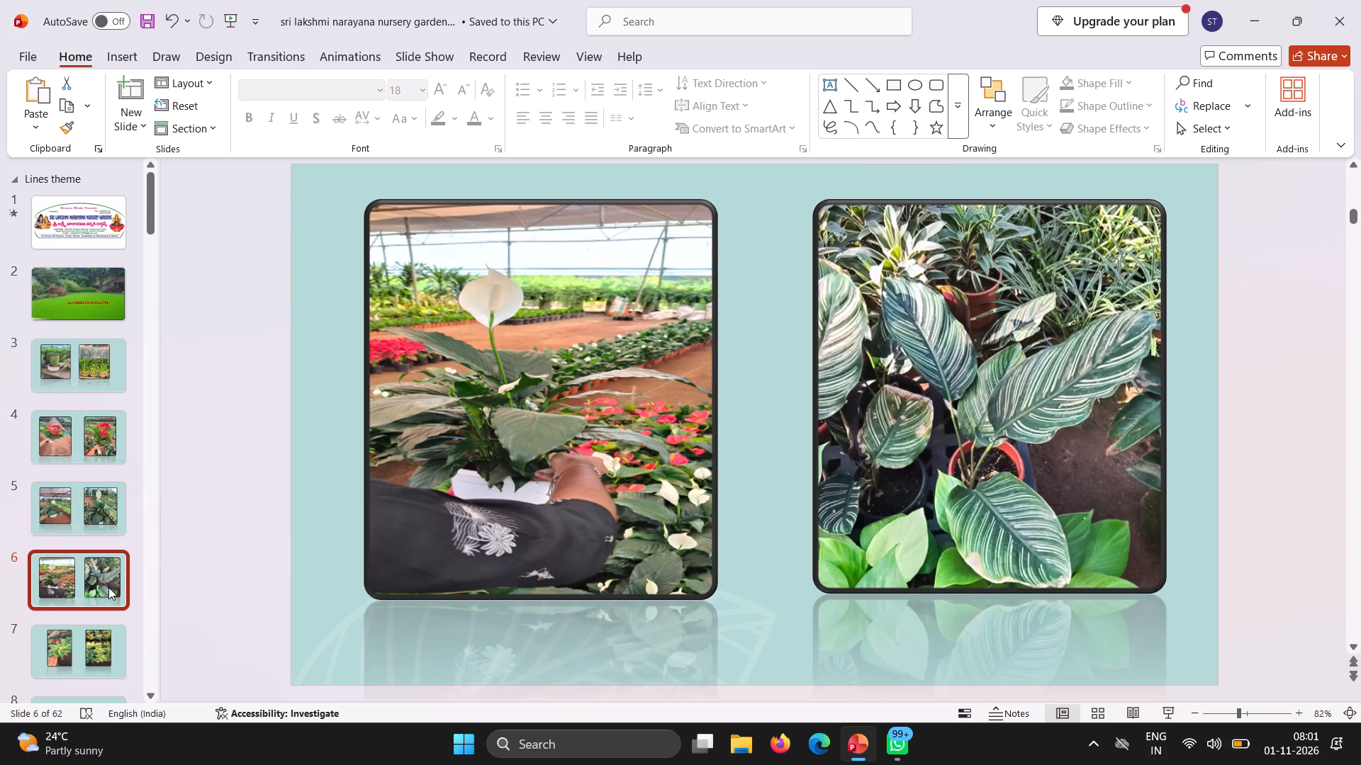
pyautogui.scroll(-1, 108, 587)
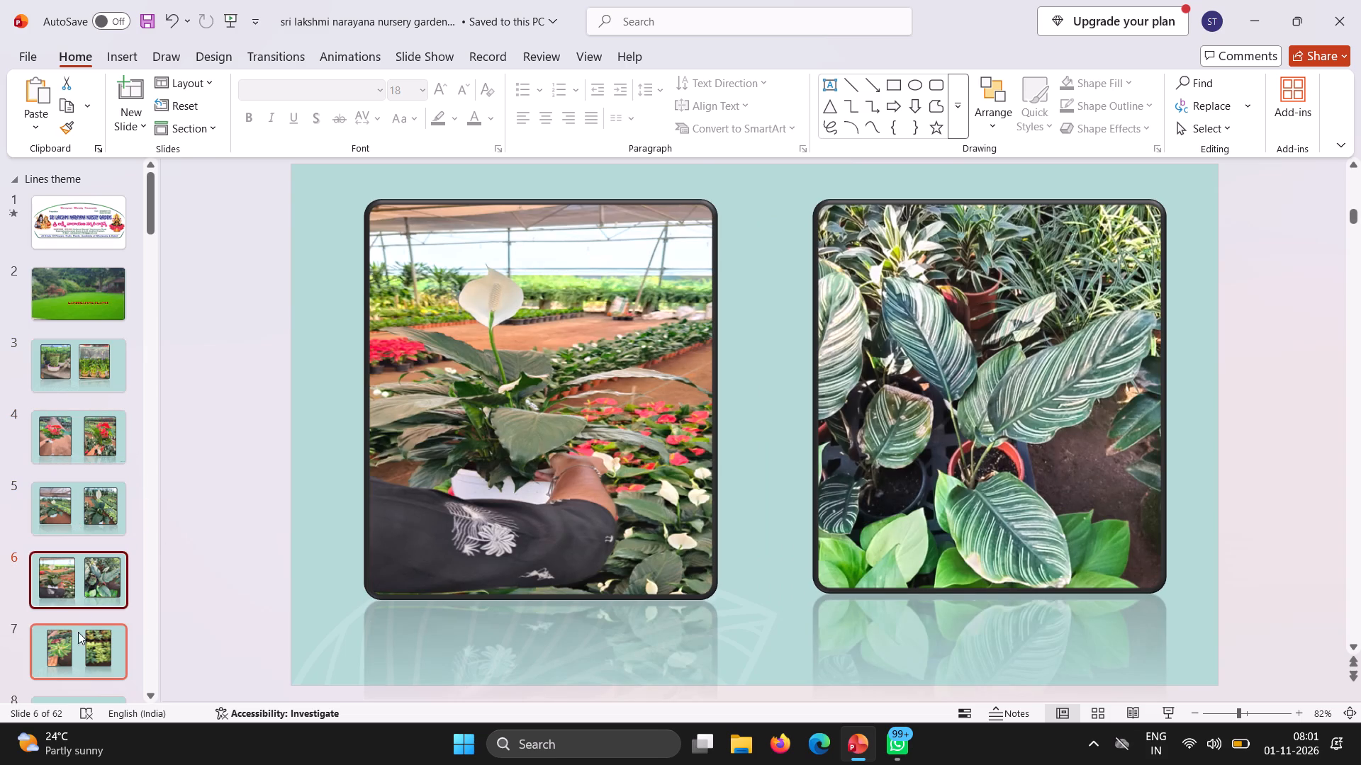
pyautogui.click(84, 629)
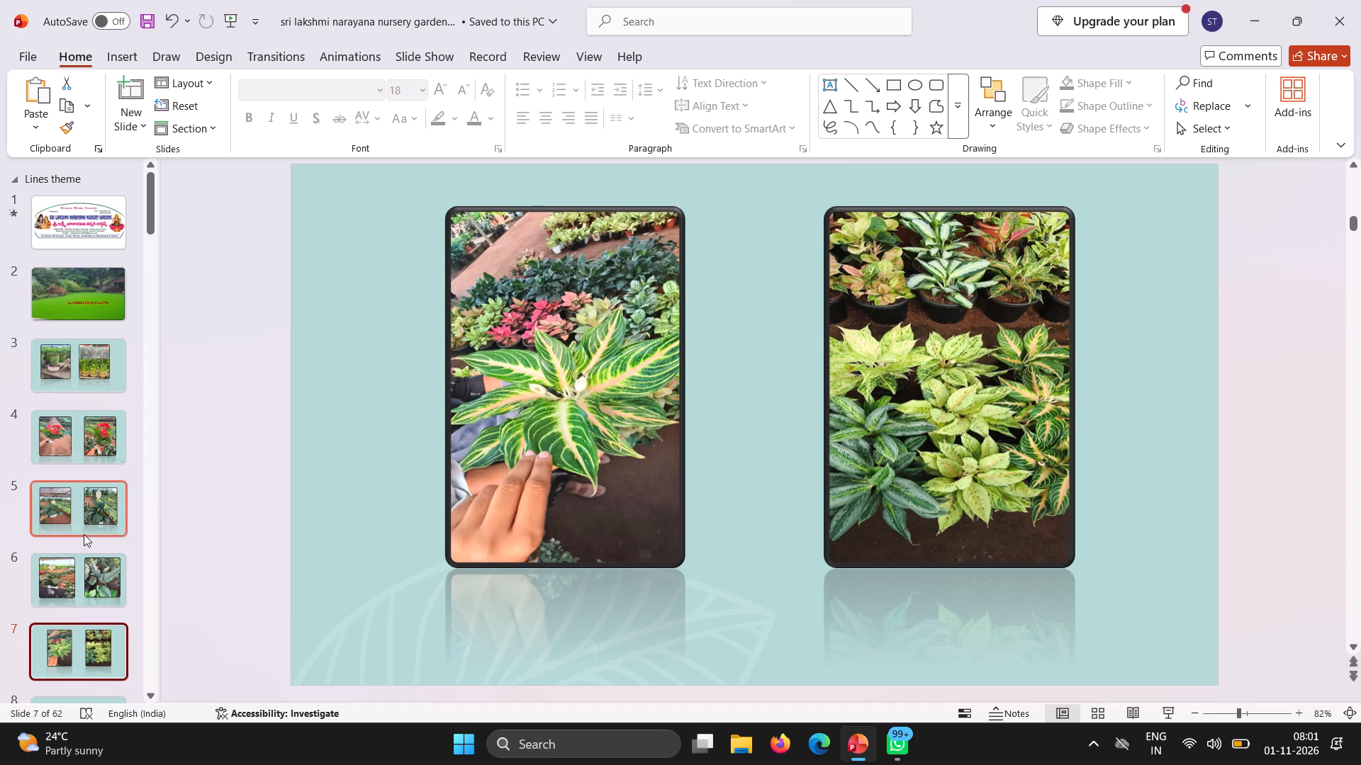
# Look through the slide list beyond slide 7 and view the plant photos on slide 8.
pyautogui.scroll(-1, 84, 534)
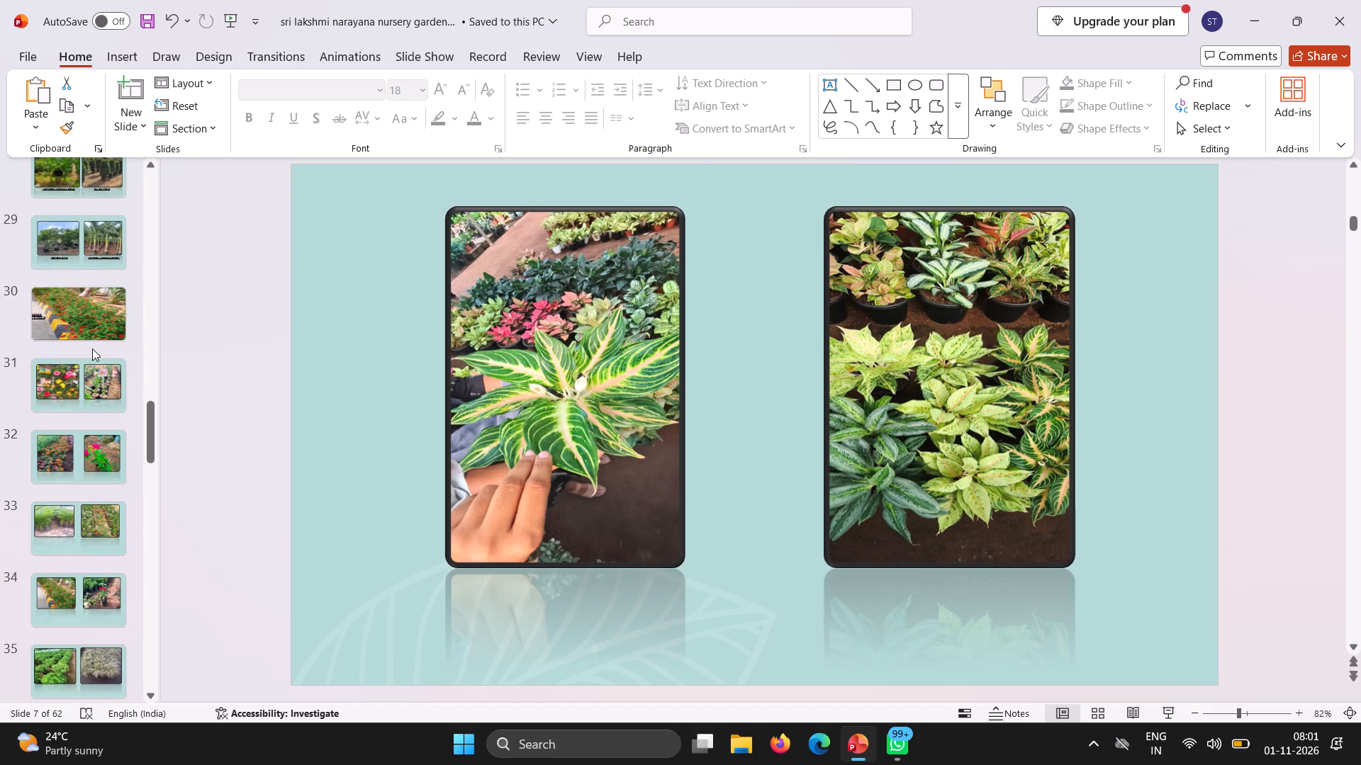
pyautogui.scroll(11, 92, 348)
pyautogui.scroll(-1, 99, 662)
pyautogui.scroll(1, 79, 242)
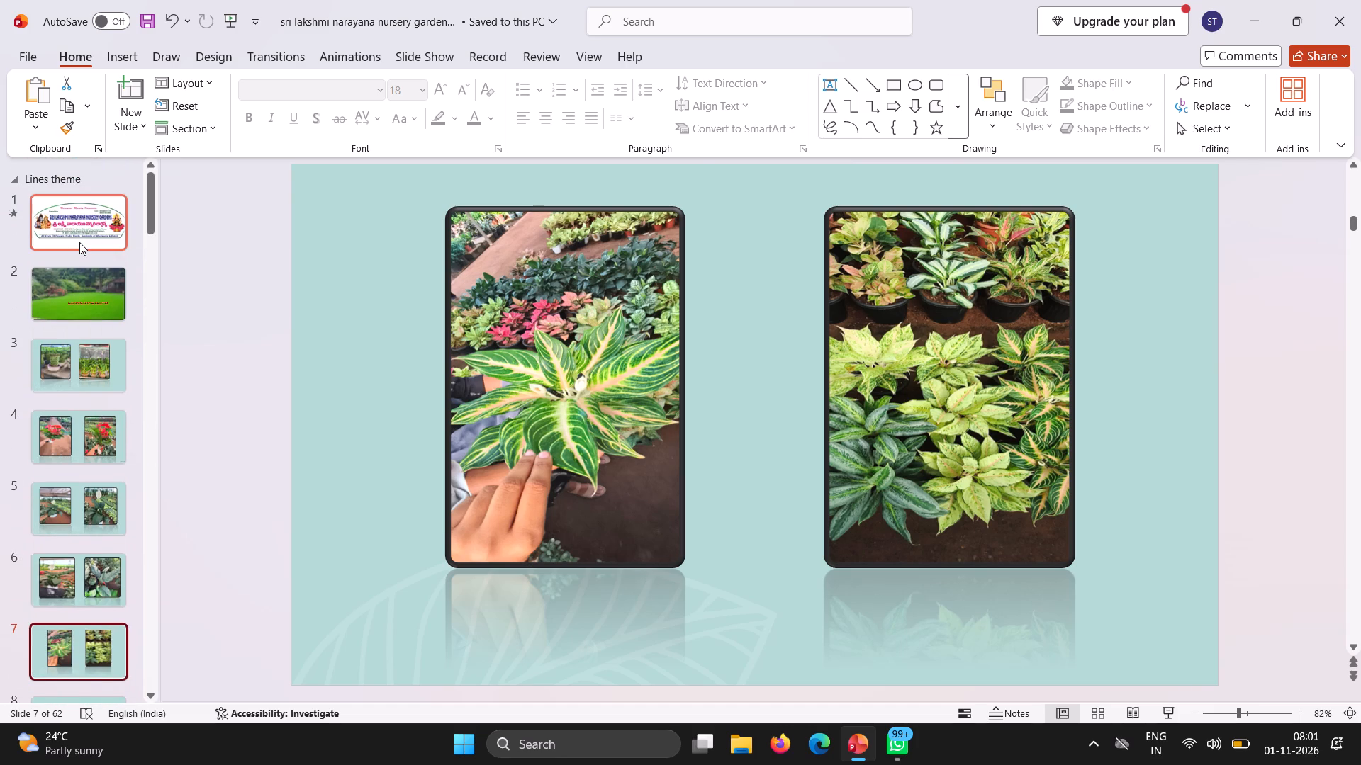
pyautogui.click(87, 637)
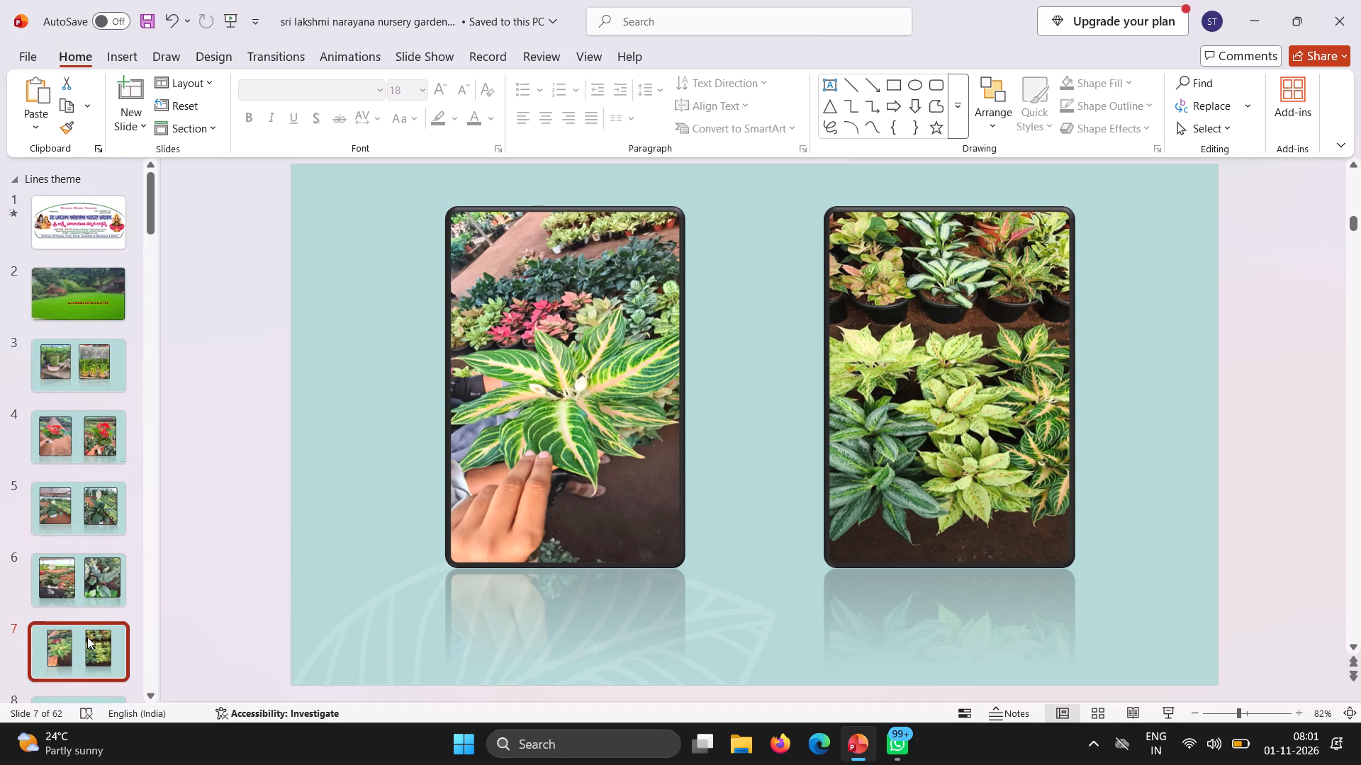
pyautogui.scroll(-2, 87, 637)
pyautogui.scroll(1, 75, 305)
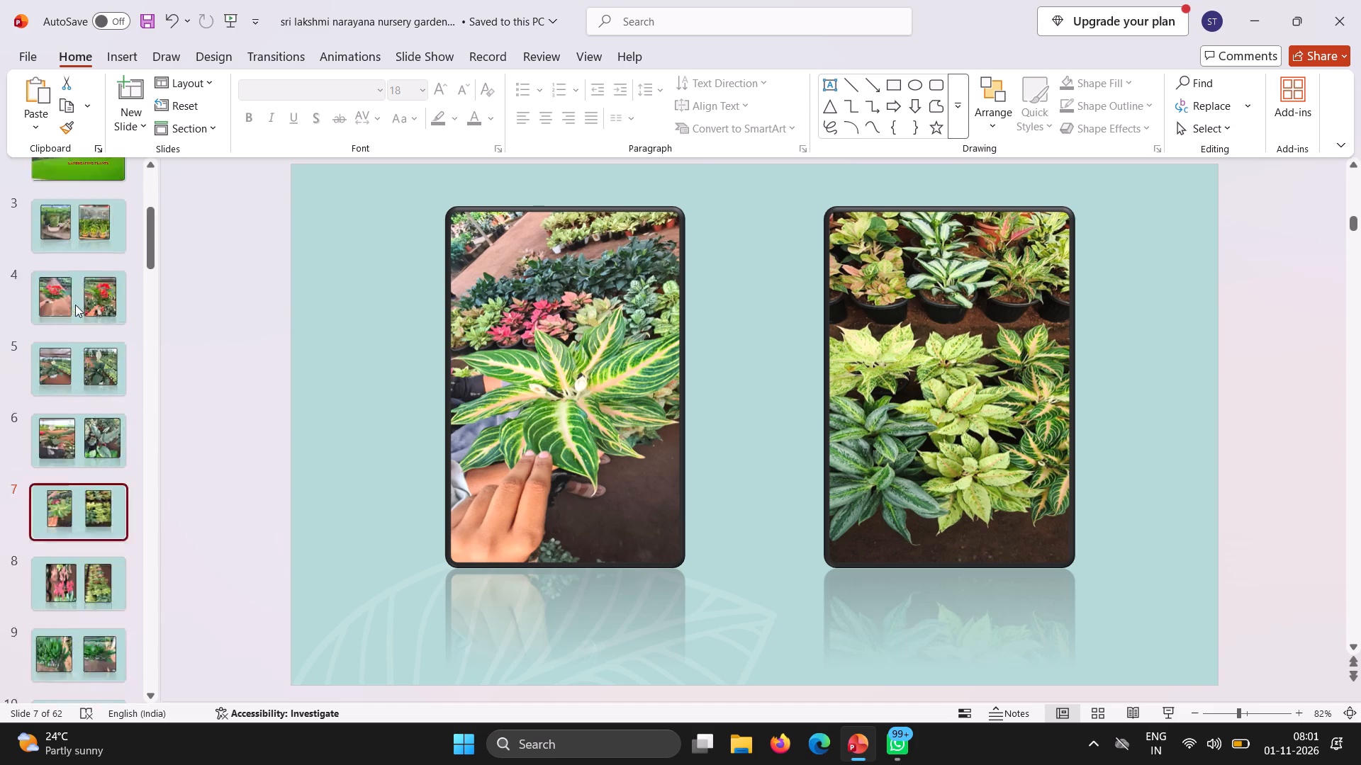
pyautogui.scroll(1, 75, 305)
pyautogui.click(84, 654)
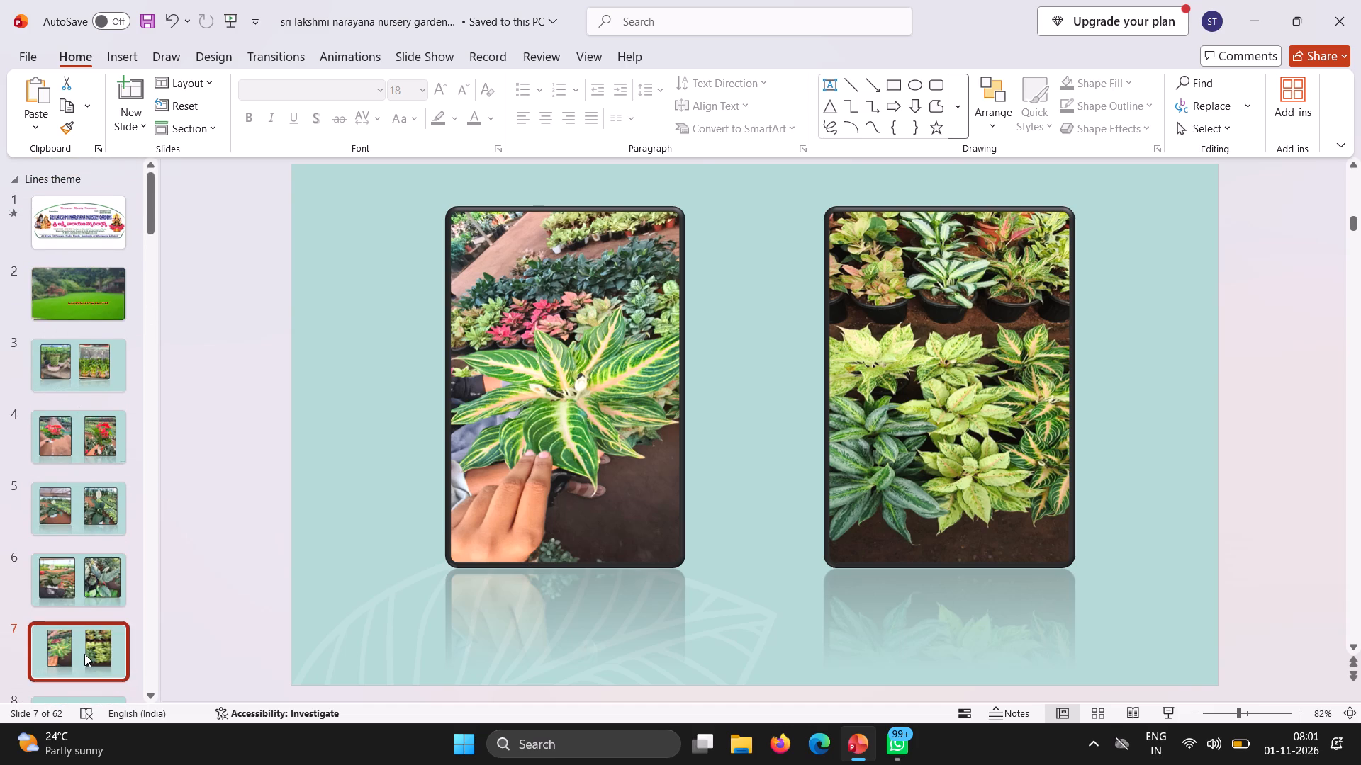
pyautogui.click(101, 693)
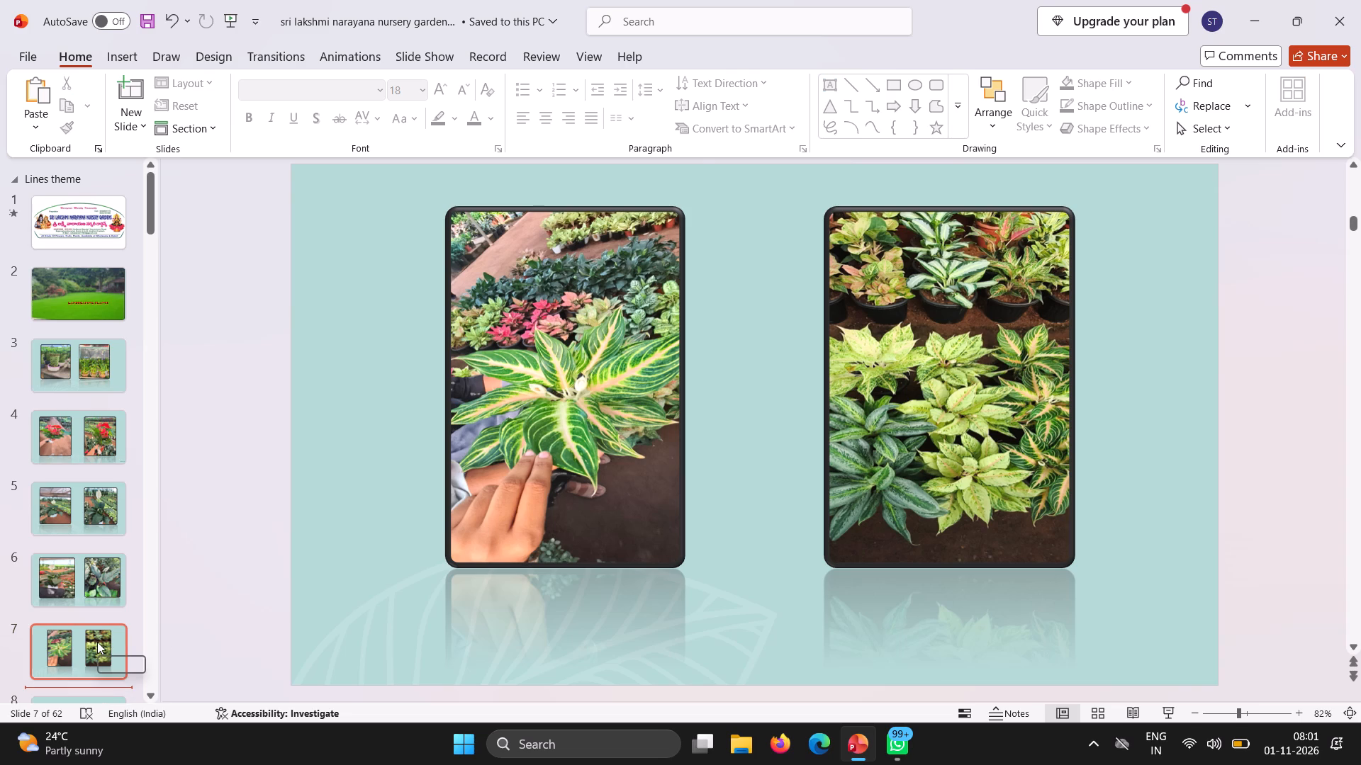
pyautogui.scroll(-1, 94, 621)
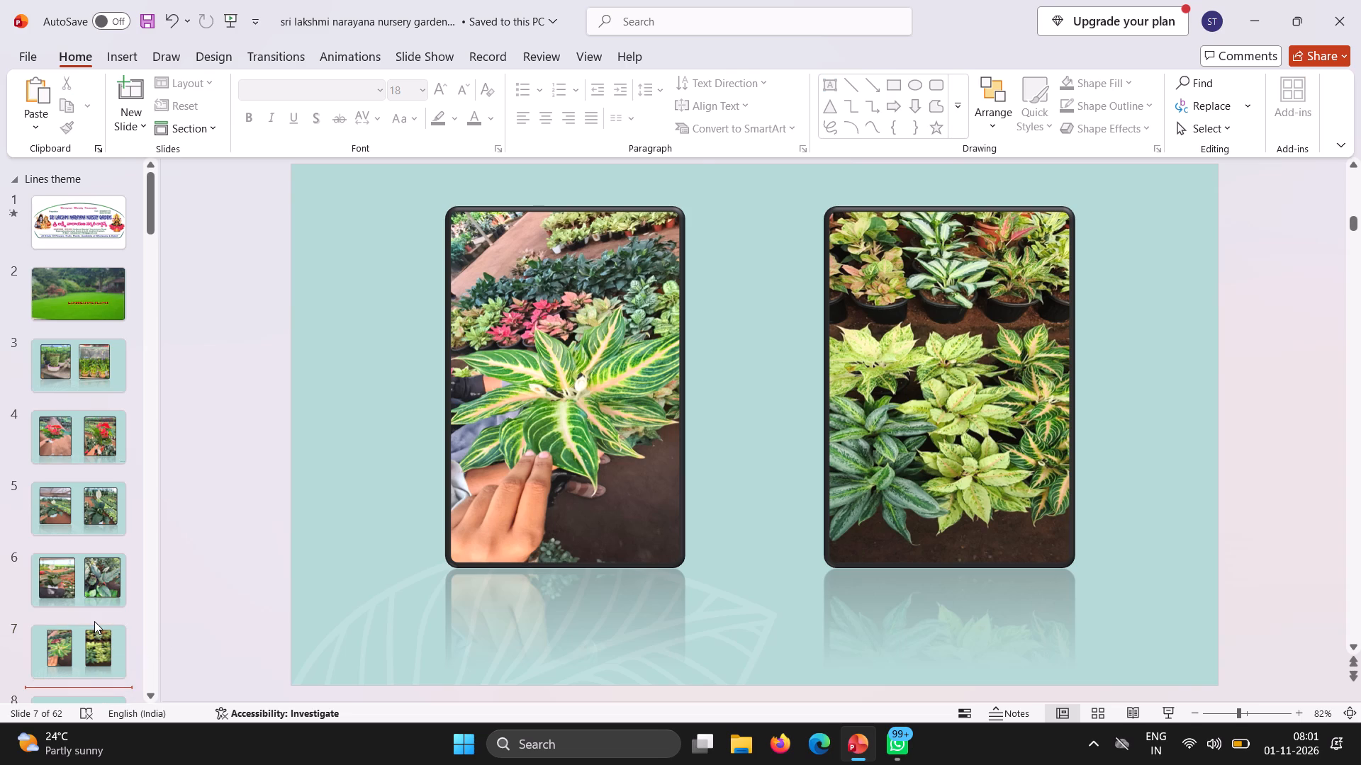
pyautogui.scroll(-1, 94, 621)
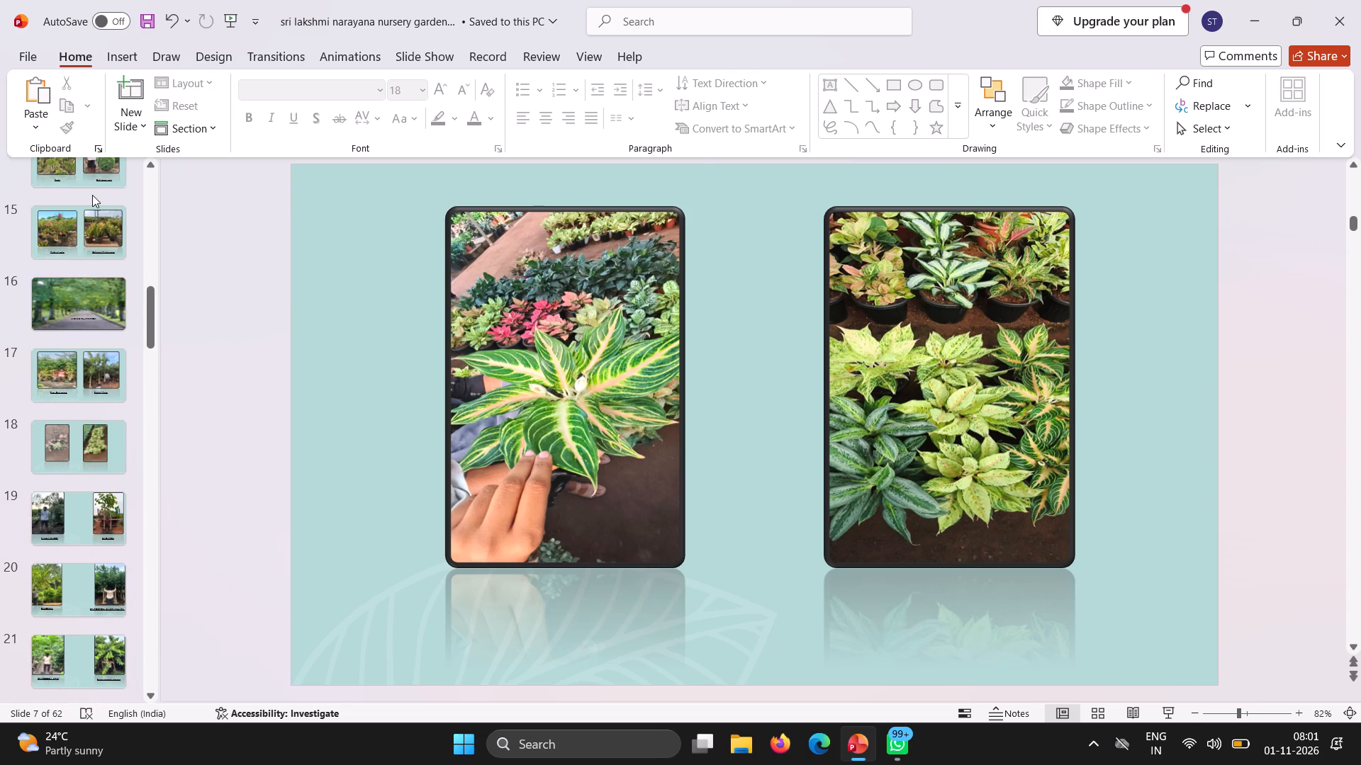
pyautogui.scroll(1, 92, 195)
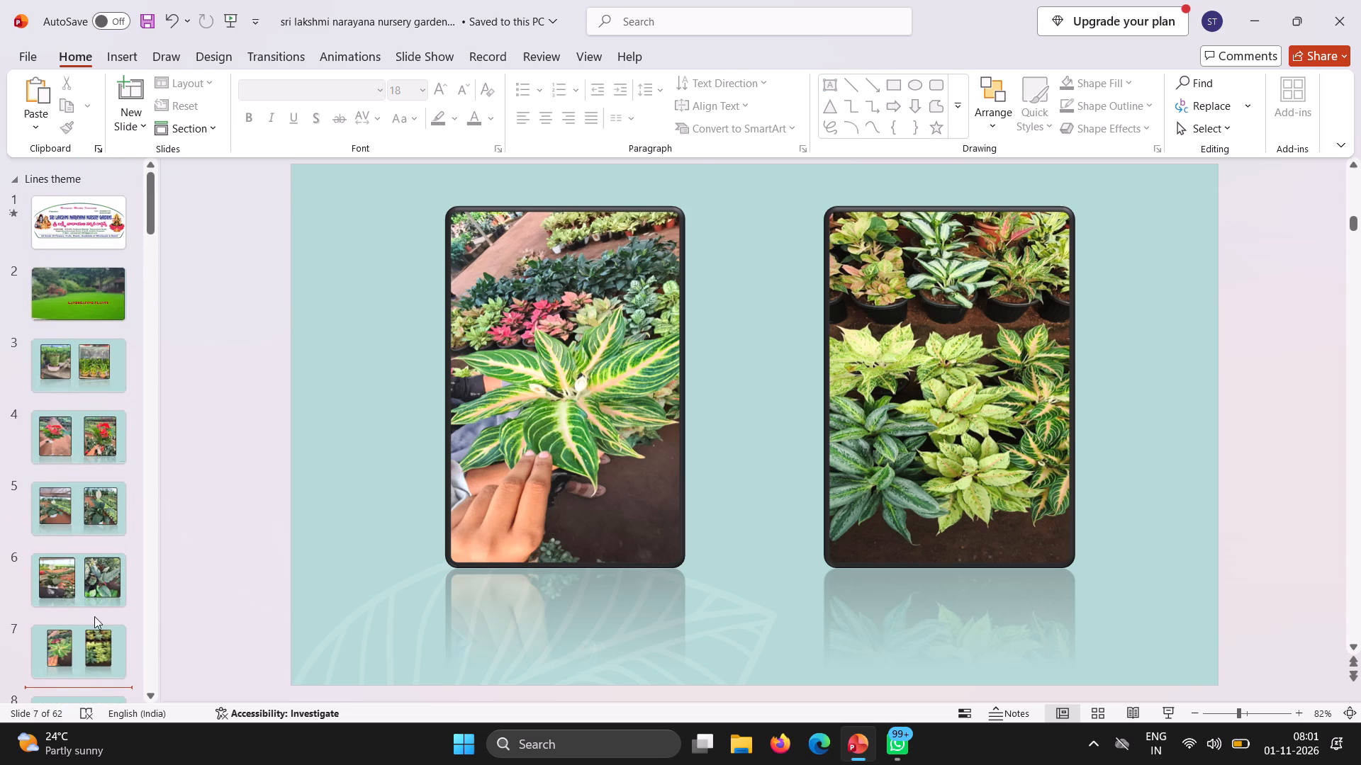
pyautogui.click(77, 633)
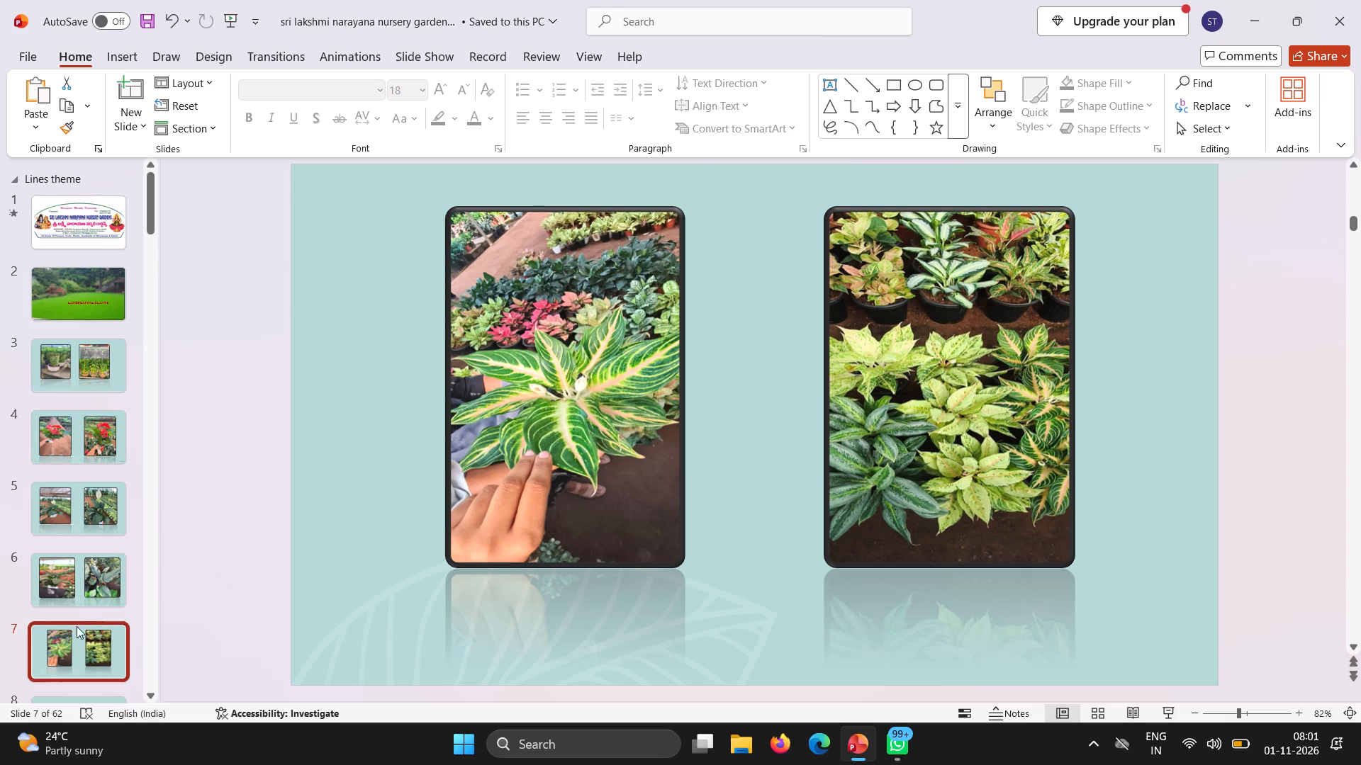
pyautogui.scroll(-1, 78, 602)
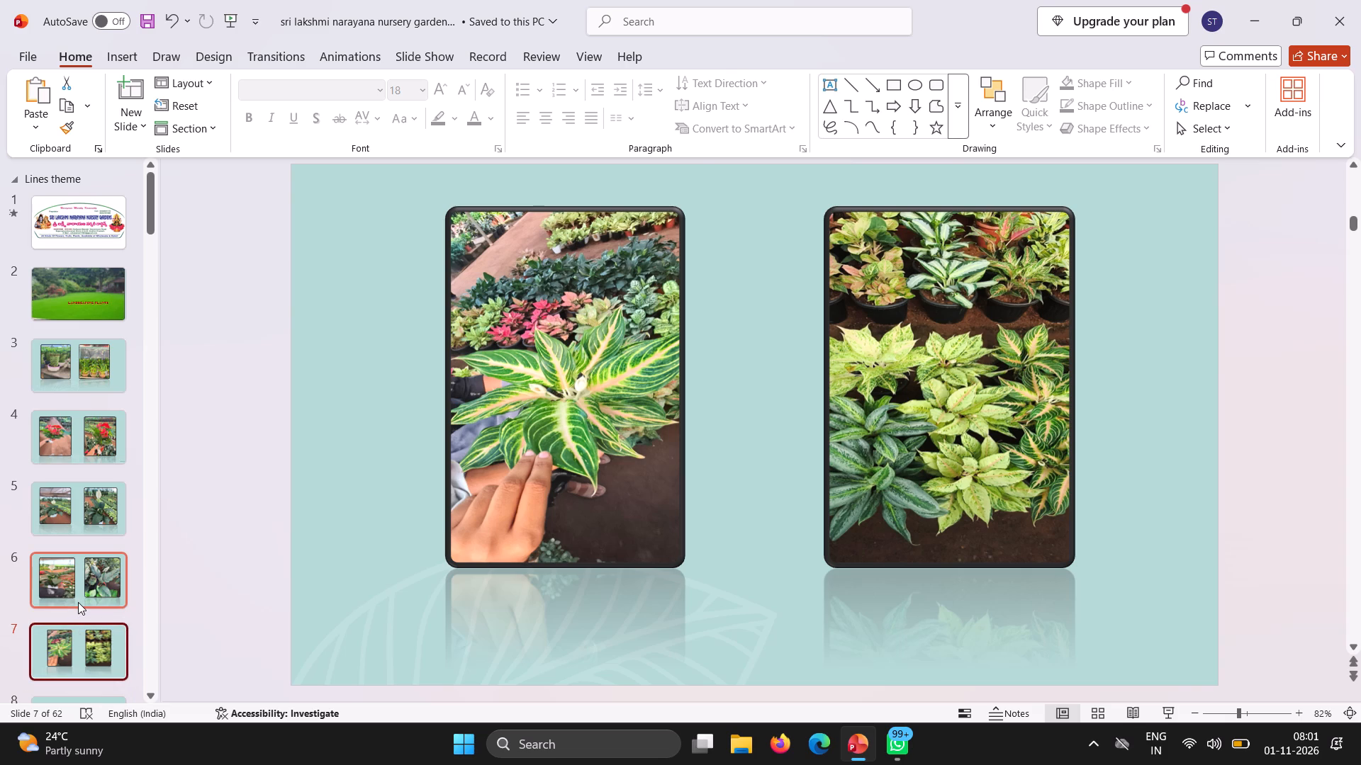
pyautogui.scroll(-1, 78, 602)
pyautogui.click(94, 648)
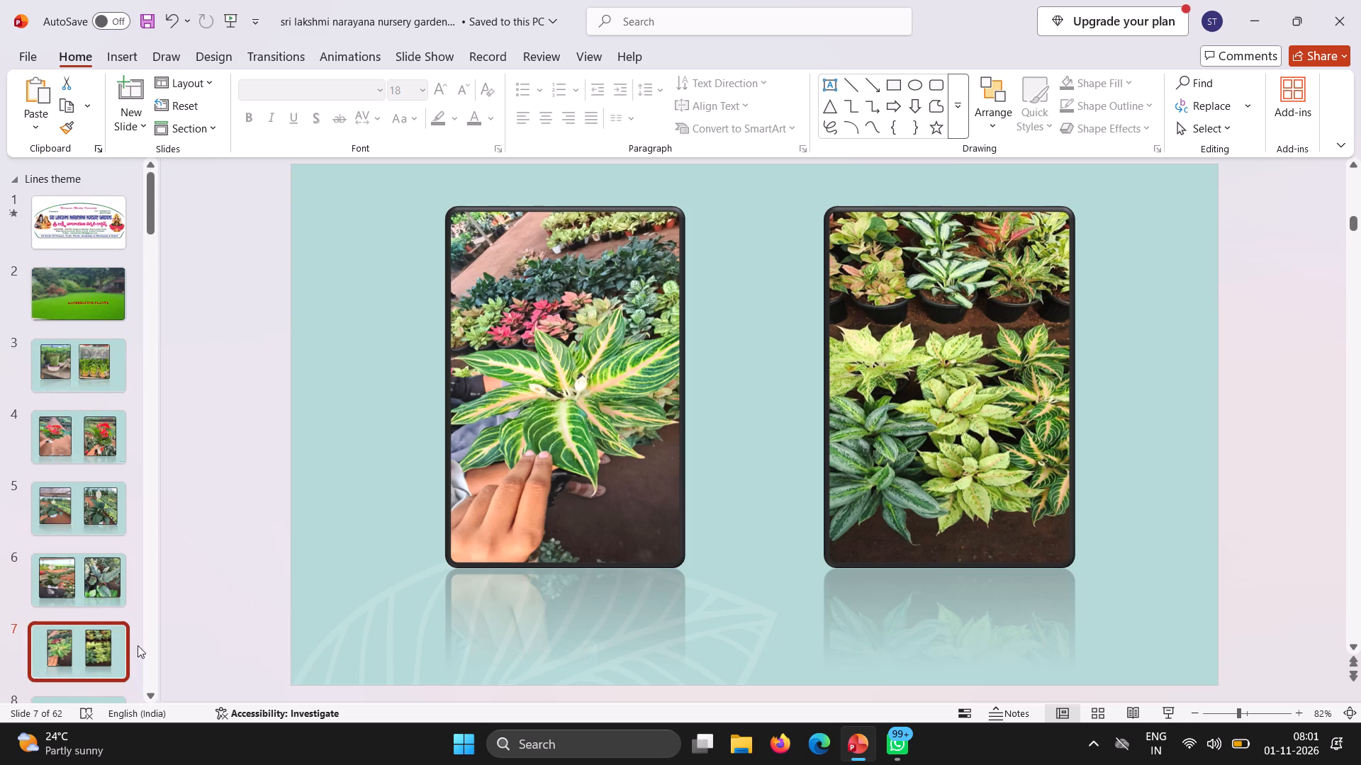
pyautogui.click(140, 647)
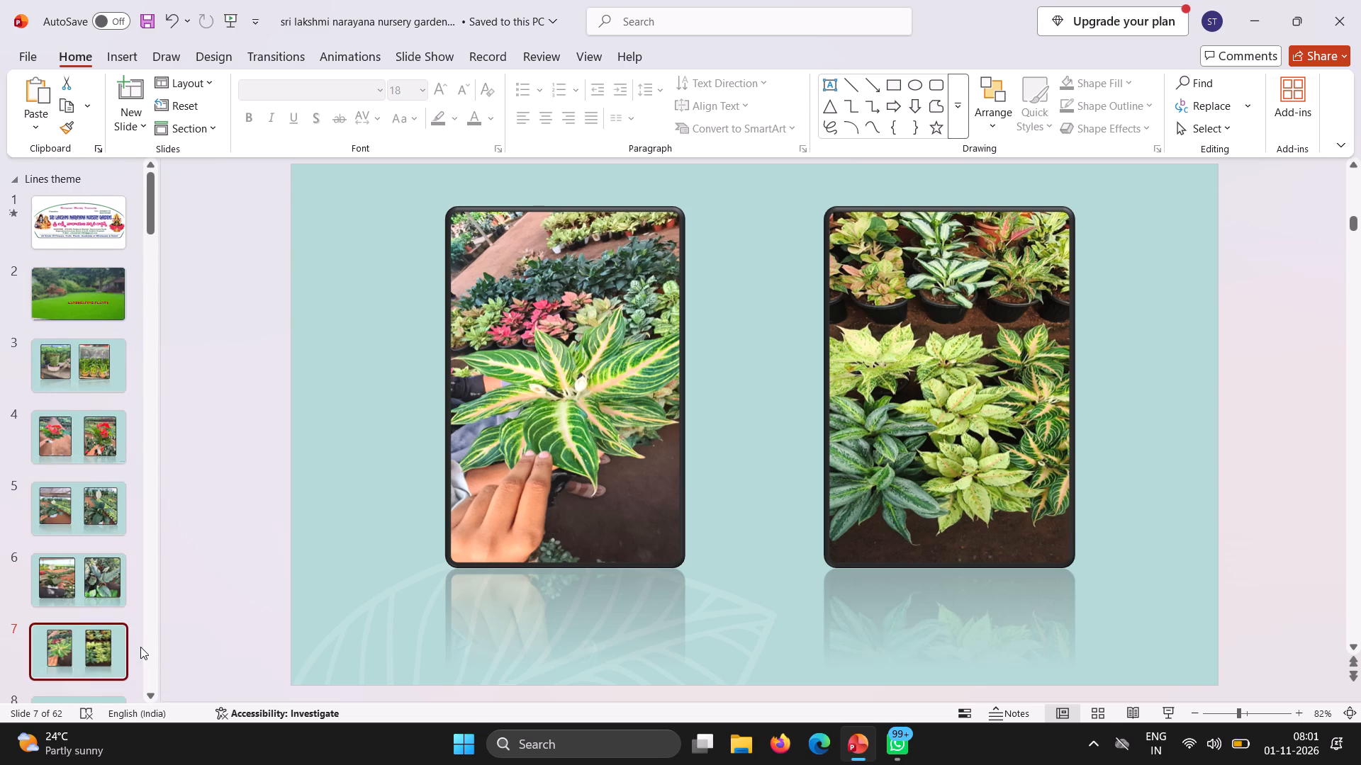
pyautogui.write('..')
pyautogui.click(384, 426)
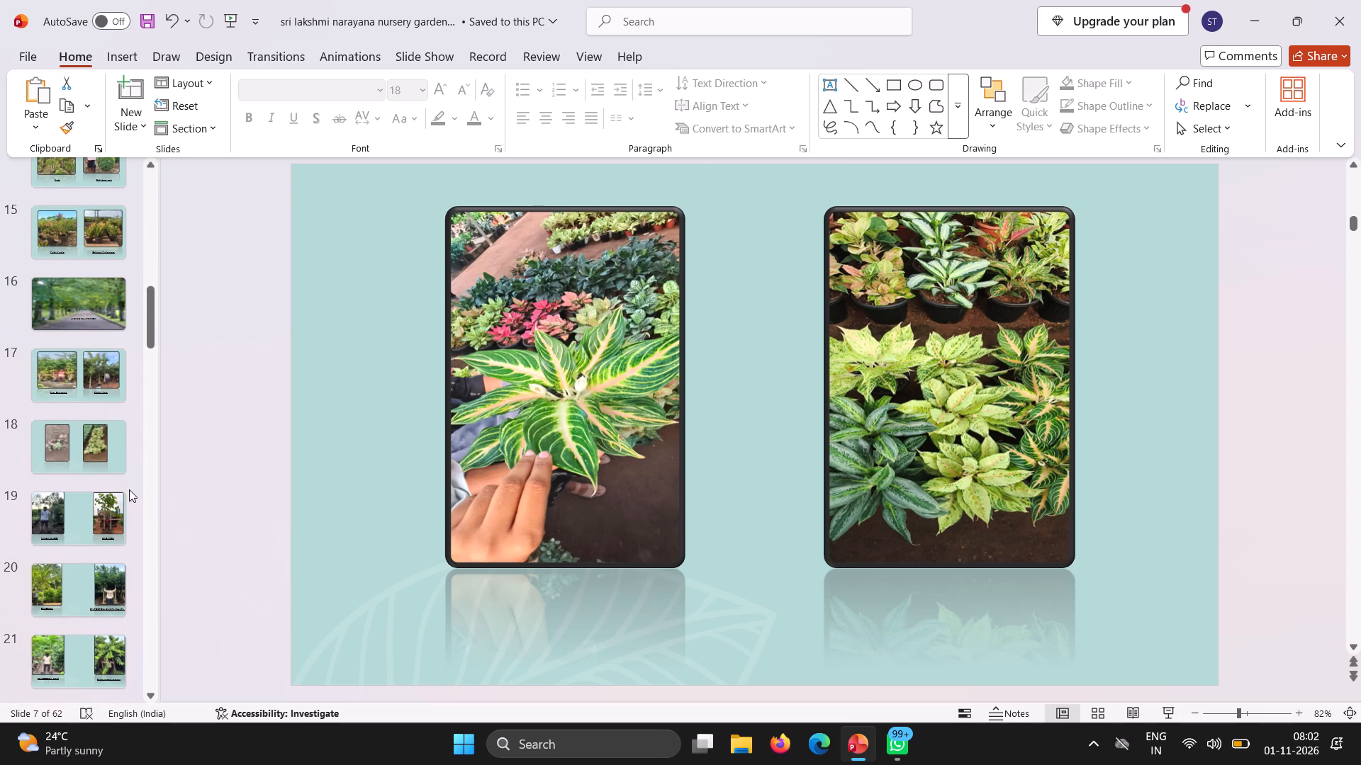
pyautogui.scroll(1, 84, 331)
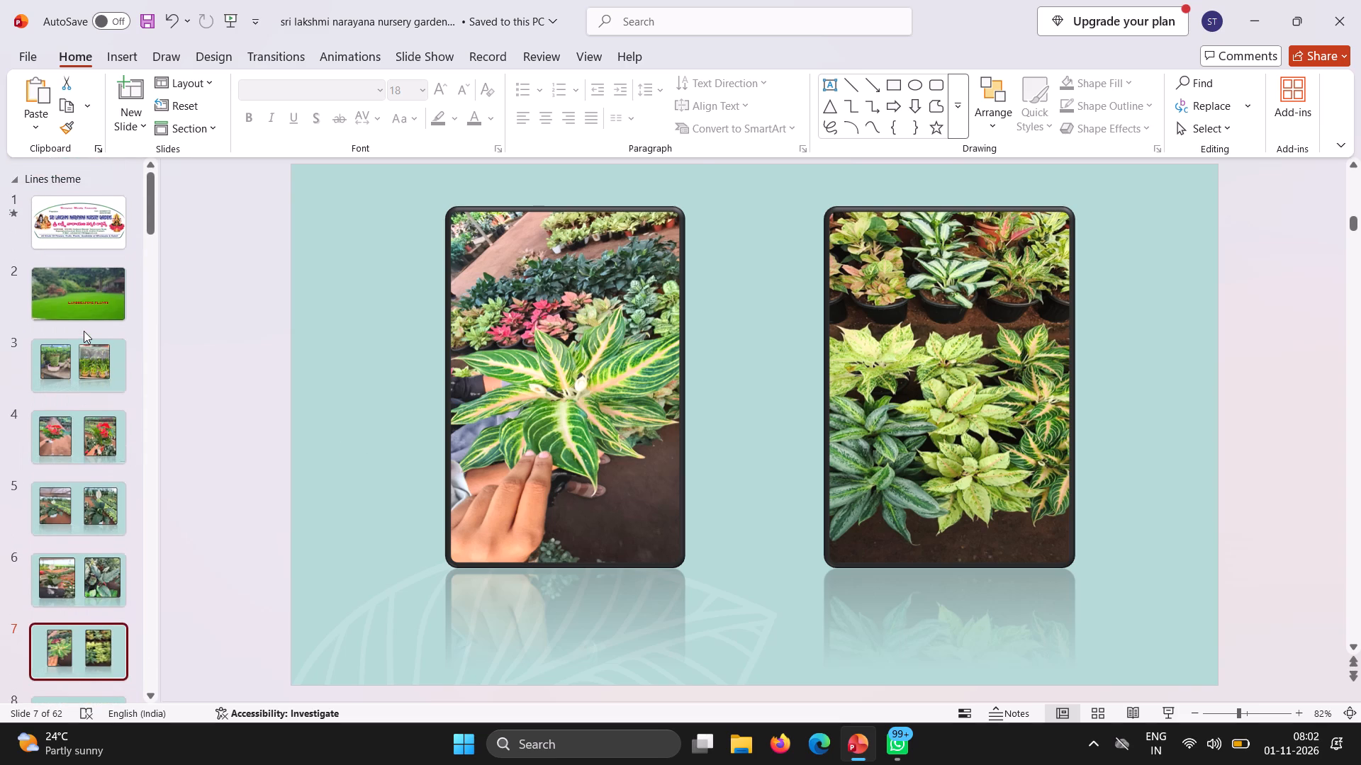
pyautogui.scroll(1, 84, 331)
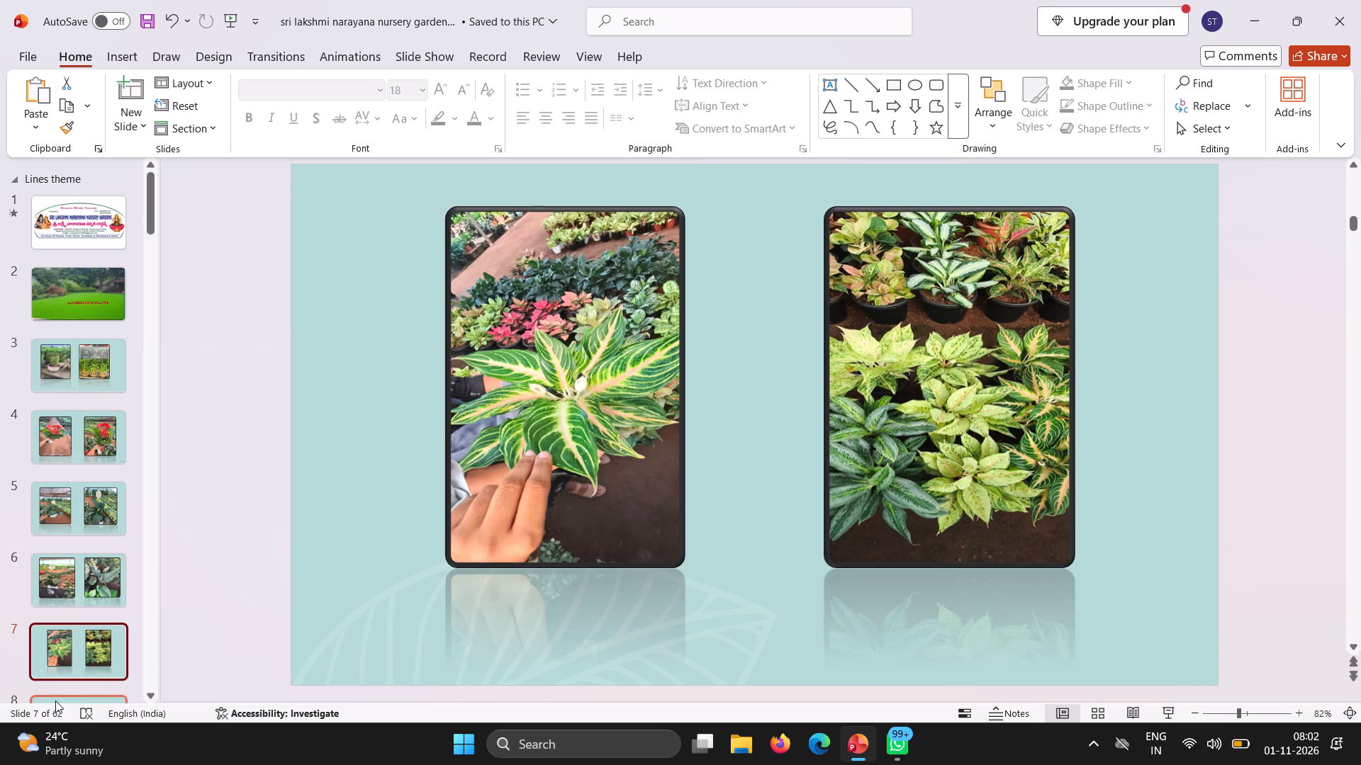
pyautogui.click(56, 701)
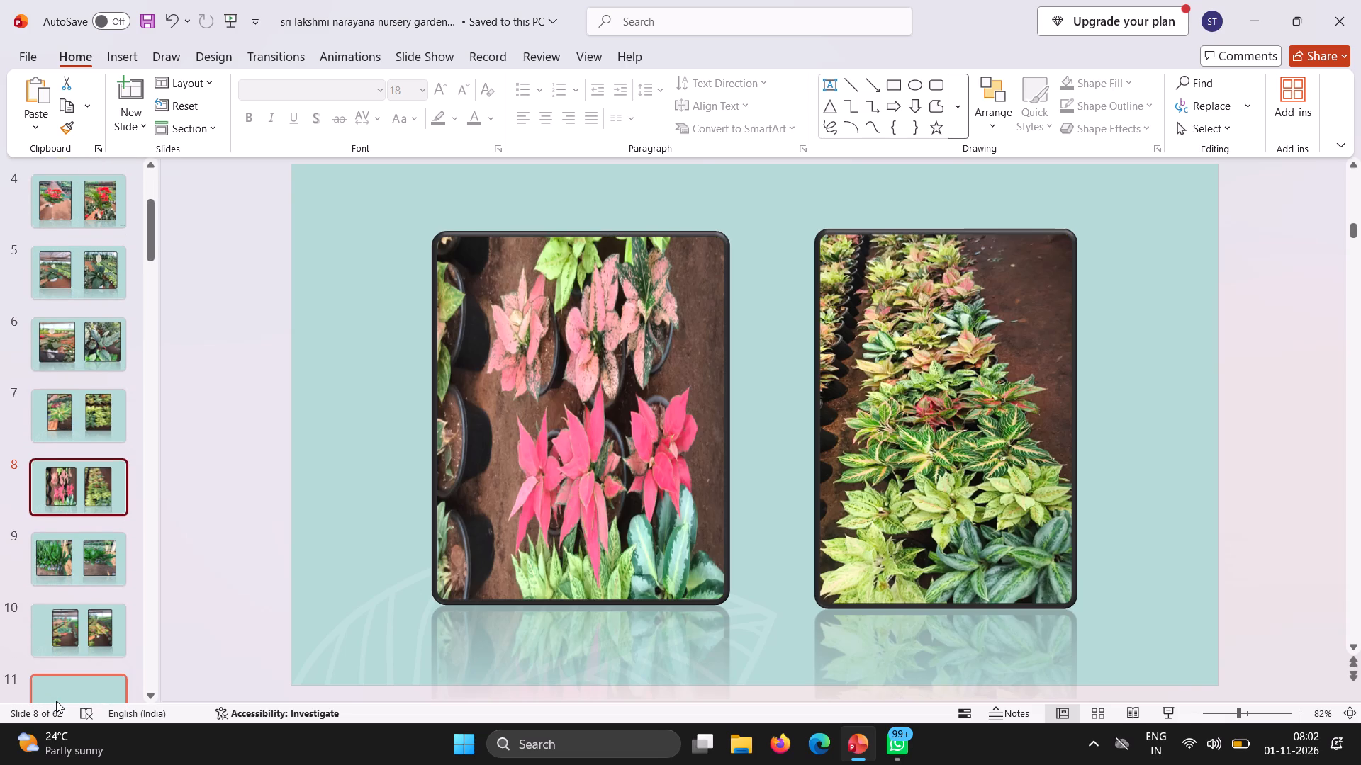
# On slide 9, narrow the left palm photo from its right edge to about 60% of its width, keeping its height.
pyautogui.click(67, 549)
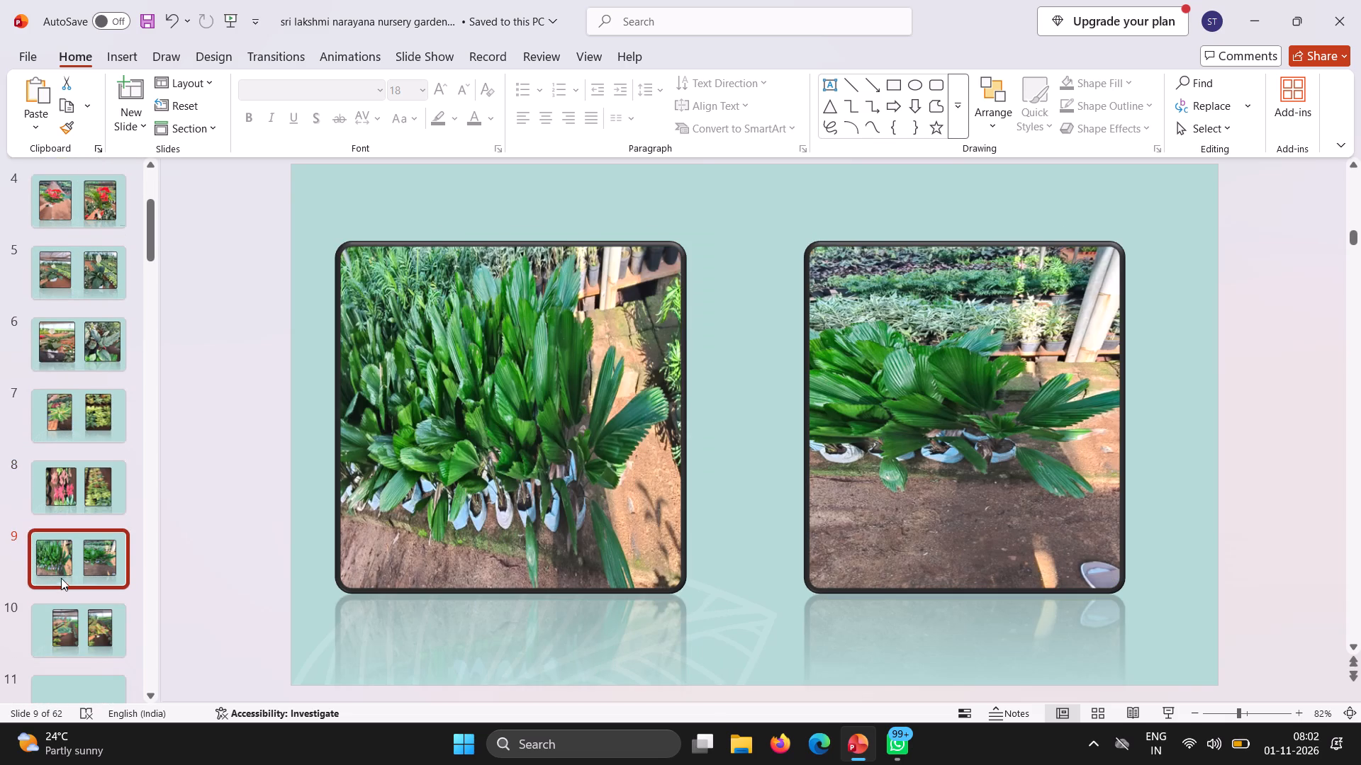
pyautogui.click(446, 450)
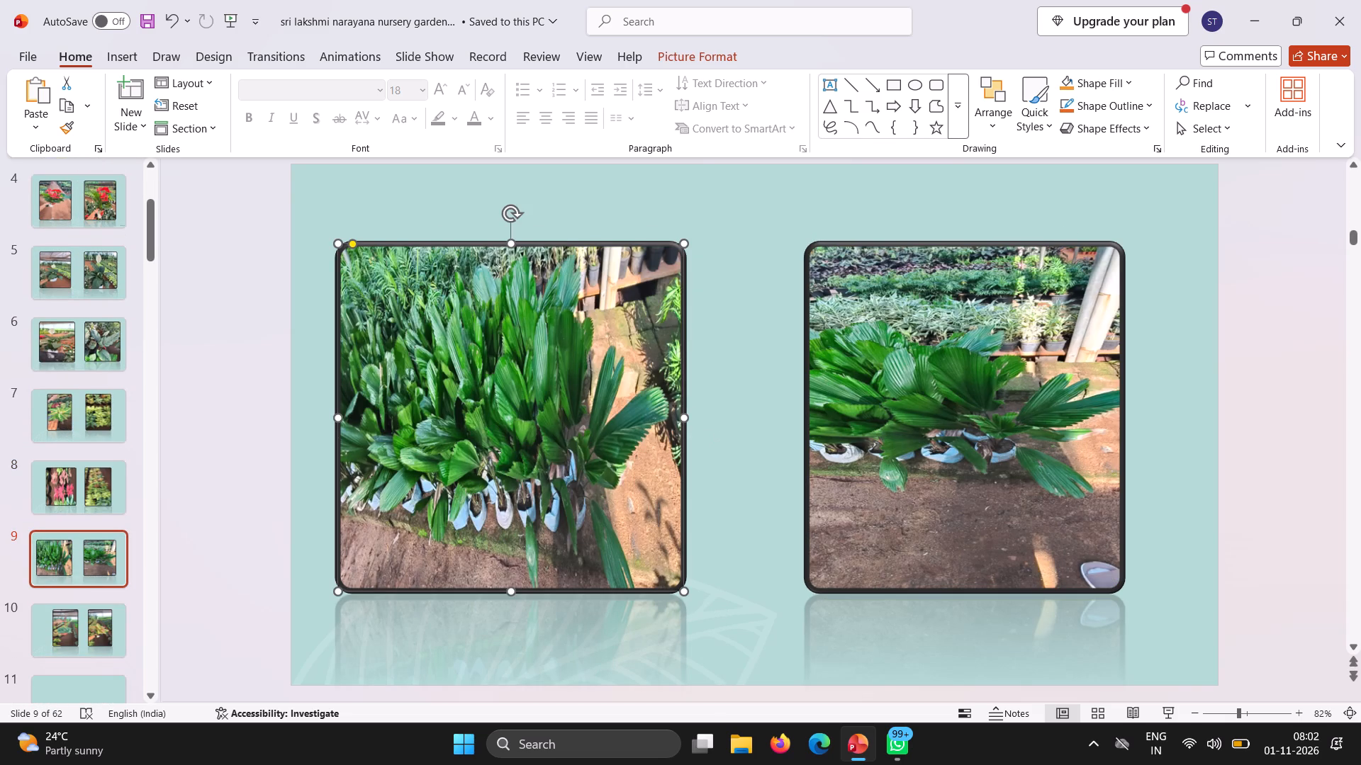
pyautogui.moveTo(687, 422); pyautogui.dragTo(551, 415)
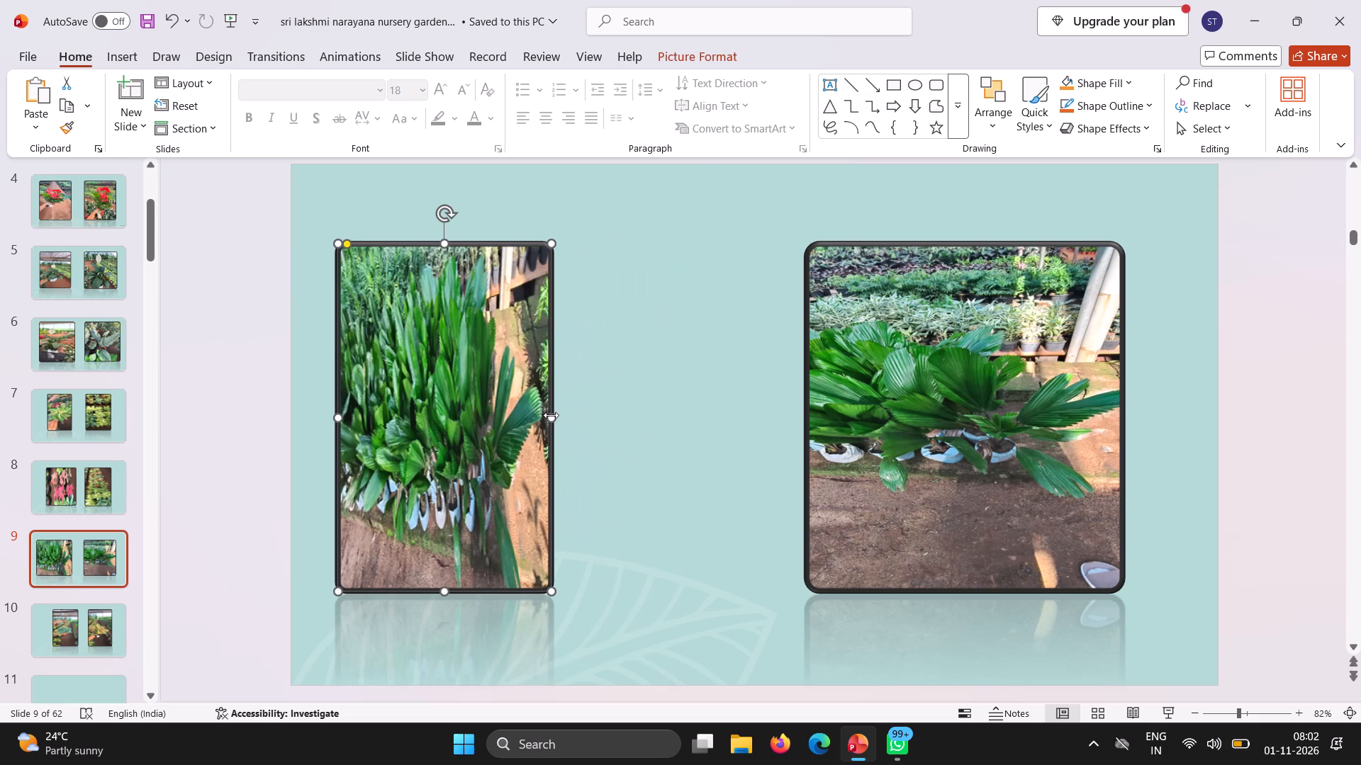
# On slide 9, widen the left palm photo to nearly the right photo's width and shift both photos slightly toward each other.
pyautogui.moveTo(546, 414); pyautogui.dragTo(629, 397)
pyautogui.moveTo(513, 409); pyautogui.dragTo(523, 404)
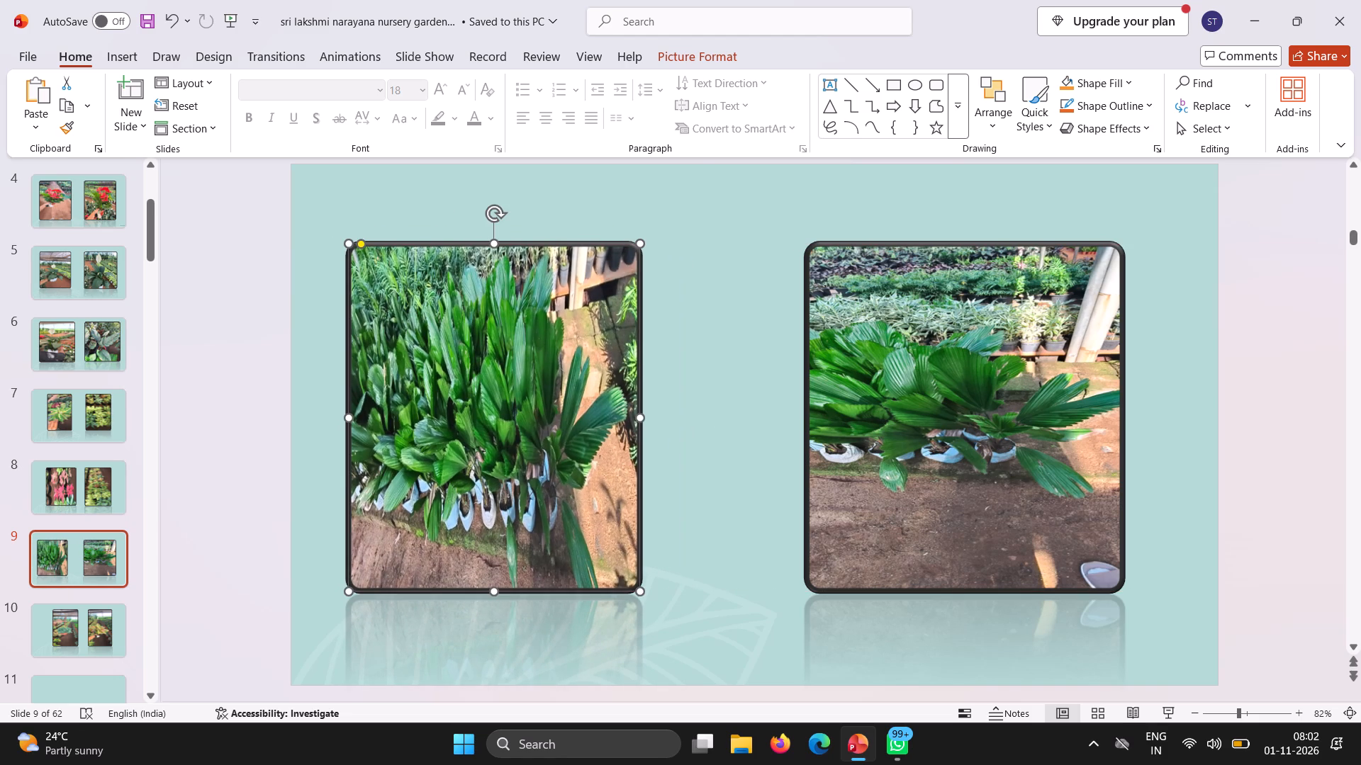
pyautogui.moveTo(927, 410); pyautogui.dragTo(890, 420)
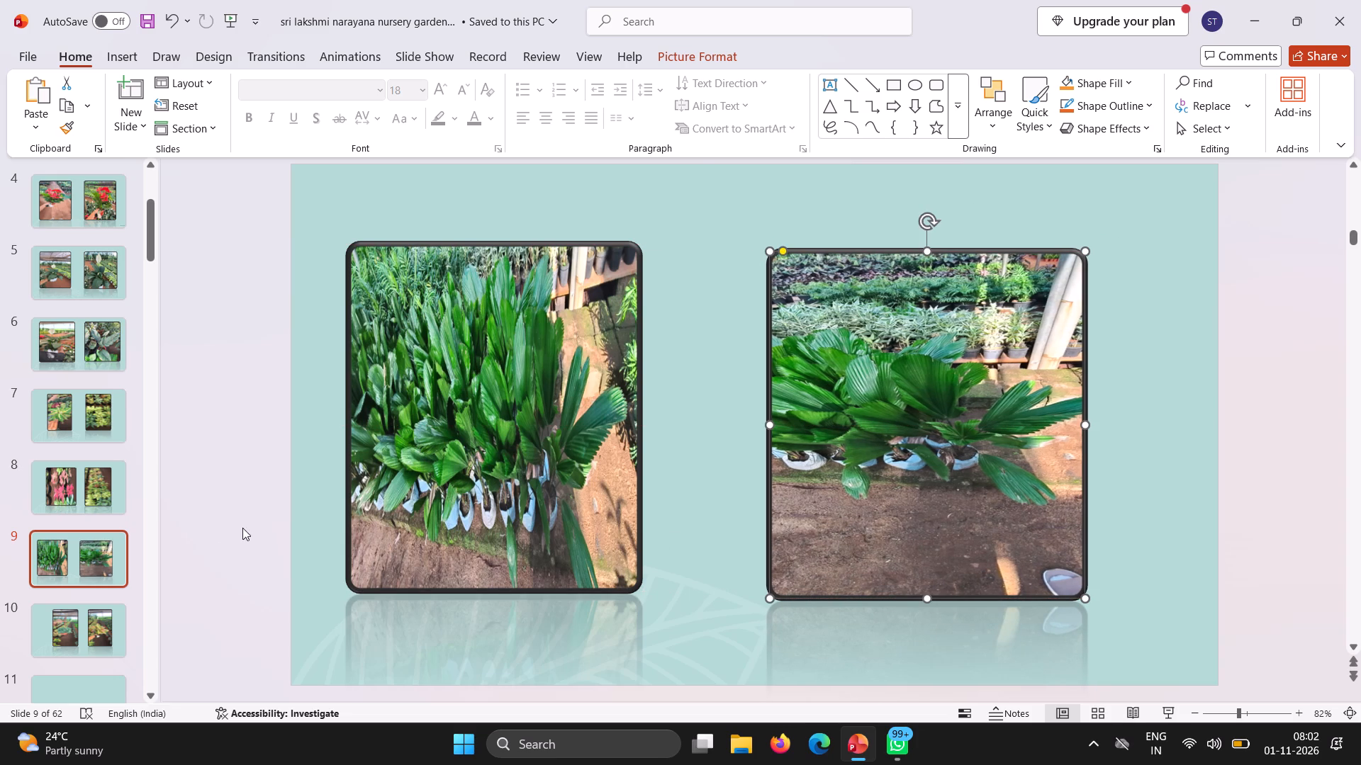
# View the potted plant photos on slide 10 and go on to the blank slide 11.
pyautogui.click(97, 630)
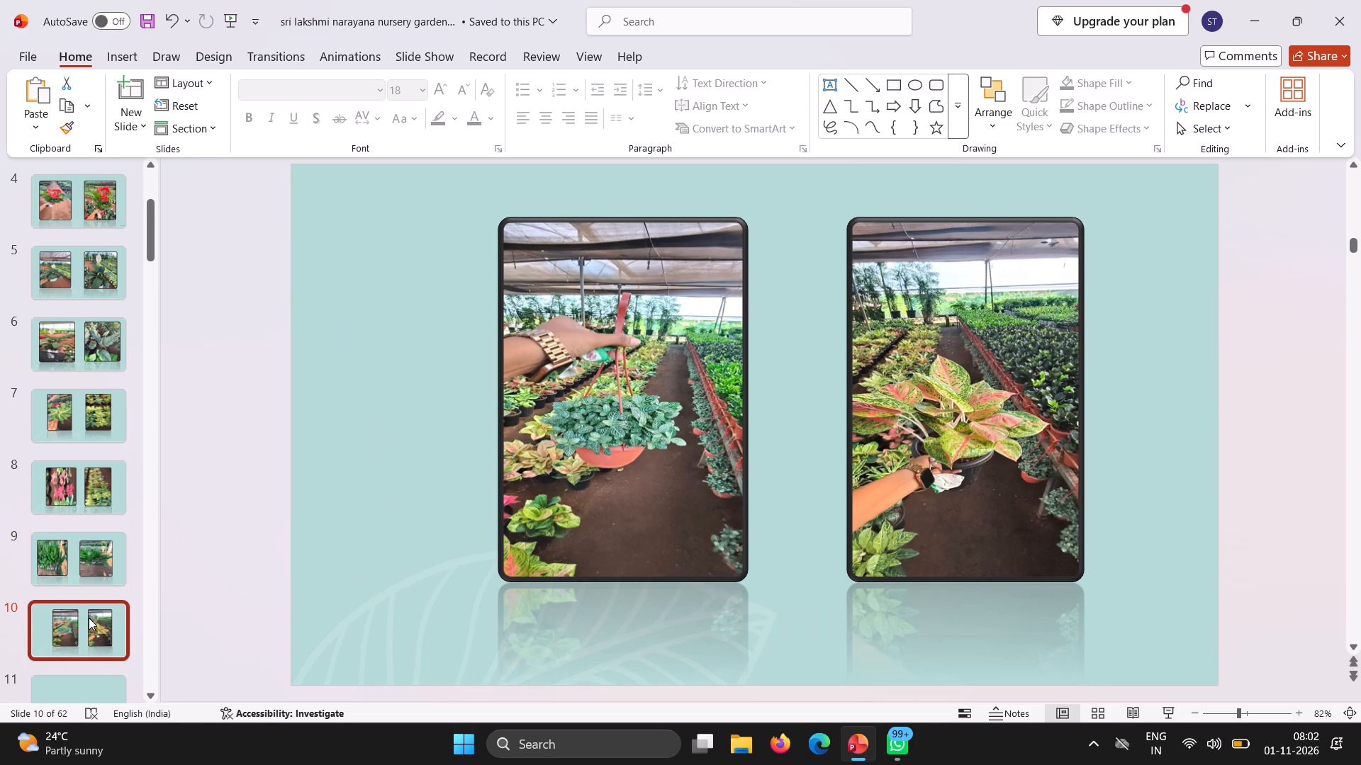
pyautogui.click(91, 684)
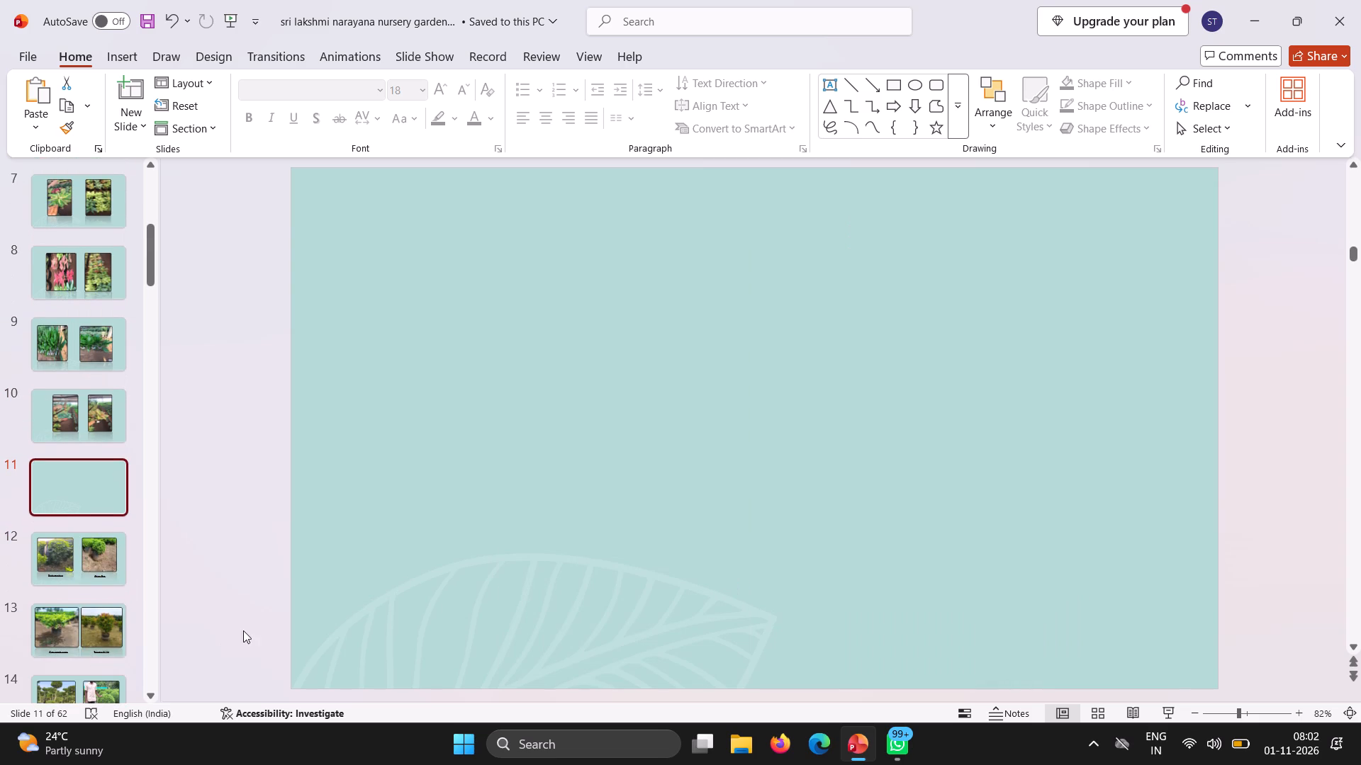
pyautogui.click(705, 518)
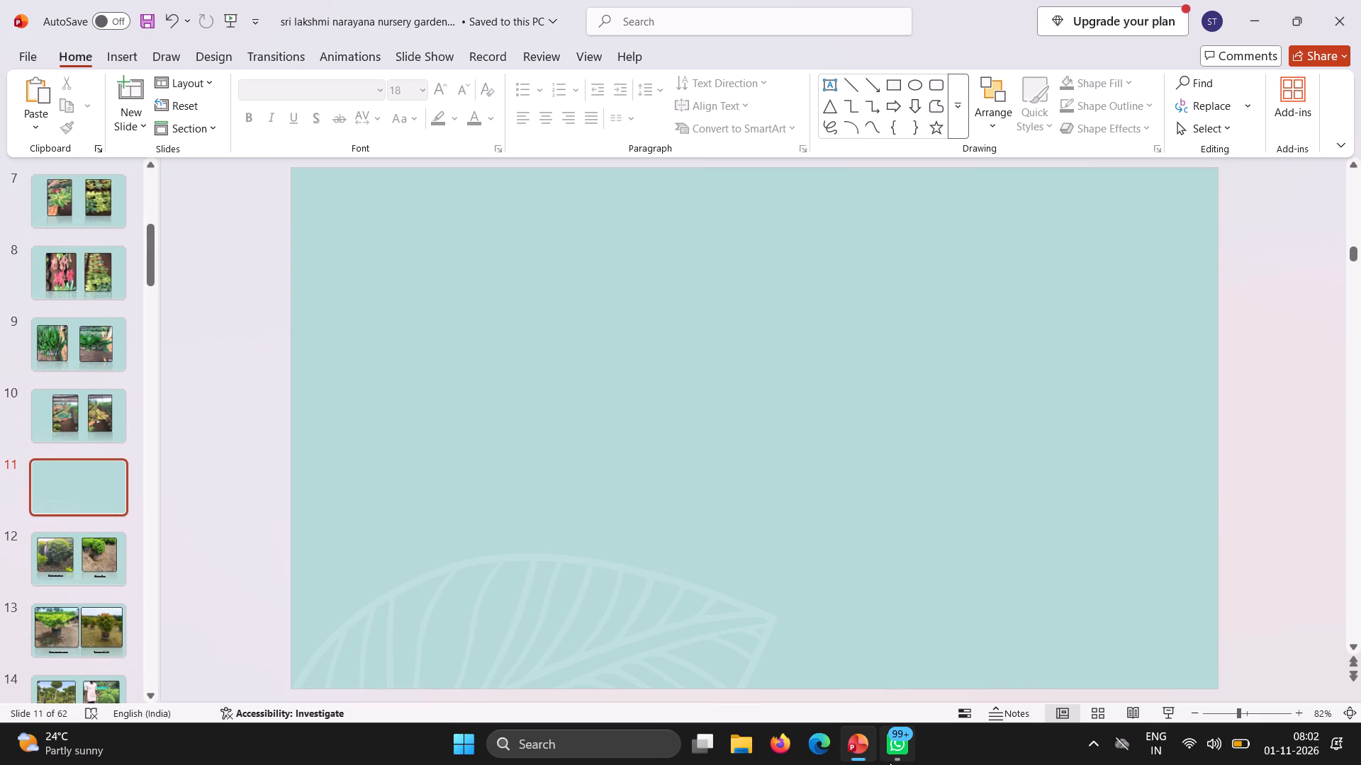
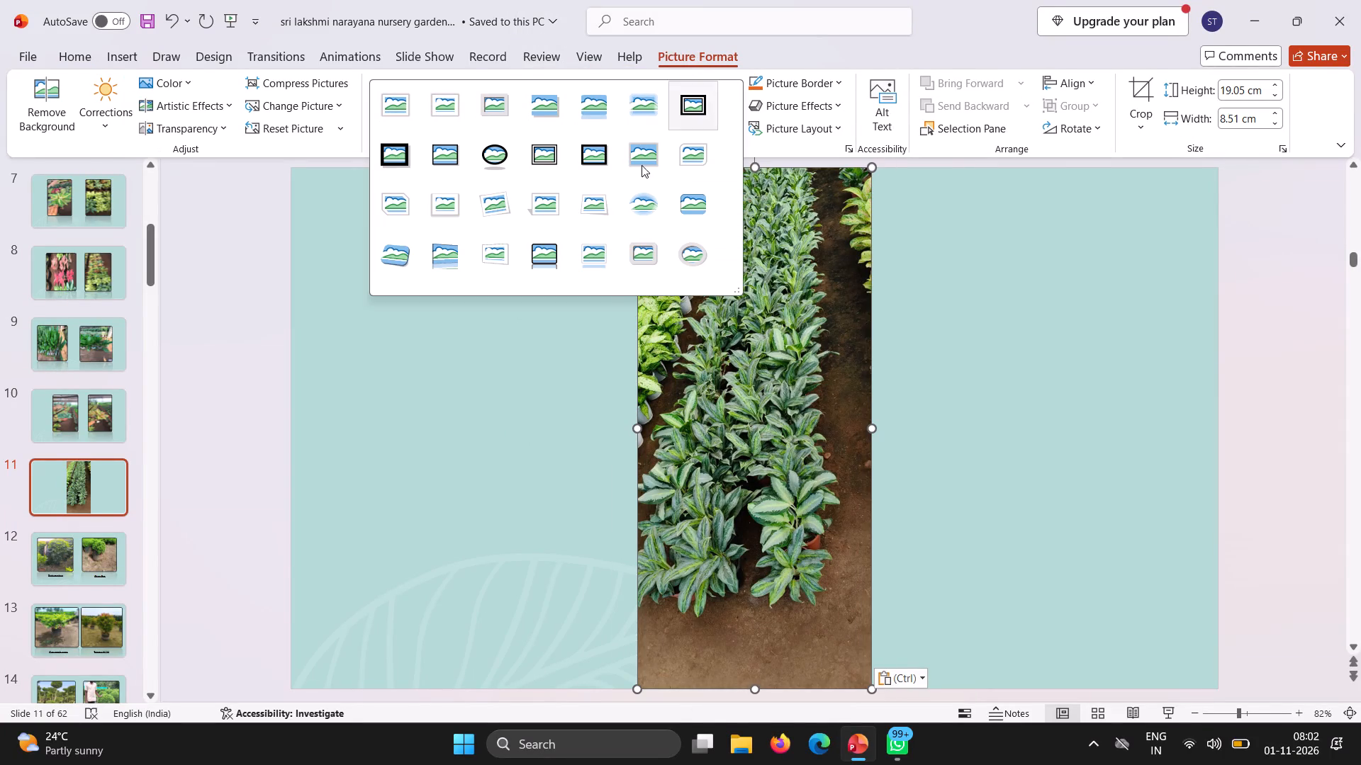
# Apply the black rounded-frame picture style with a reflection to the potted foliage rows photo on slide 11.
pyautogui.click(548, 251)
# Shorten the foliage photo on slide 11 to about 14.8 cm high, keeping its width, and place it in the slide's left half.
pyautogui.moveTo(699, 351); pyautogui.dragTo(655, 351)
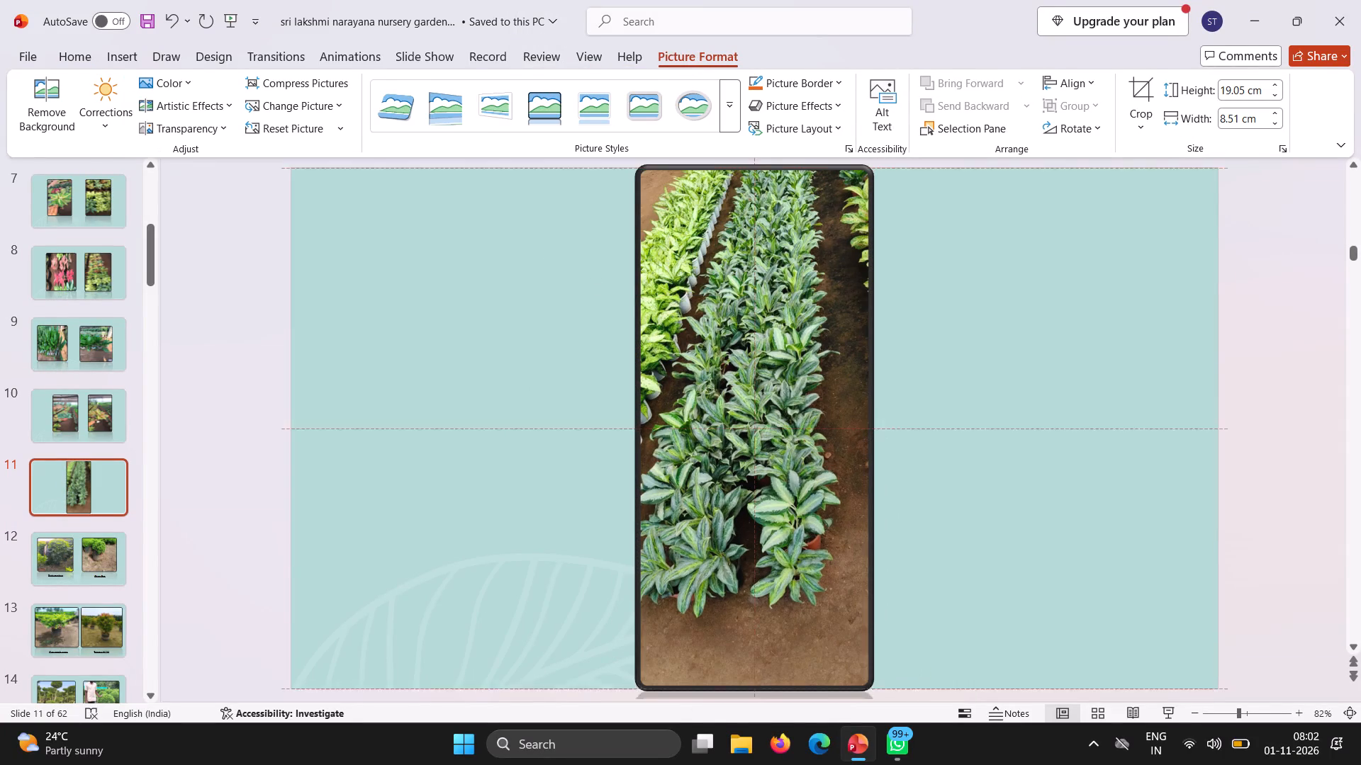
pyautogui.moveTo(655, 351); pyautogui.dragTo(482, 370)
pyautogui.moveTo(544, 549); pyautogui.dragTo(553, 518)
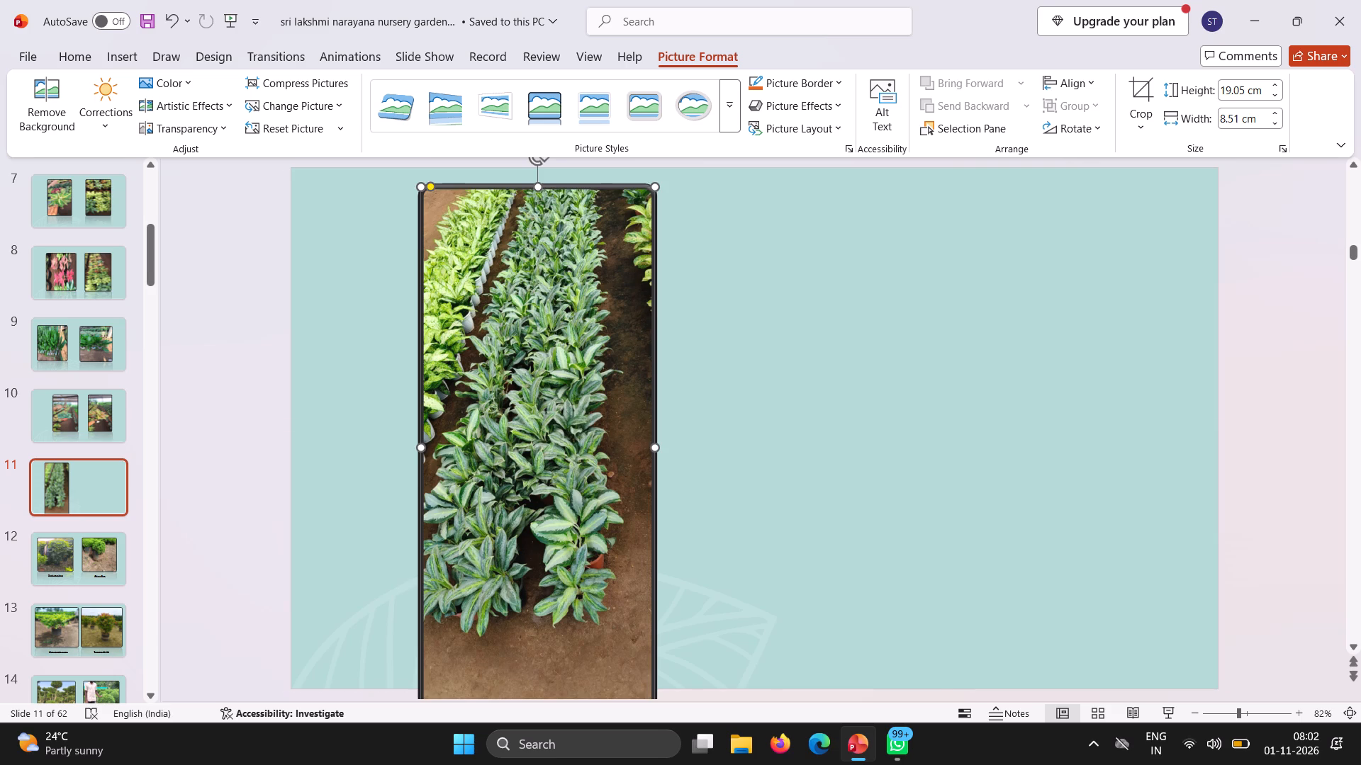
pyautogui.moveTo(553, 518); pyautogui.dragTo(561, 487)
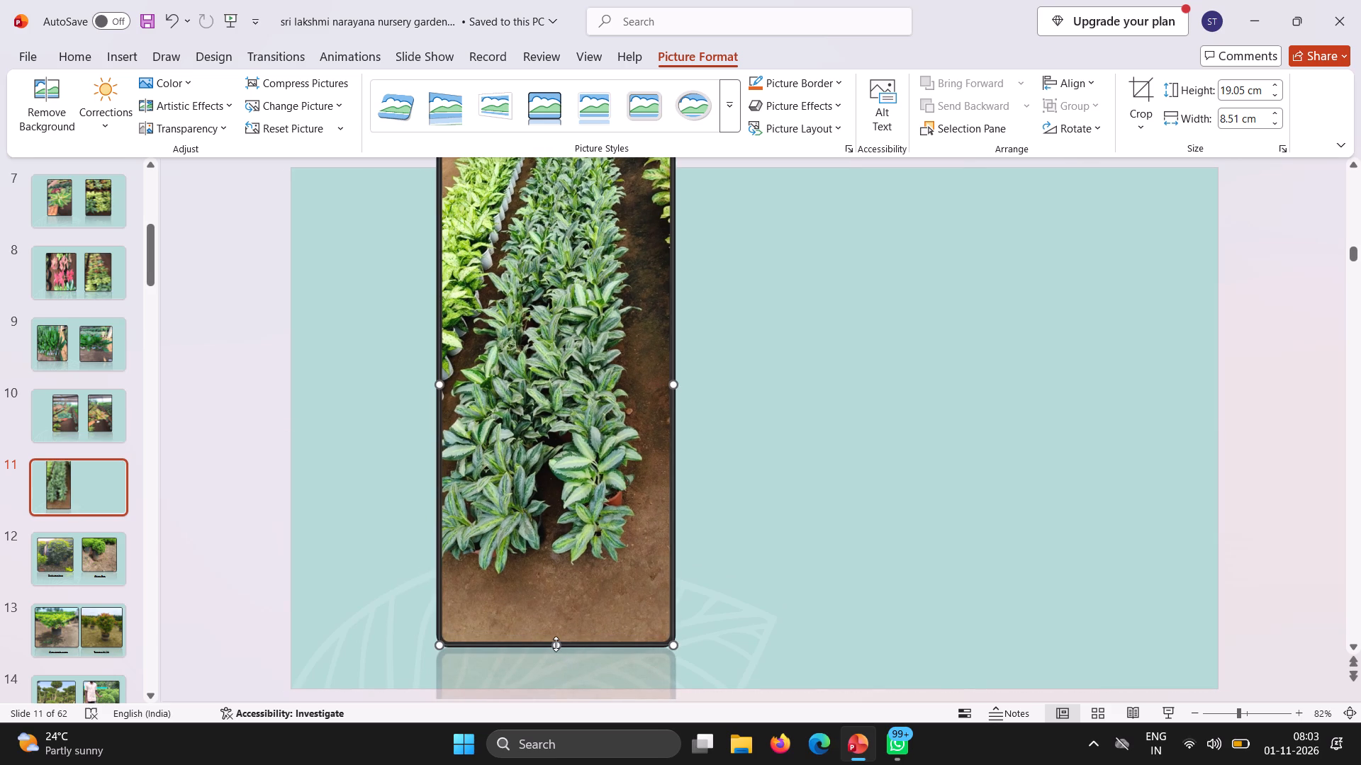
pyautogui.moveTo(556, 644); pyautogui.dragTo(555, 528)
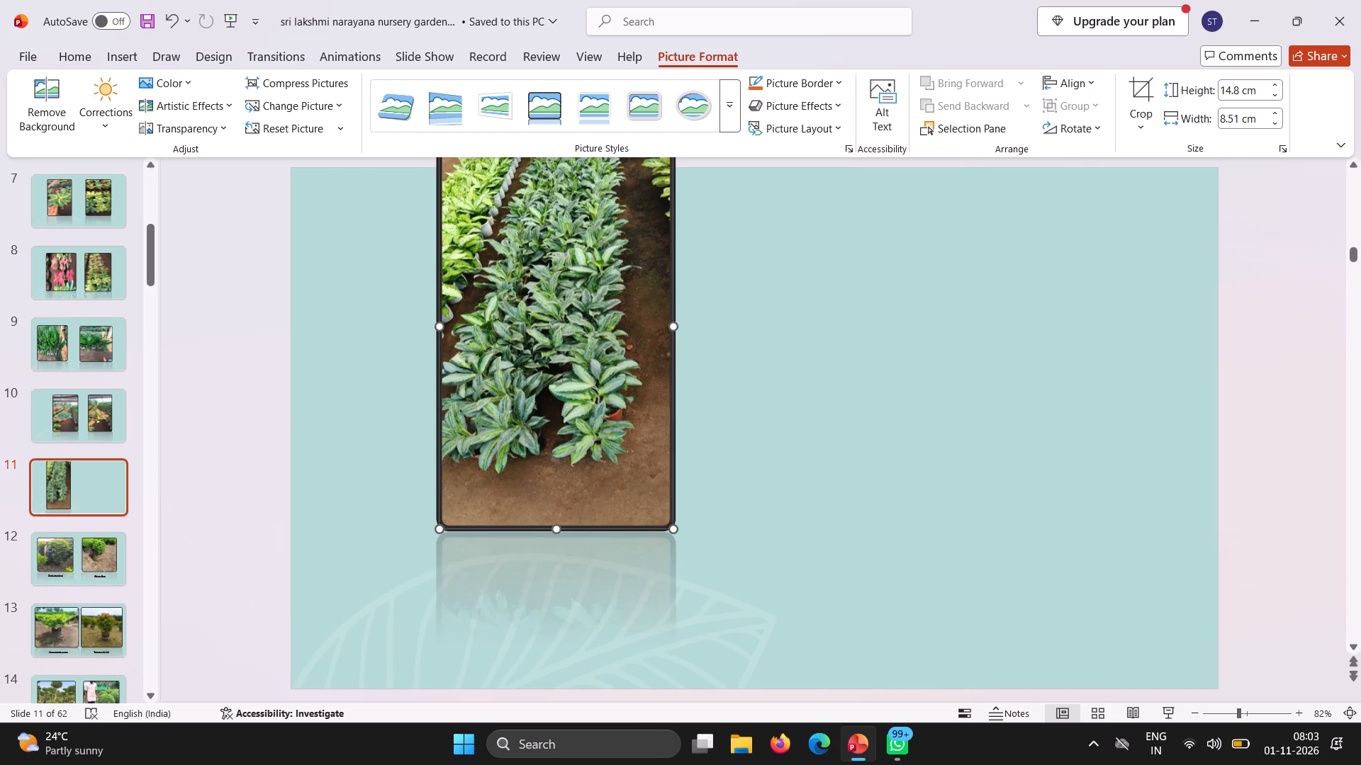
pyautogui.moveTo(548, 325); pyautogui.dragTo(513, 406)
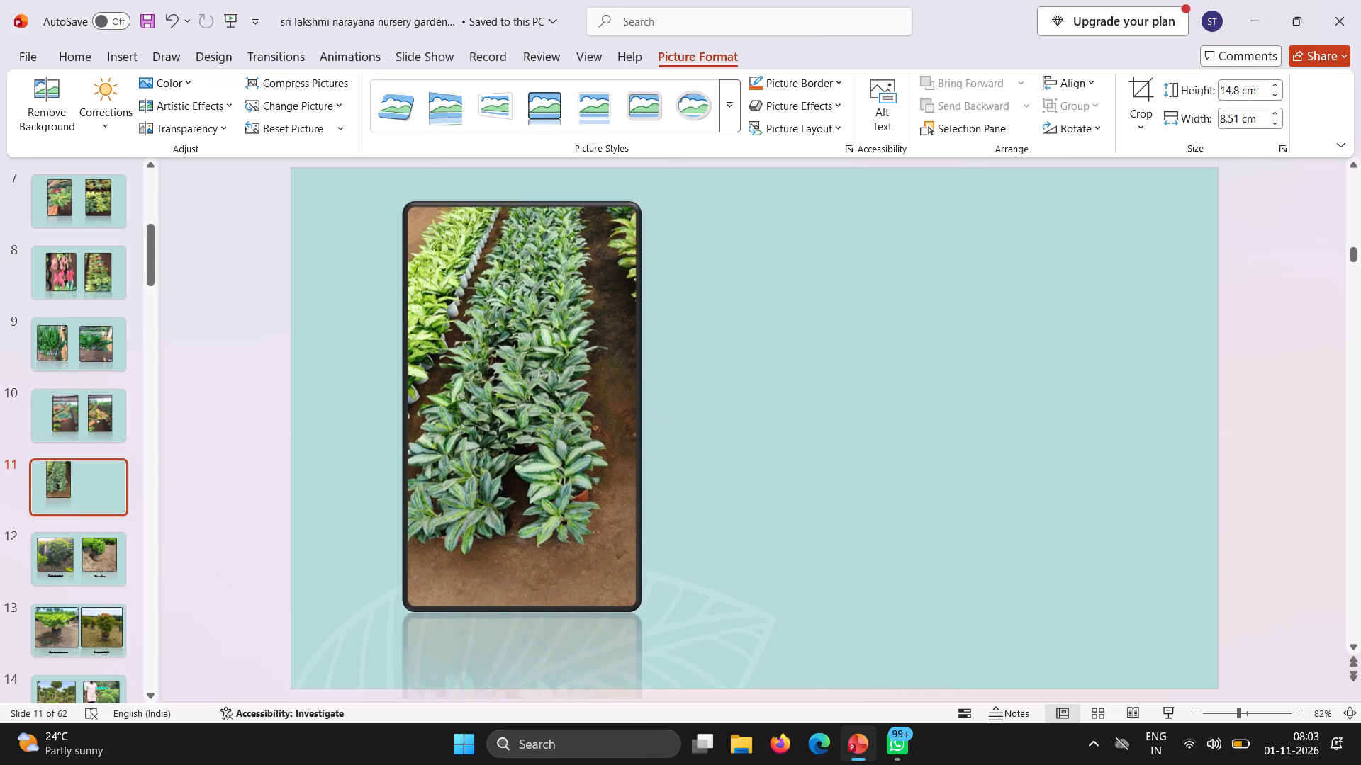
pyautogui.moveTo(513, 406); pyautogui.dragTo(513, 404)
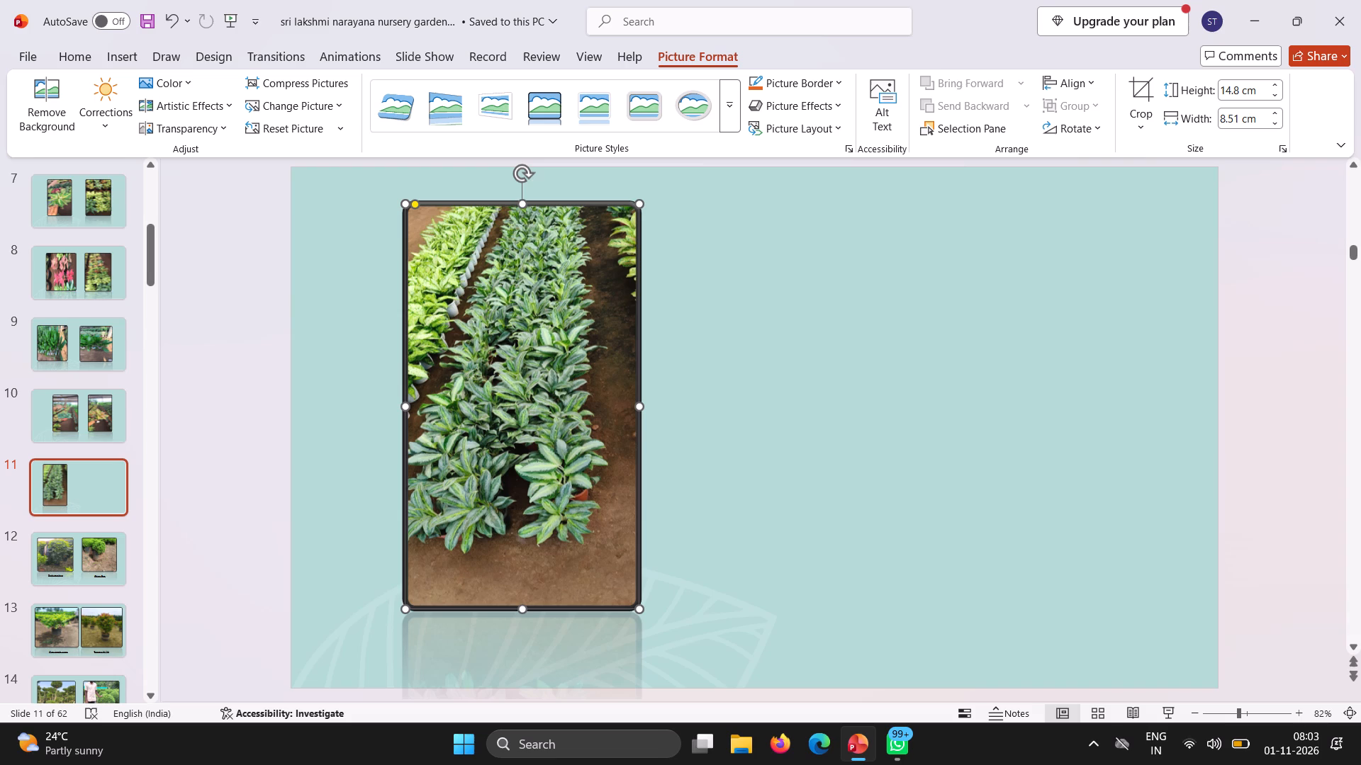
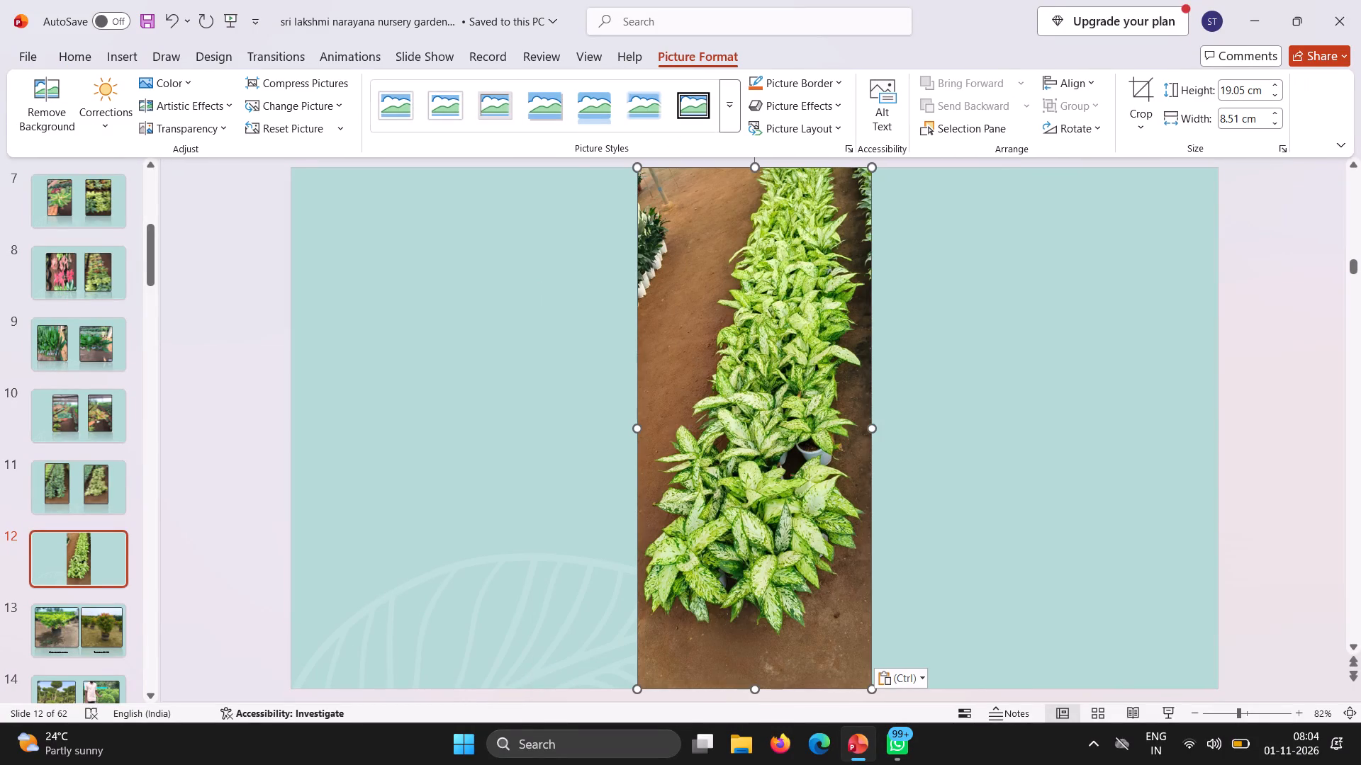
# Apply the rounded black-framed picture style with a reflection to the variegated foliage photo on slide 12.
pyautogui.click(729, 120)
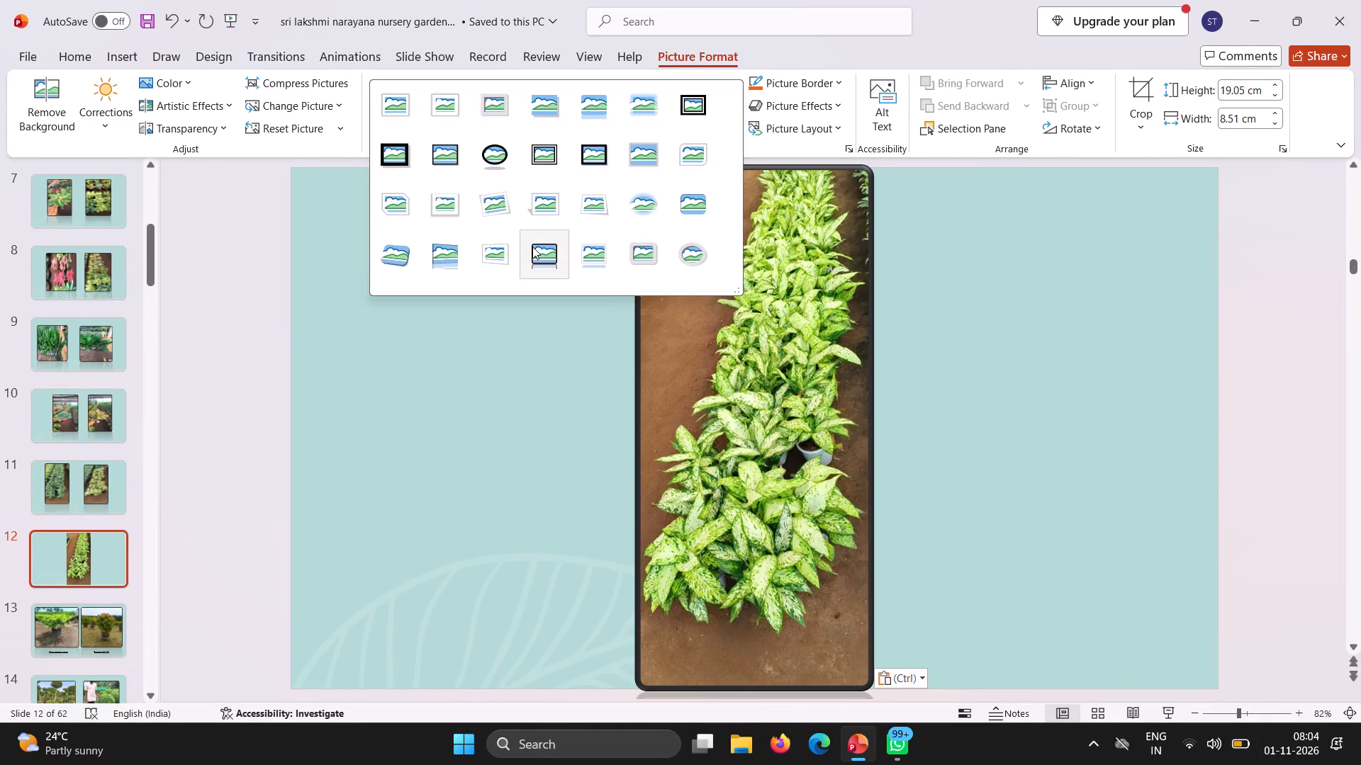
pyautogui.click(532, 242)
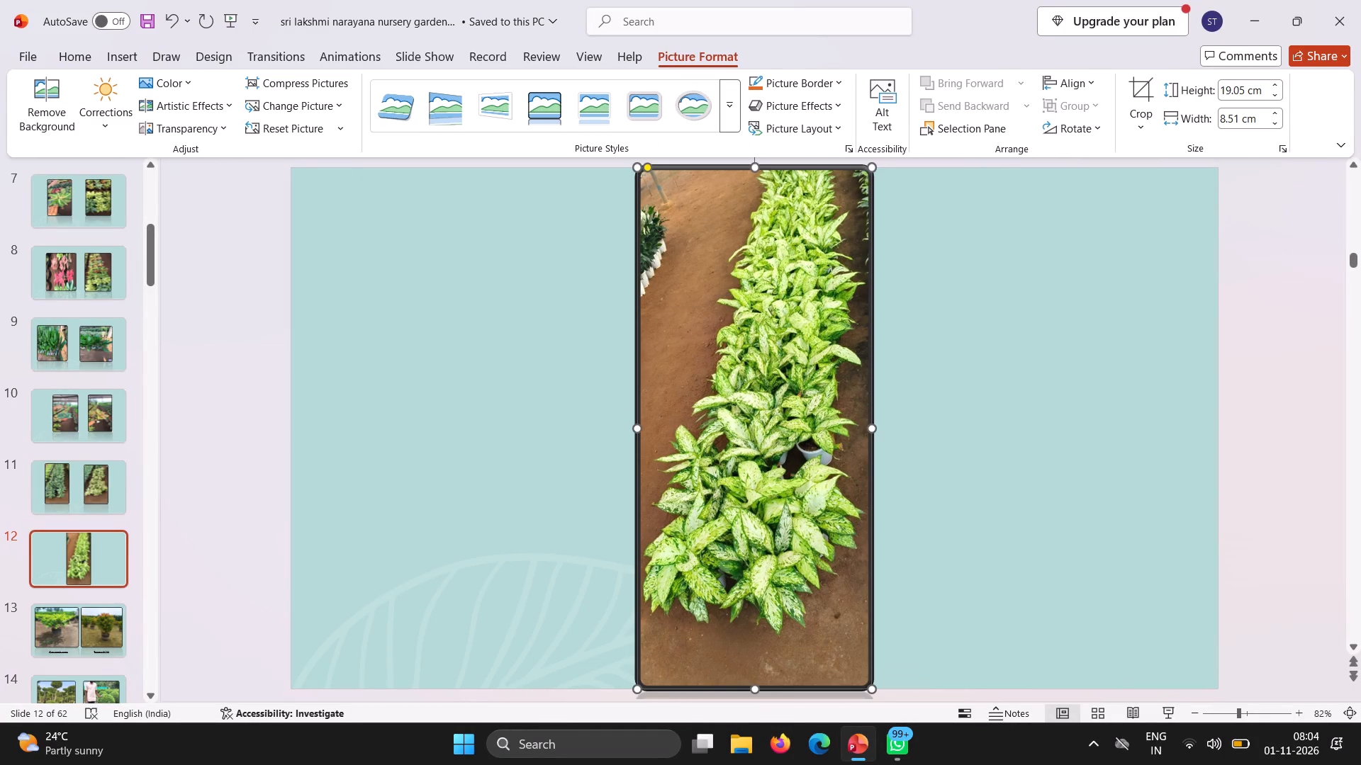
# Place the slide 12 photo in the slide's left half and shorten it to about 12.5 cm high, keeping its width.
pyautogui.moveTo(634, 435); pyautogui.dragTo(435, 446)
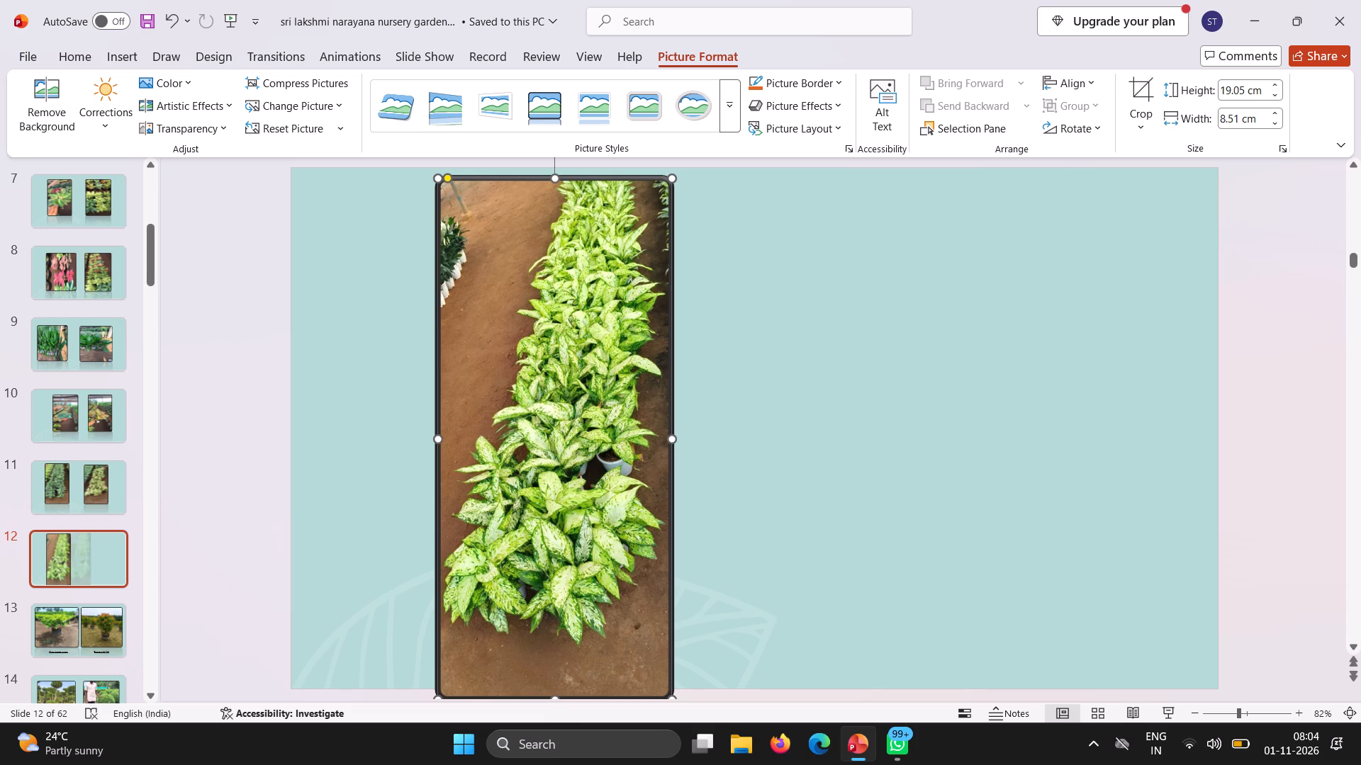
pyautogui.moveTo(554, 690); pyautogui.dragTo(569, 617)
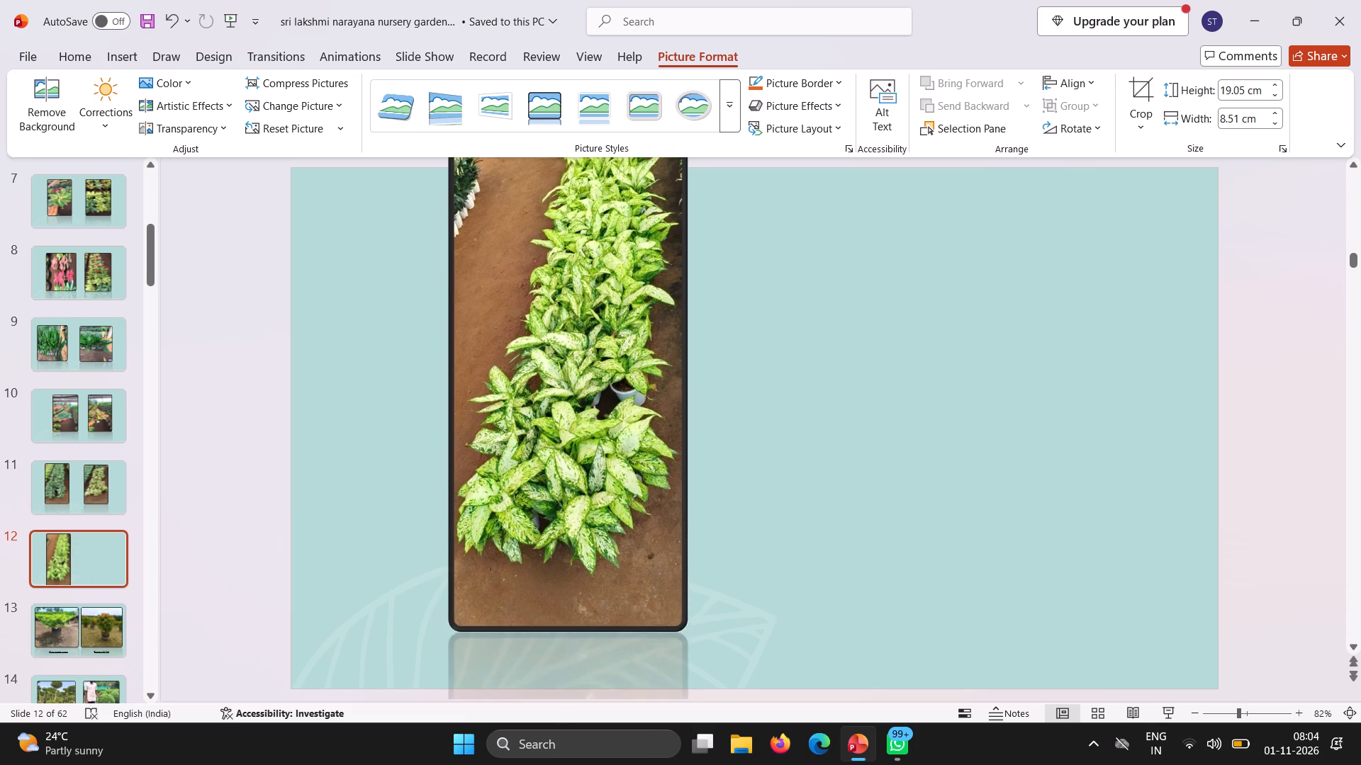
pyautogui.moveTo(569, 617); pyautogui.dragTo(564, 625)
pyautogui.moveTo(564, 635); pyautogui.dragTo(565, 601)
pyautogui.moveTo(555, 338); pyautogui.dragTo(530, 452)
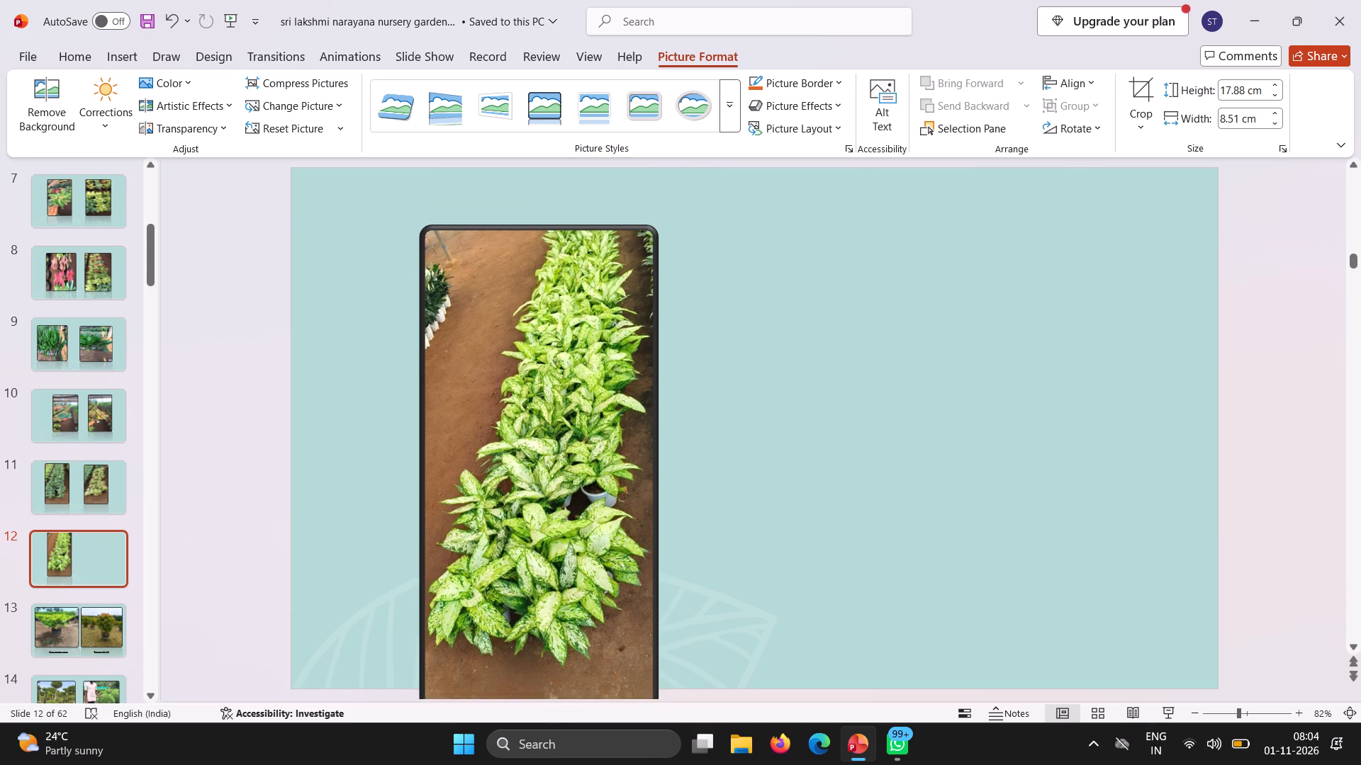
pyautogui.moveTo(530, 452); pyautogui.dragTo(531, 432)
pyautogui.moveTo(541, 202); pyautogui.dragTo(547, 348)
pyautogui.moveTo(537, 480); pyautogui.dragTo(540, 434)
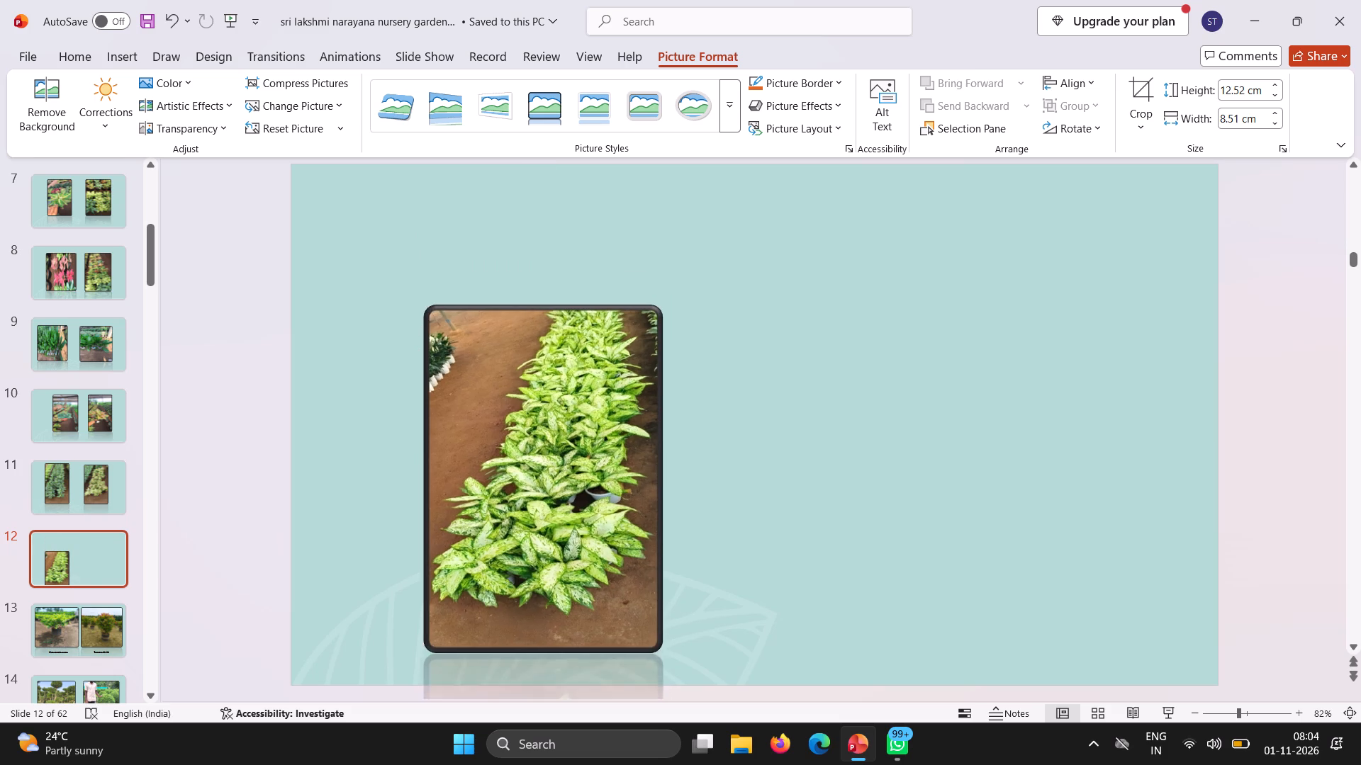
pyautogui.moveTo(540, 434); pyautogui.dragTo(545, 356)
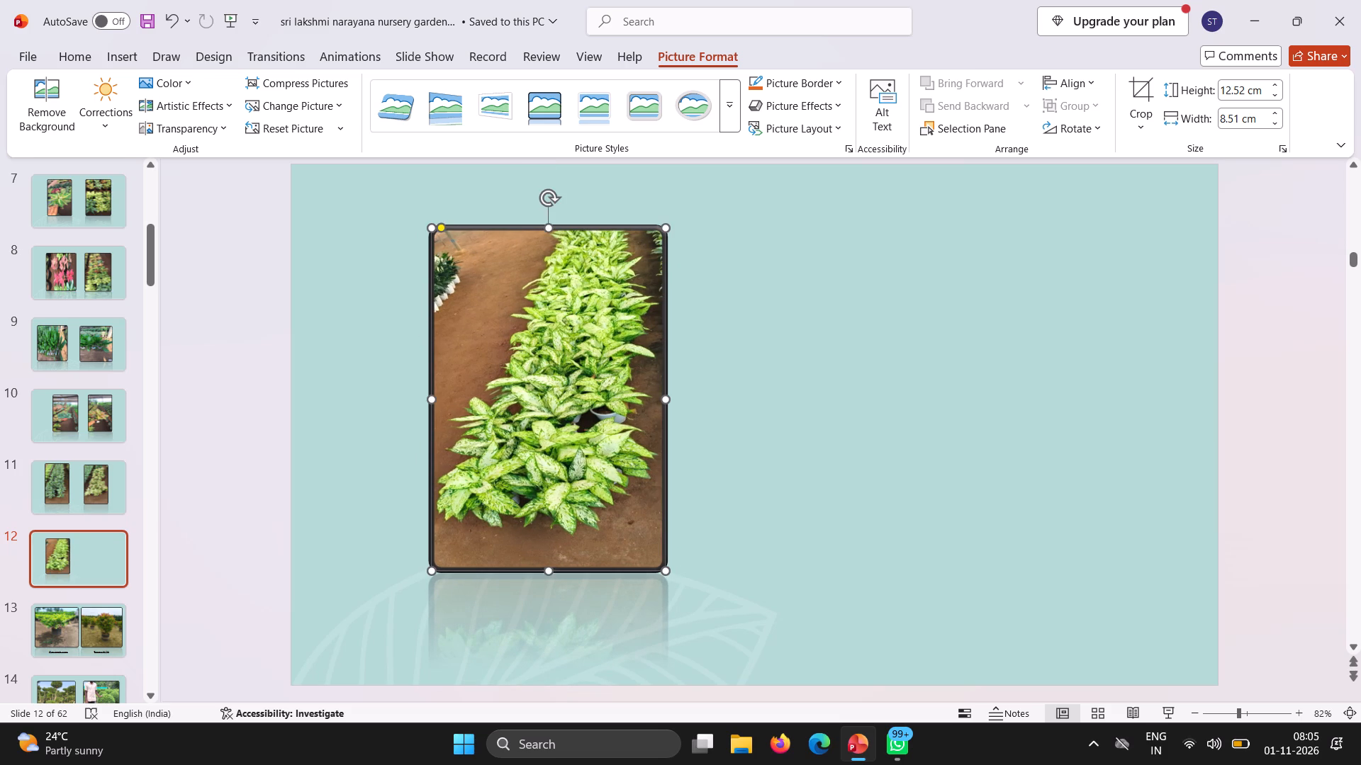
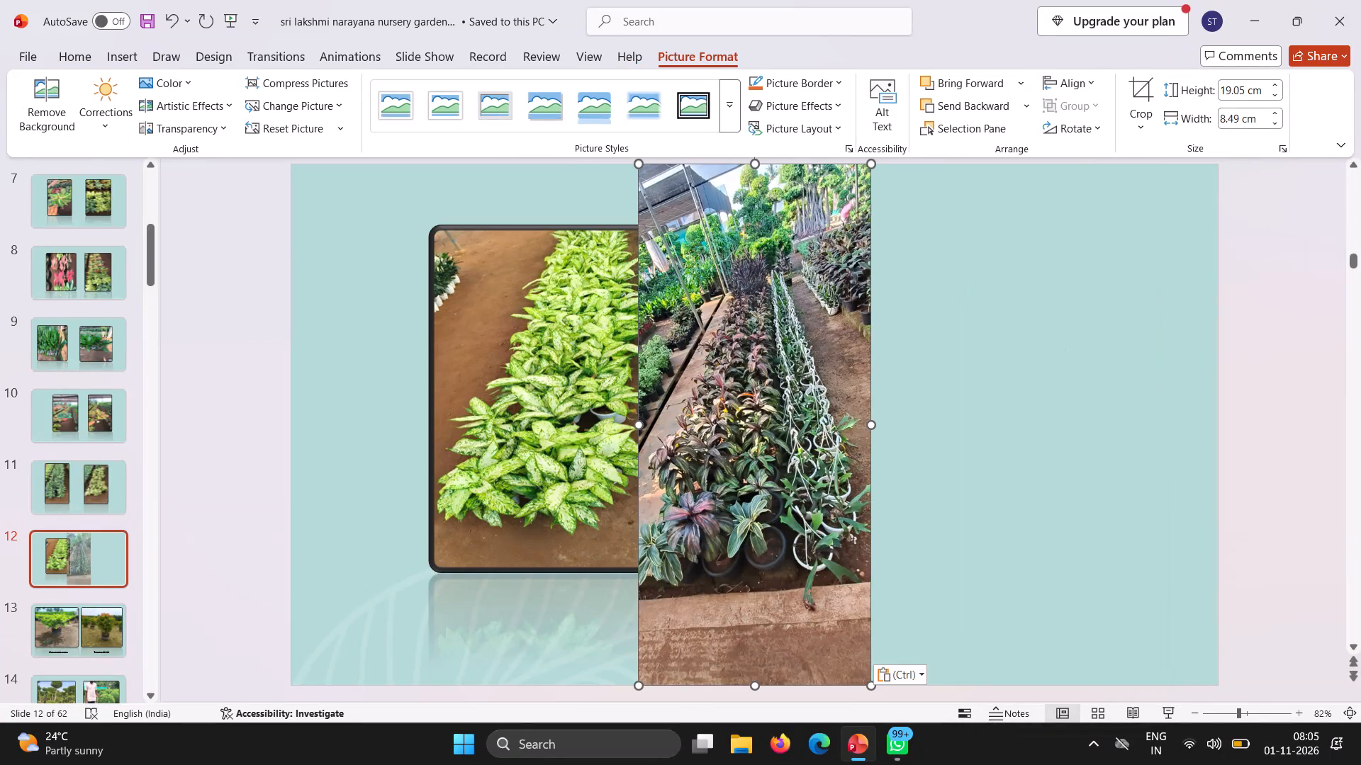
# On slide 12, move the dark-leaved potted plants photo to the slide's right side, clear of the light-green foliage photo.
pyautogui.moveTo(793, 404); pyautogui.dragTo(1041, 403)
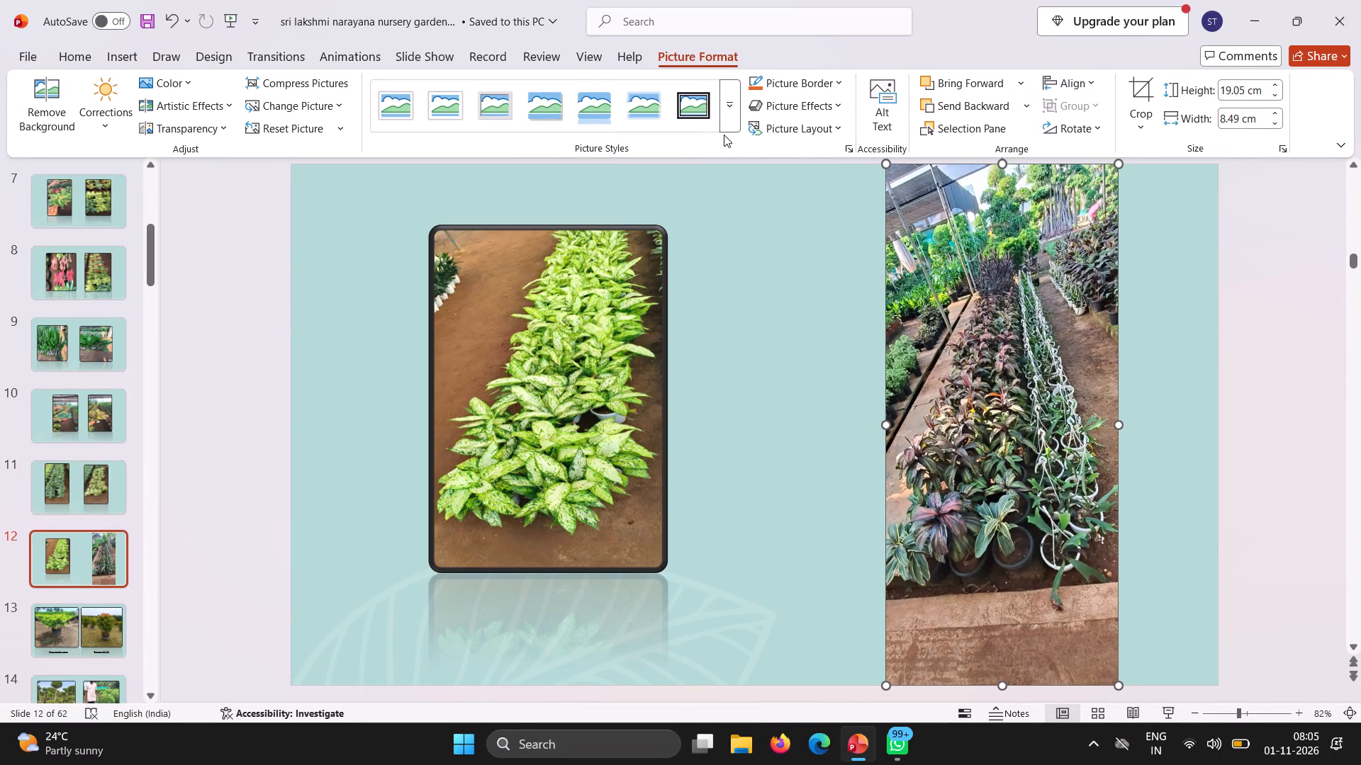
# Give the dark-leaved plants photo on slide 12 the black rounded frame and reflection style used on the light-green foliage photo.
pyautogui.click(727, 105)
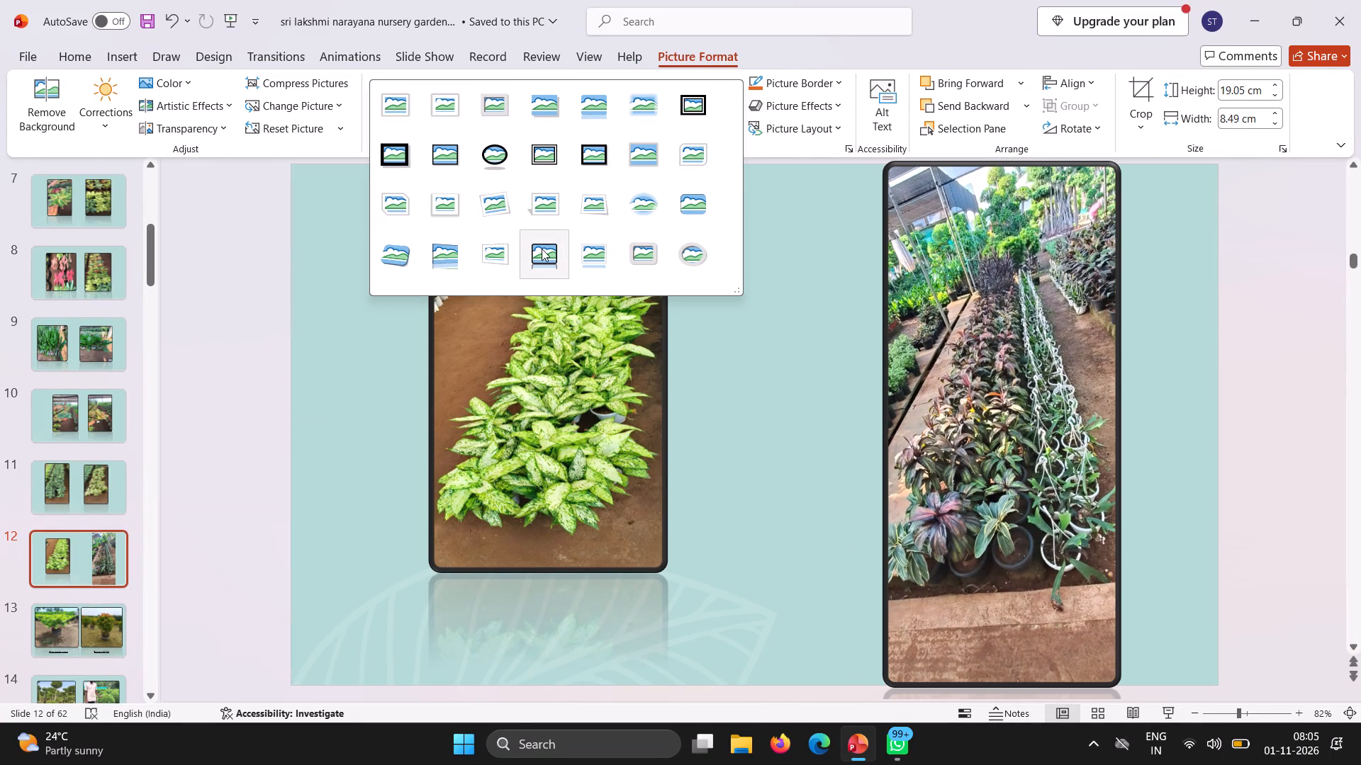
# Apply the dark rounded bevel frame style with reflection to the right plant-row photo on slide 12.
pyautogui.click(542, 249)
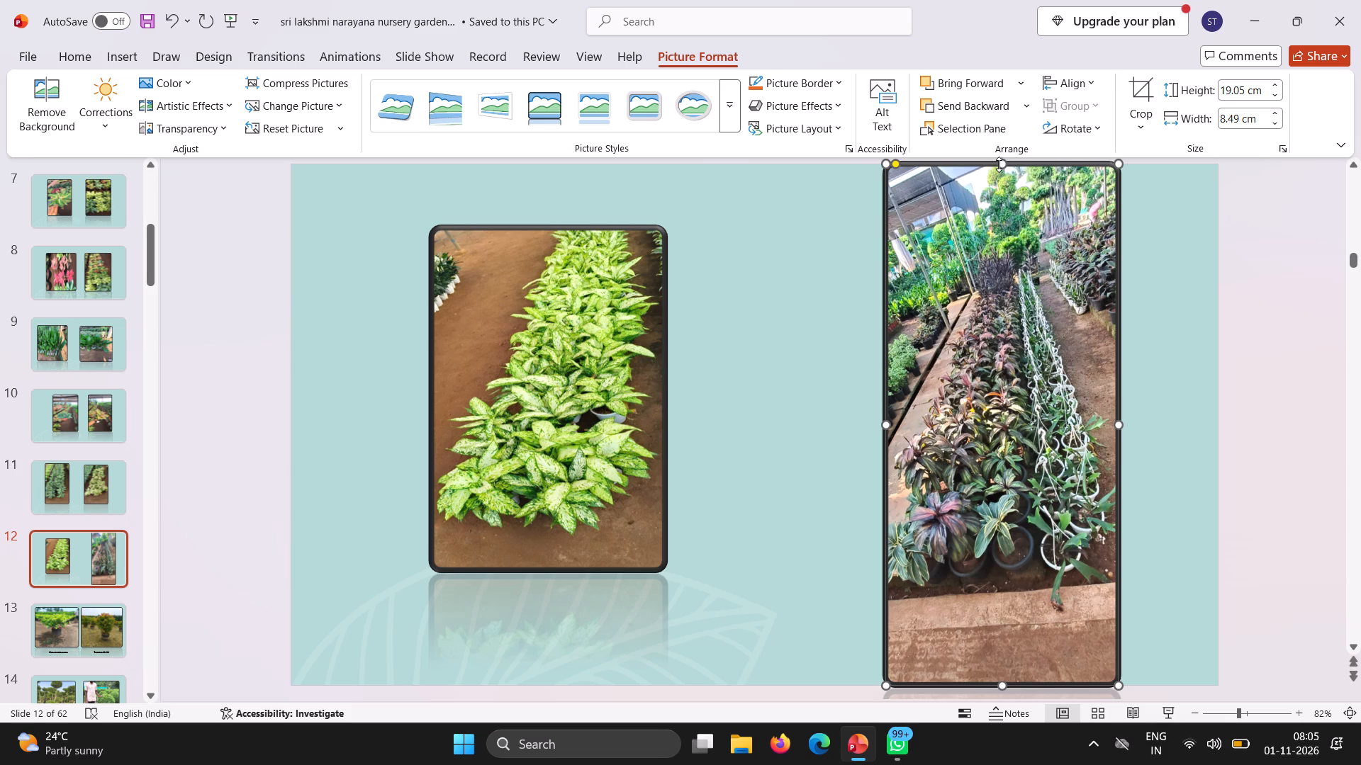
# Resize the right photo on slide 12 to about 13 cm high and 10 cm wide, and shift it slightly up and left.
pyautogui.click(999, 164)
pyautogui.moveTo(999, 164); pyautogui.dragTo(980, 230)
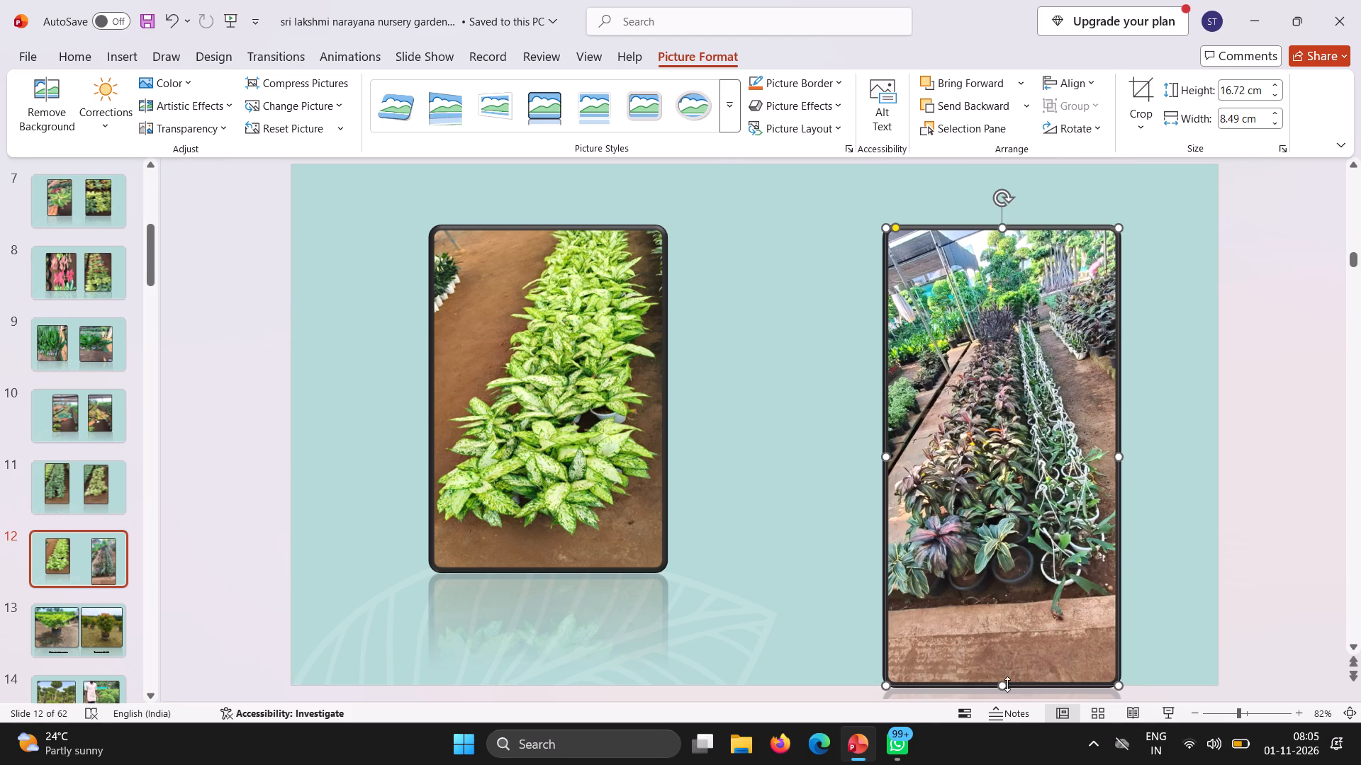
pyautogui.moveTo(1001, 684); pyautogui.dragTo(1002, 582)
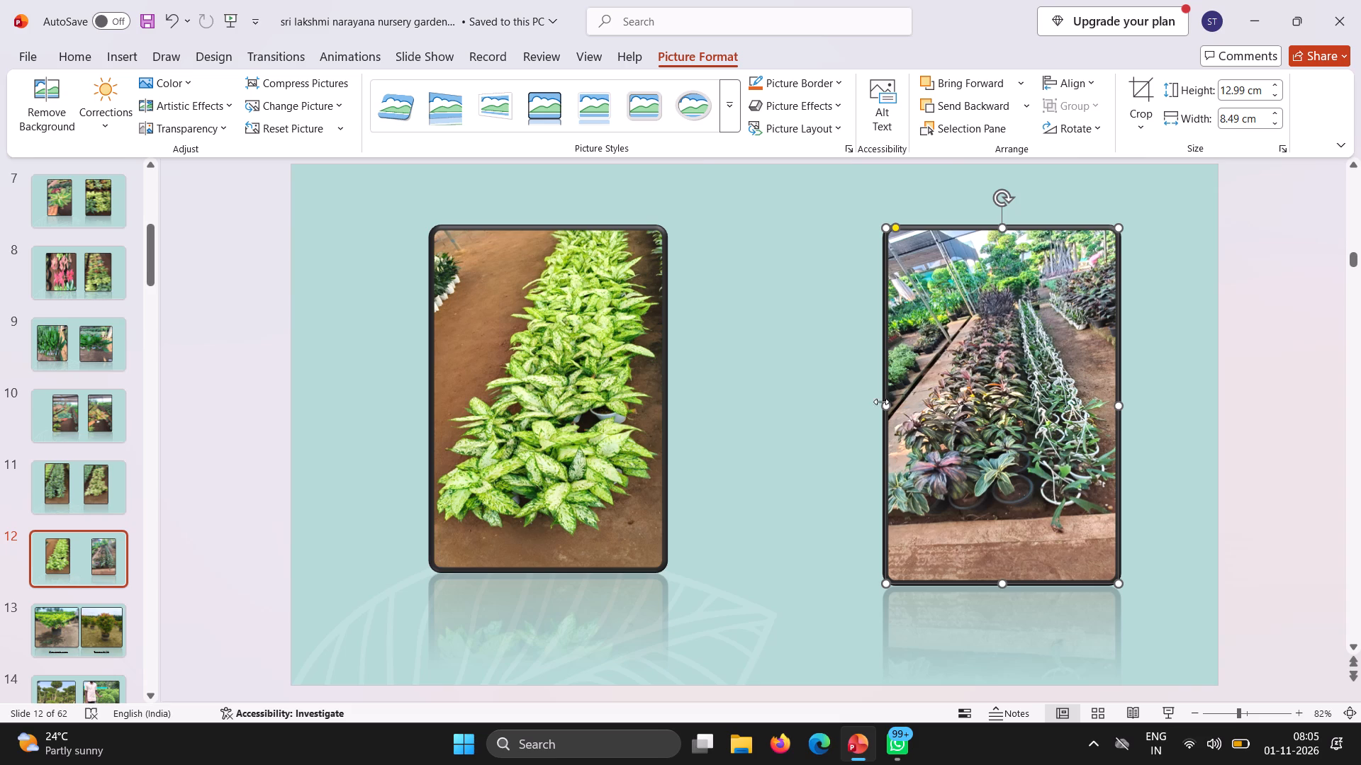
pyautogui.moveTo(887, 407); pyautogui.dragTo(837, 400)
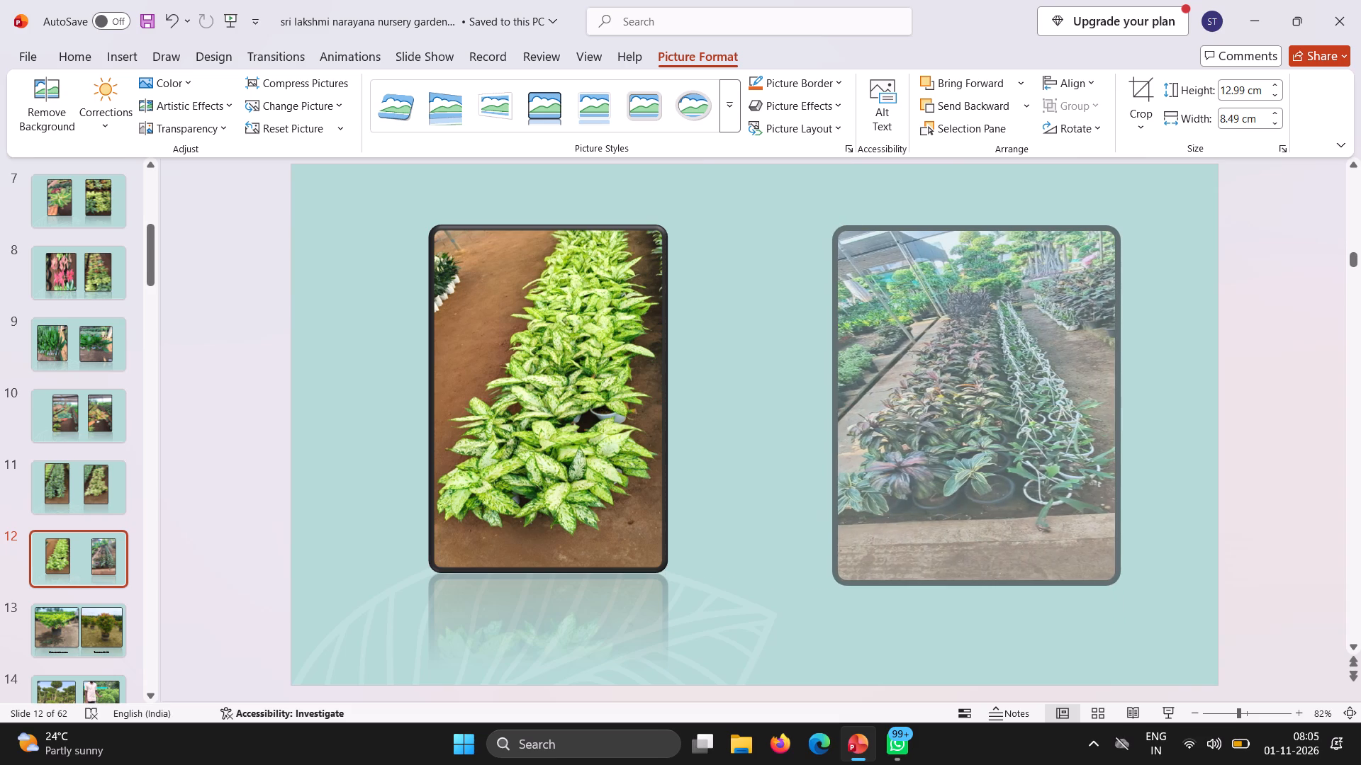
pyautogui.moveTo(837, 400); pyautogui.dragTo(844, 402)
pyautogui.moveTo(1004, 419); pyautogui.dragTo(978, 398)
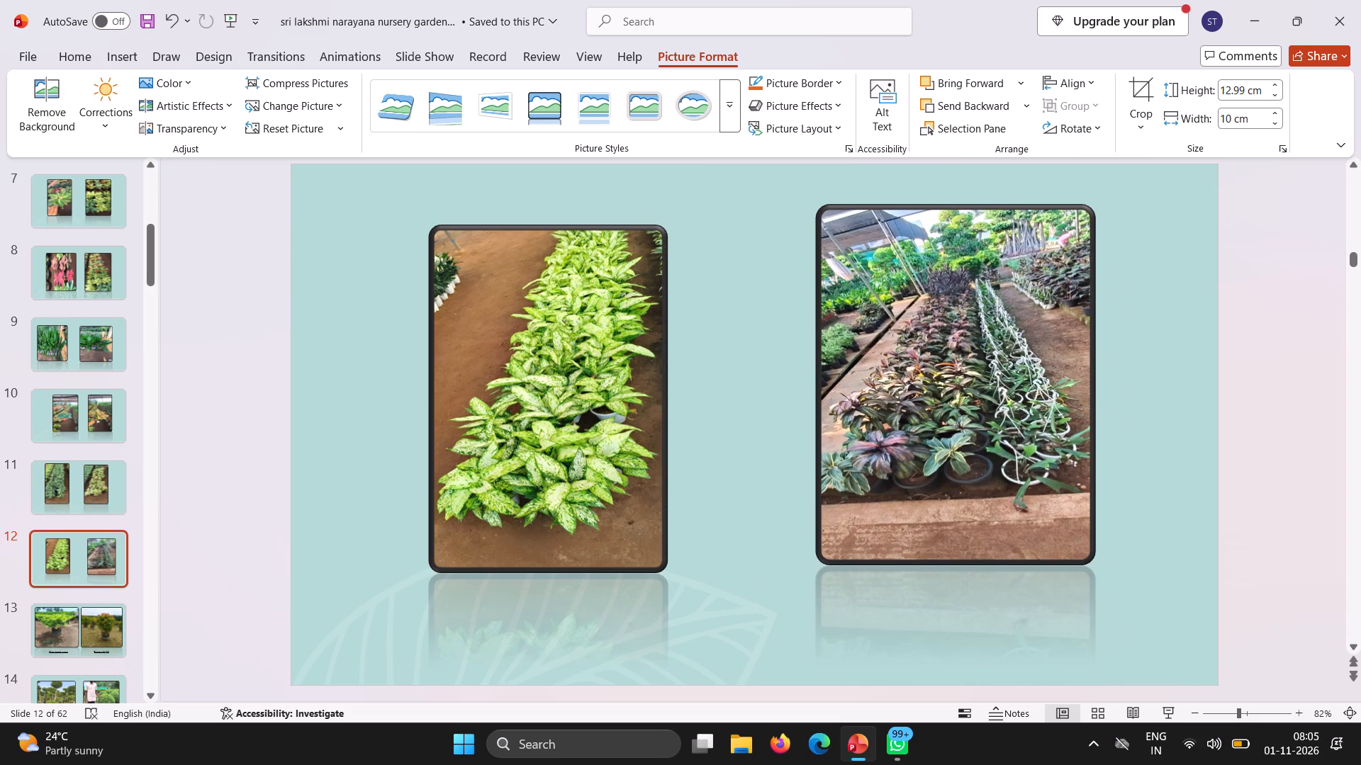
pyautogui.moveTo(978, 398); pyautogui.dragTo(978, 397)
# Enlarge the left foliage photo on slide 12 to about 9.1 cm wide and 13 cm high, and nudge it slightly right.
pyautogui.click(632, 380)
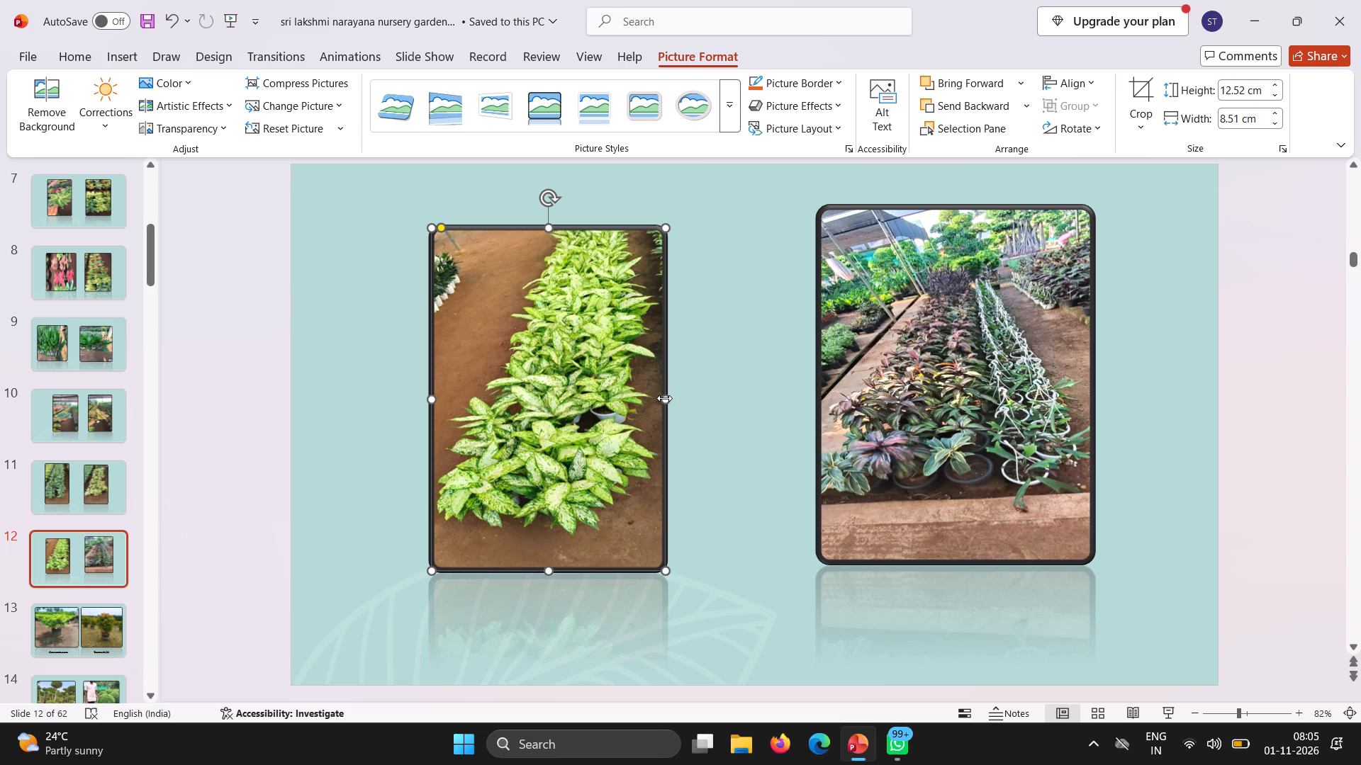
pyautogui.moveTo(664, 398); pyautogui.dragTo(681, 396)
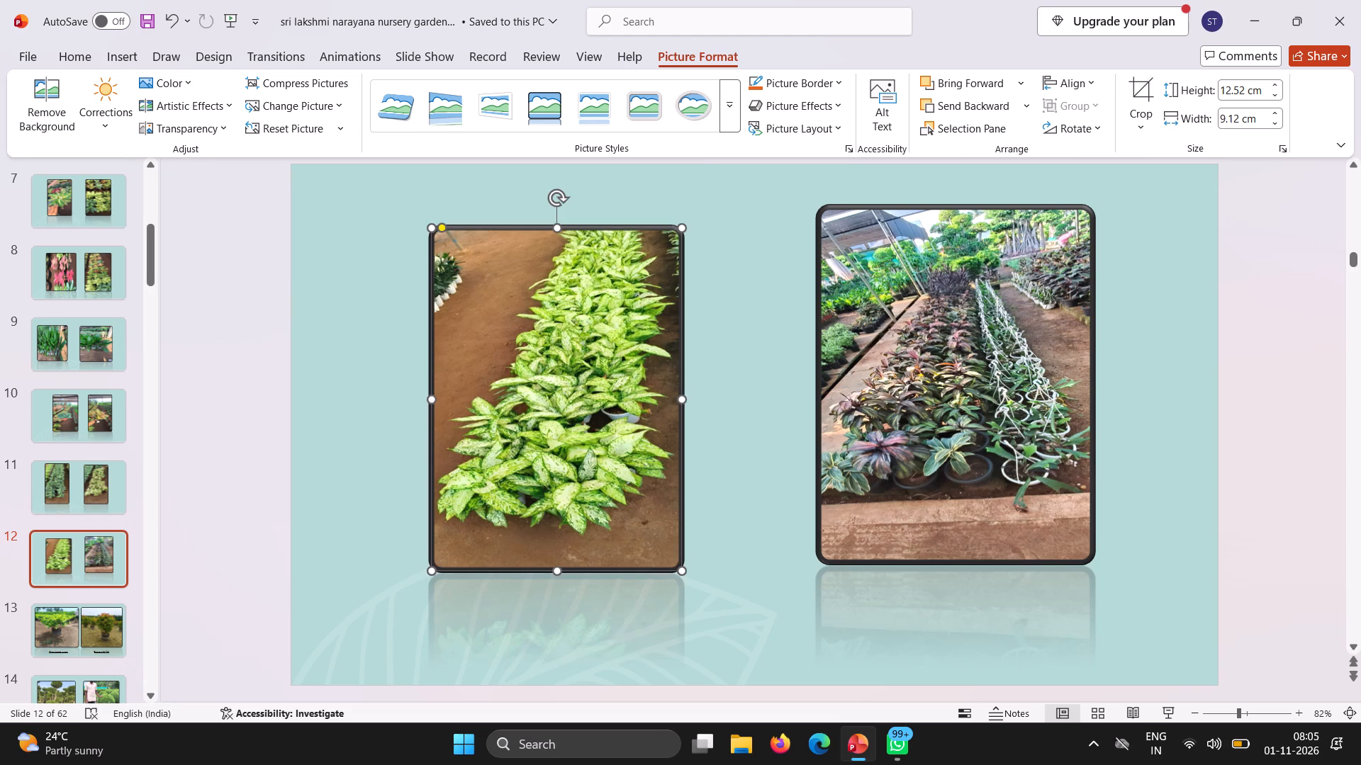
pyautogui.click(557, 217)
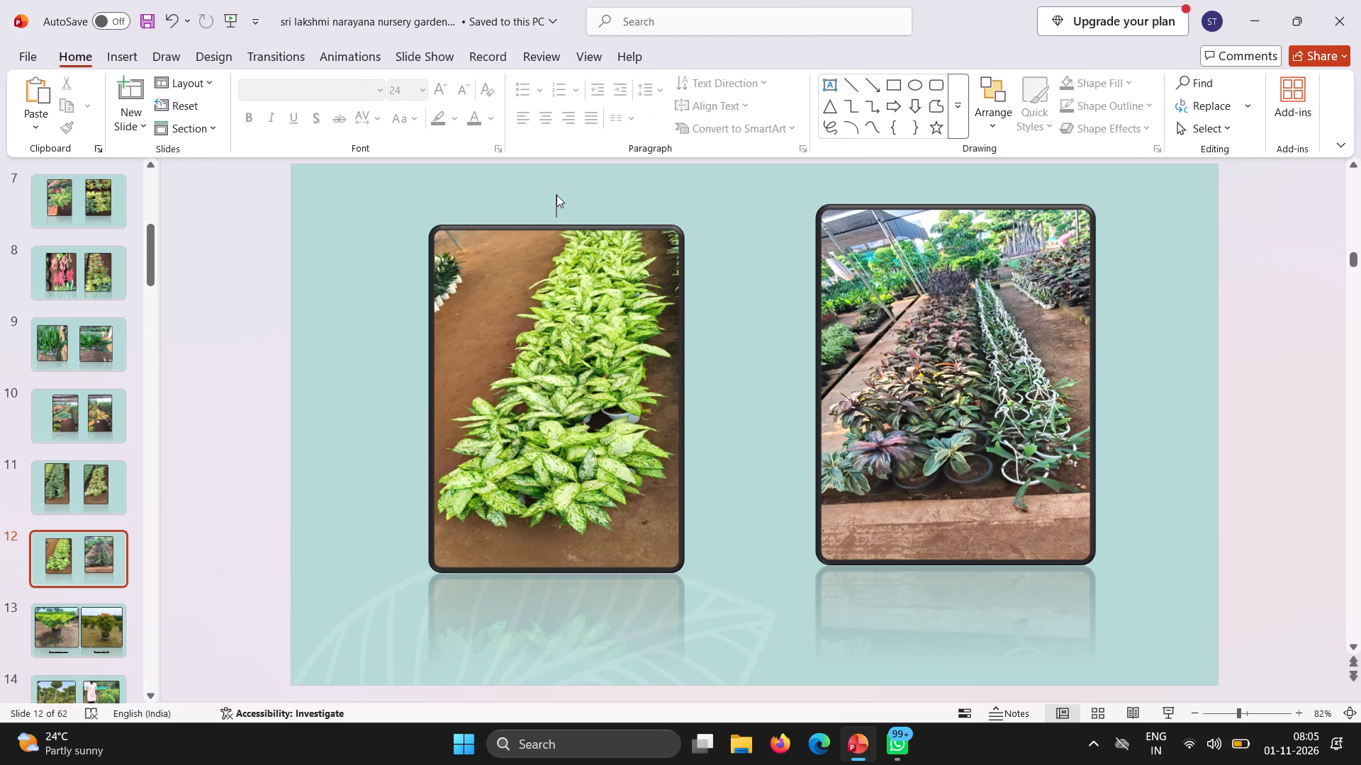
pyautogui.click(554, 222)
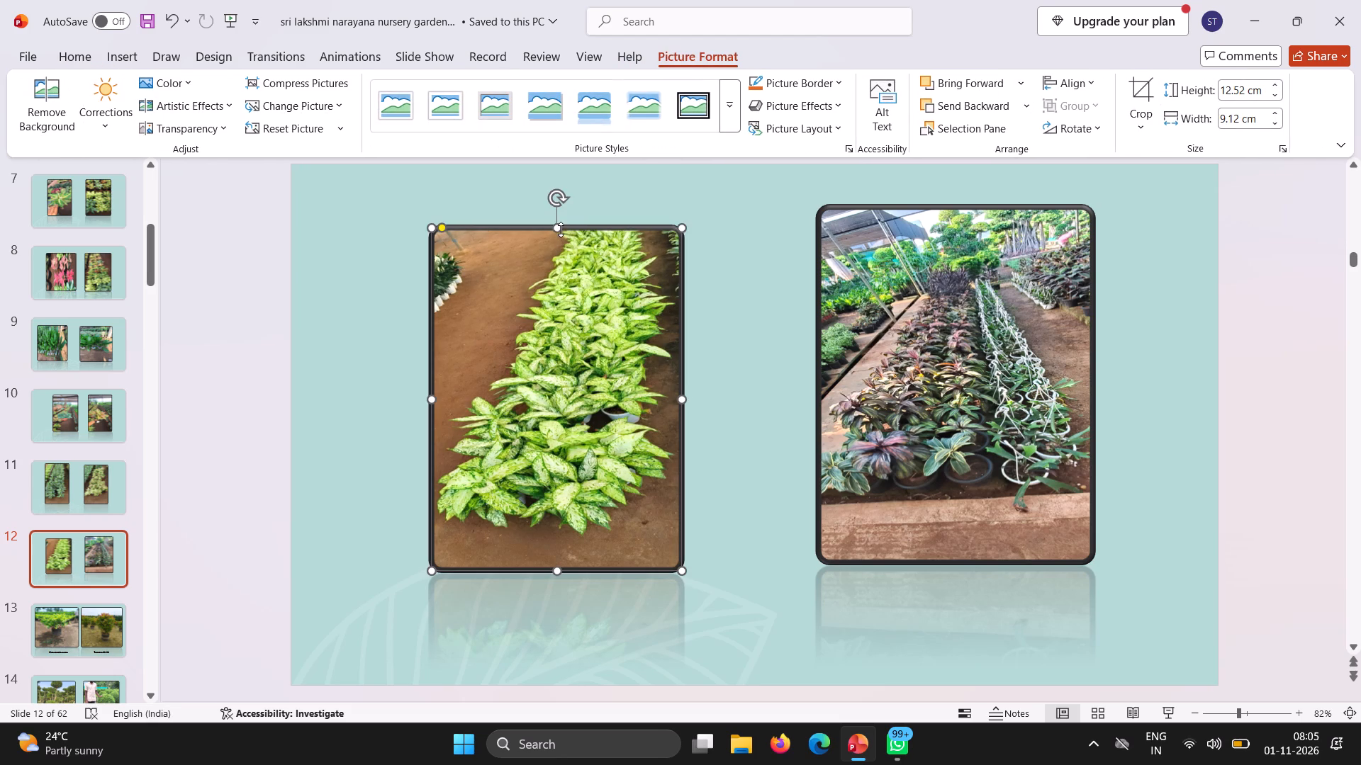
pyautogui.moveTo(561, 229); pyautogui.dragTo(561, 186)
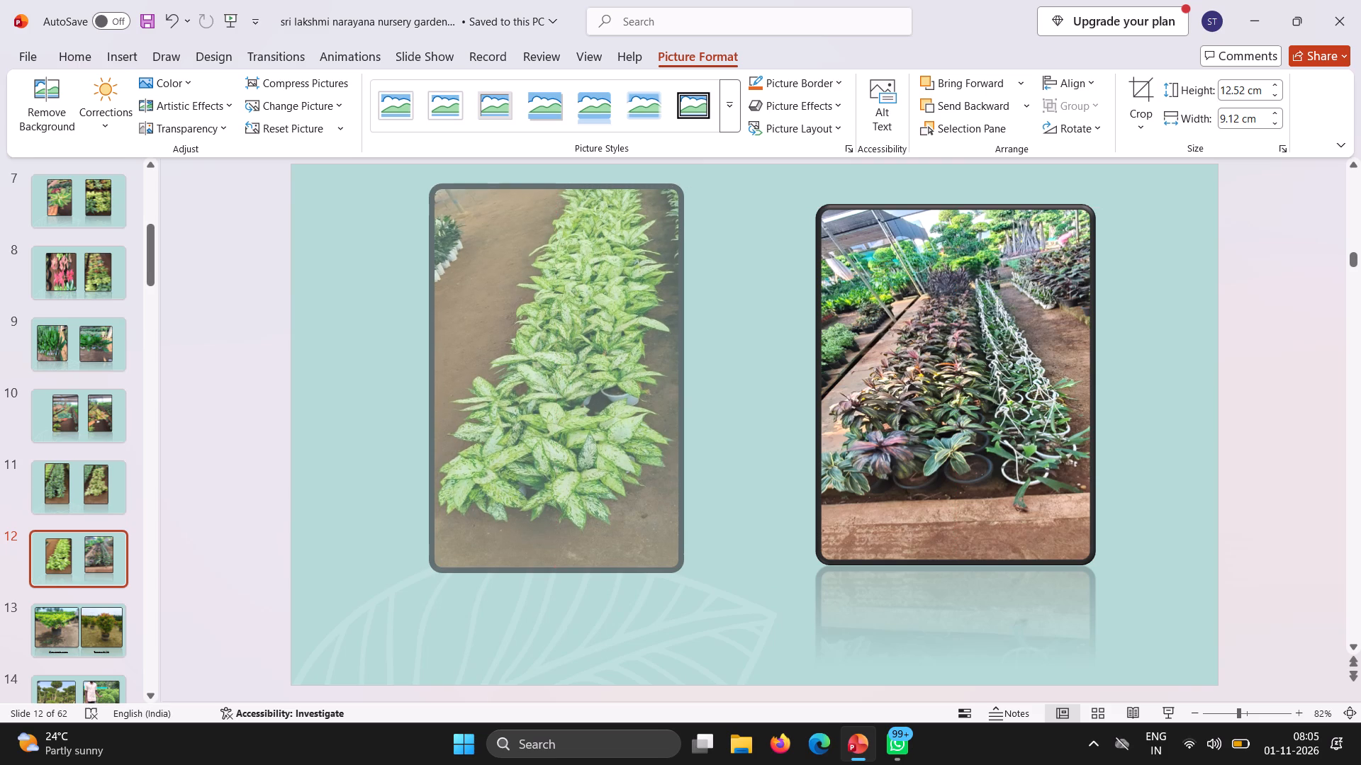
pyautogui.moveTo(561, 186); pyautogui.dragTo(561, 213)
pyautogui.moveTo(547, 307); pyautogui.dragTo(554, 306)
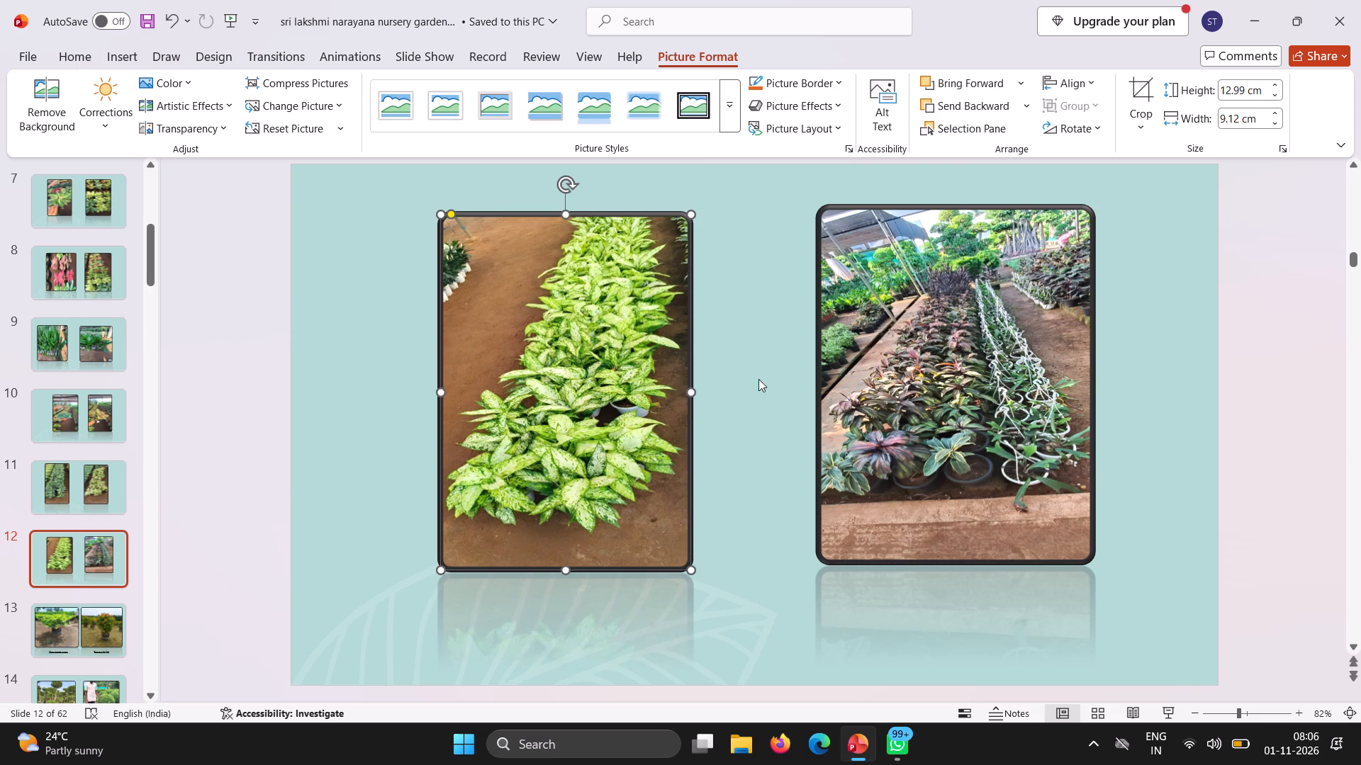
# Move the right photo on slide 12 slightly down and left to line up level with the left photo.
pyautogui.moveTo(966, 405); pyautogui.dragTo(957, 414)
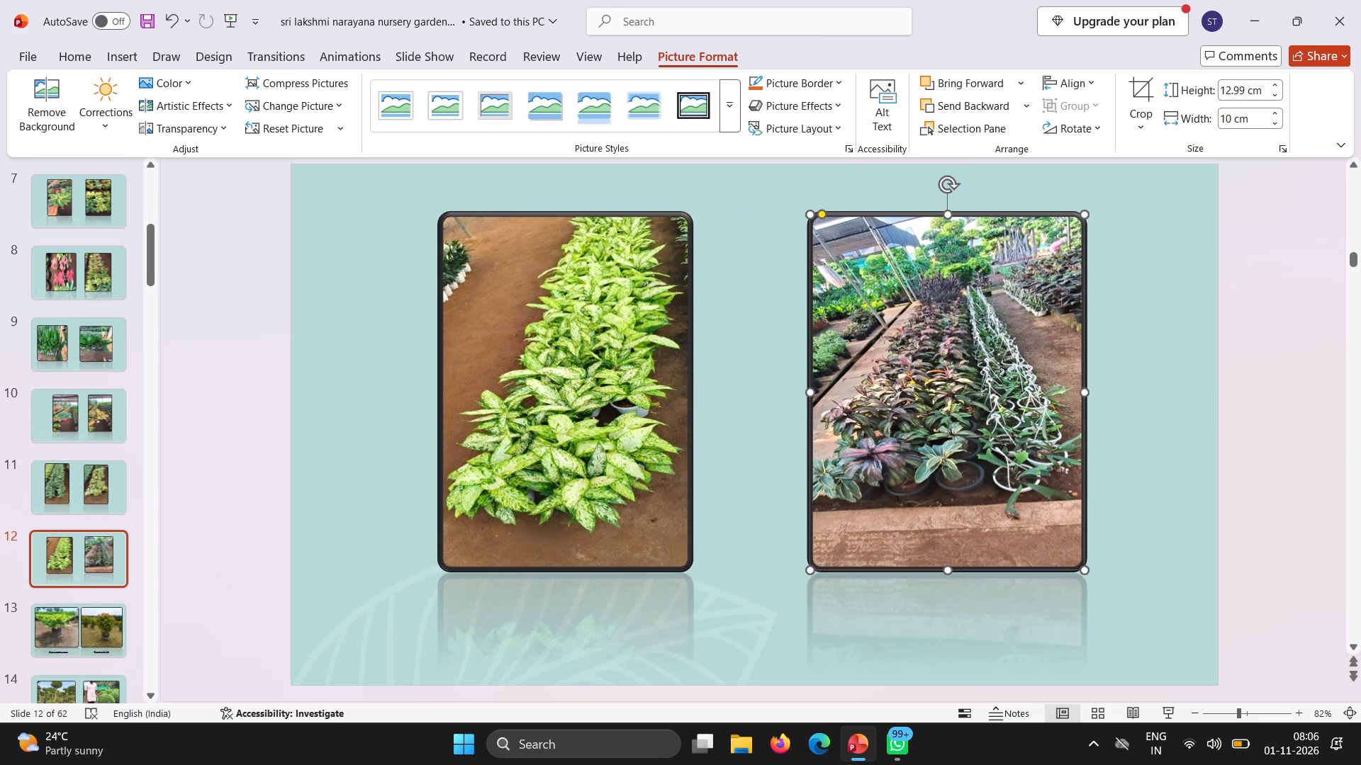
# Shorten the left foliage photo on slide 12 from its bottom edge to a height of about 12.65 cm.
pyautogui.click(619, 525)
pyautogui.moveTo(564, 568); pyautogui.dragTo(564, 564)
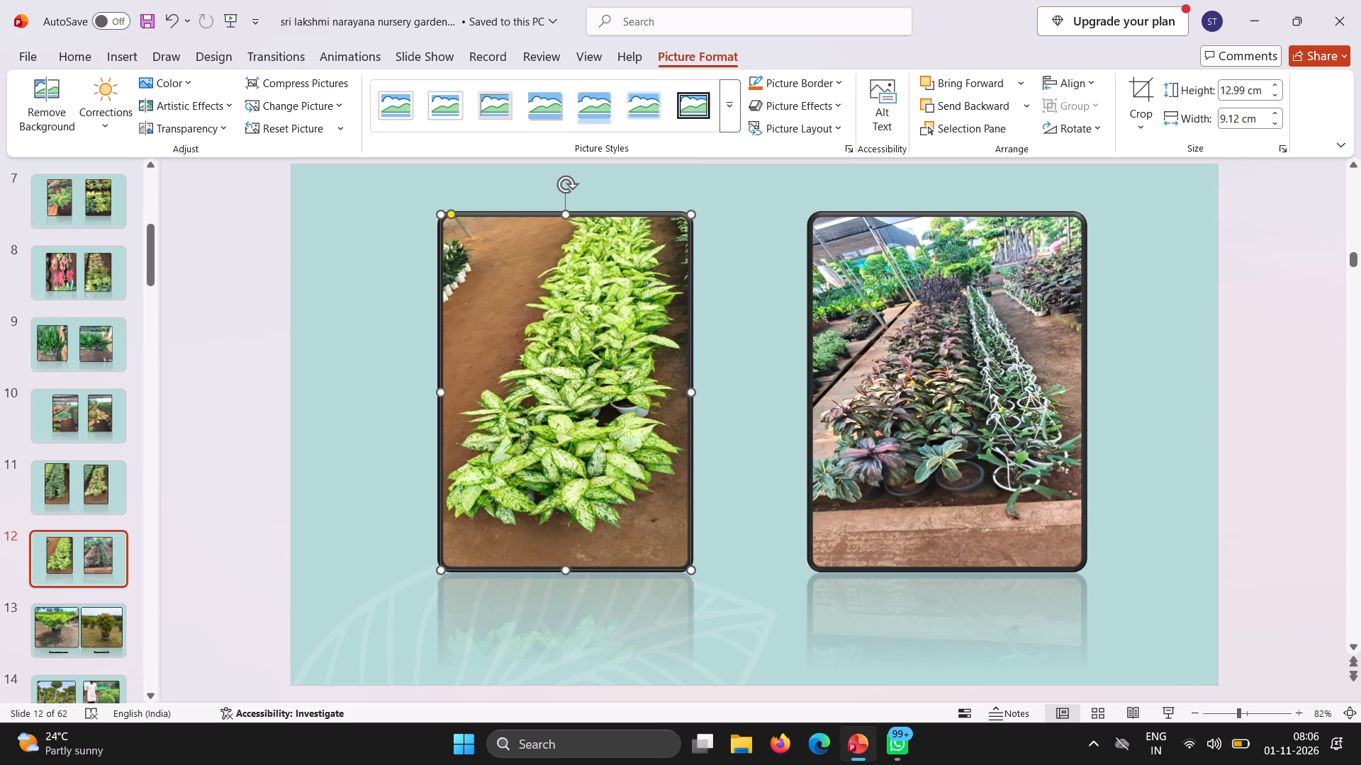
pyautogui.moveTo(564, 564); pyautogui.dragTo(565, 560)
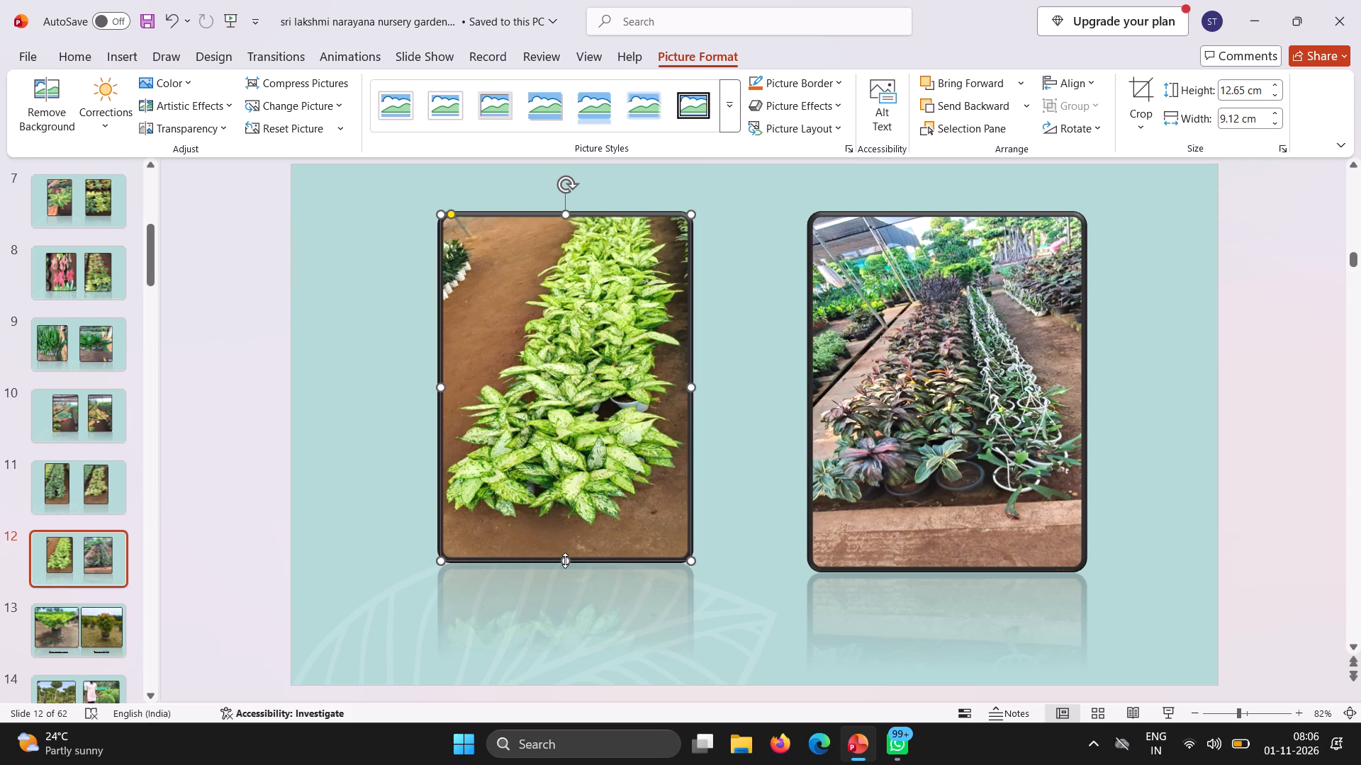
# On slide 13, cut the Ficus panda green photo and the empty text placeholder behind it.
pyautogui.click(116, 640)
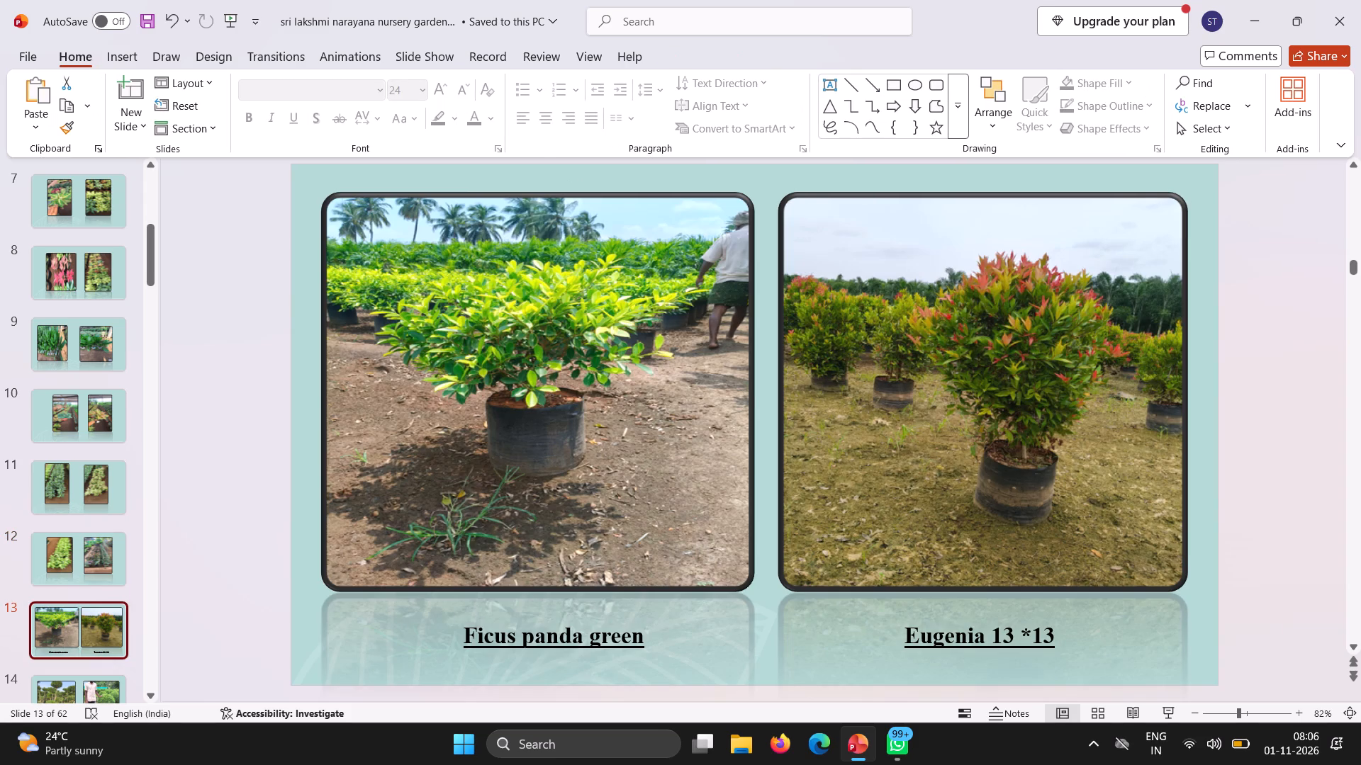
pyautogui.rightClick(389, 202)
pyautogui.click(437, 241)
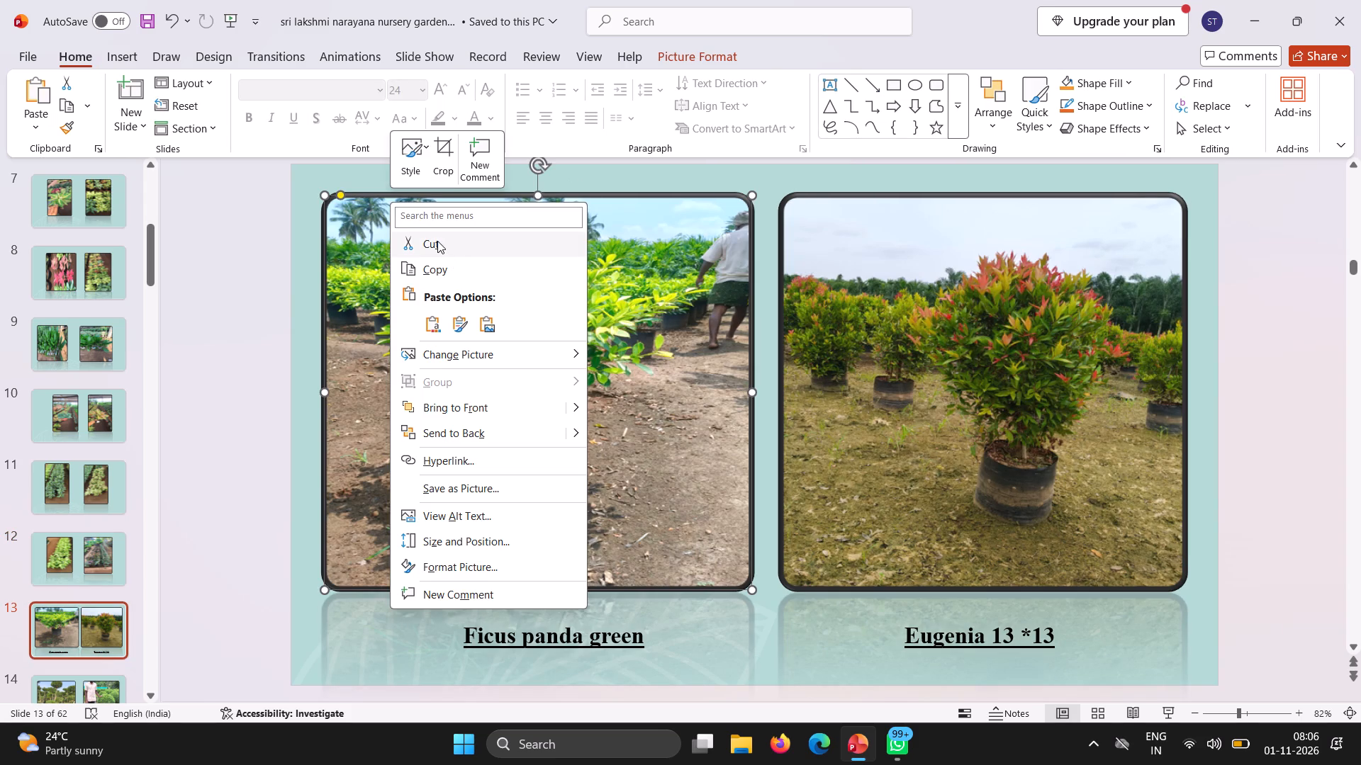
pyautogui.rightClick(489, 300)
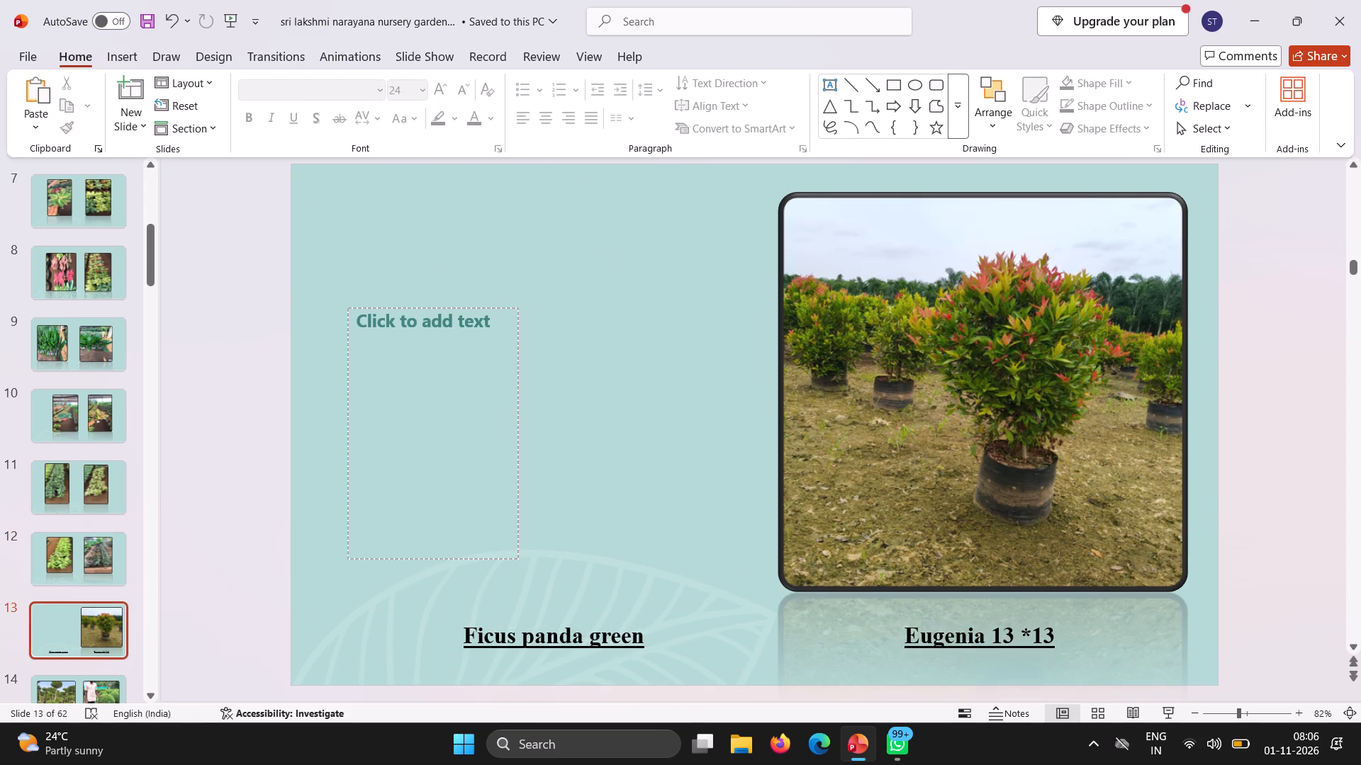
pyautogui.click(542, 269)
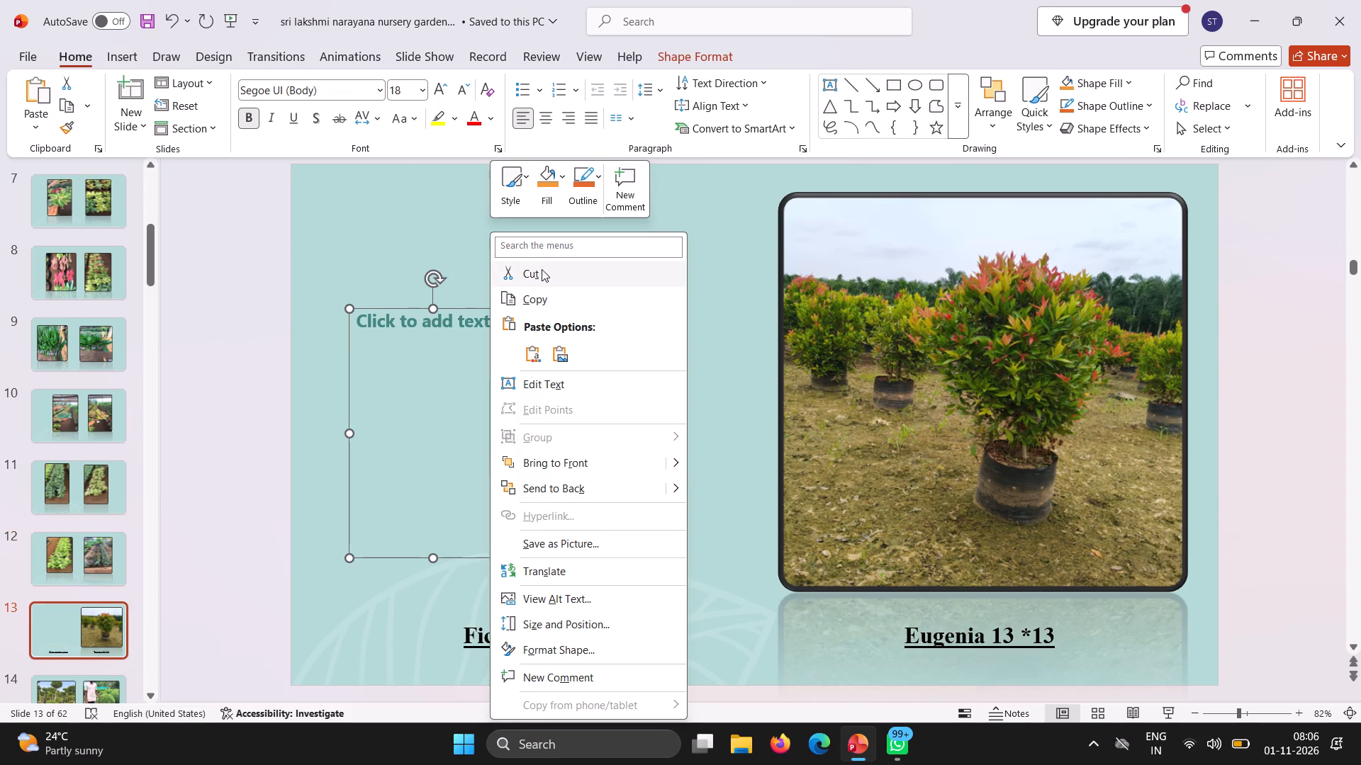
# Cut the Eugenia photo from slide 13 along with the empty picture placeholder left behind it.
pyautogui.rightClick(799, 204)
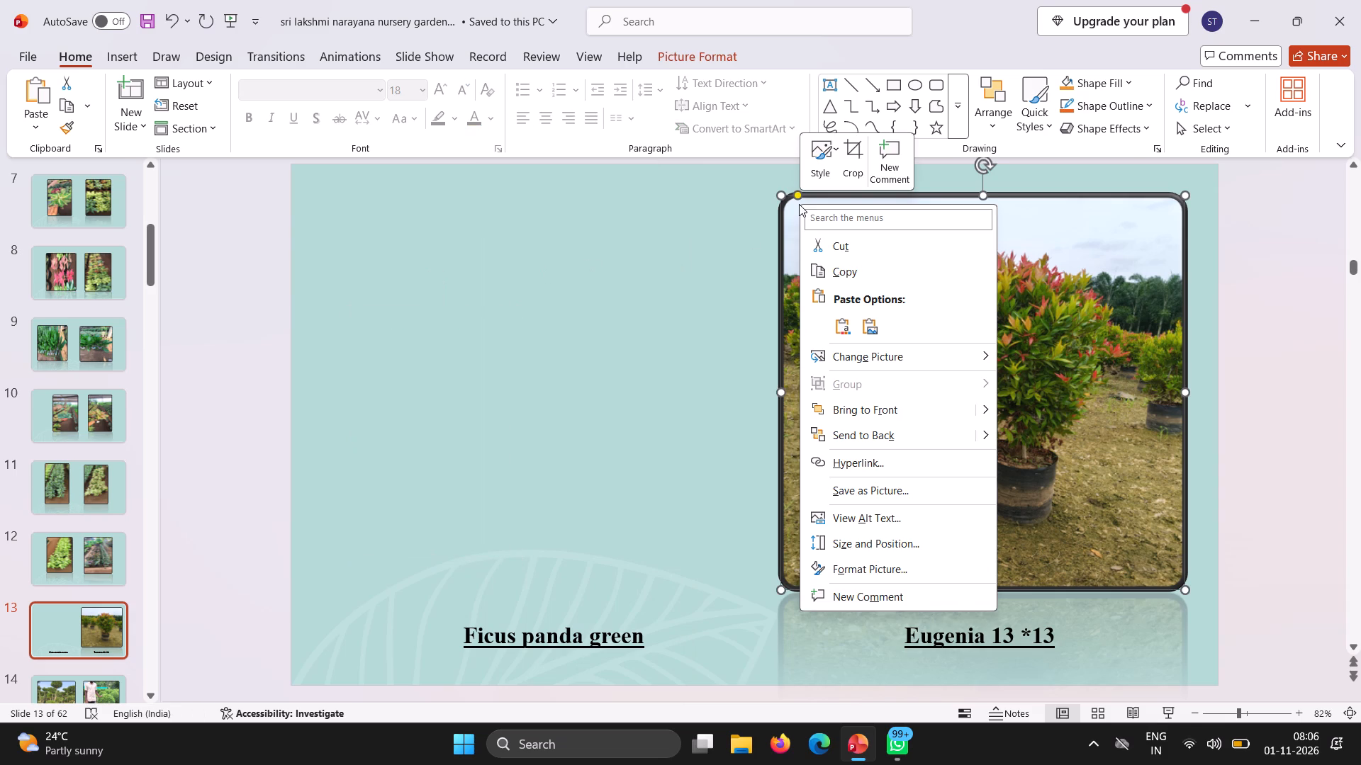
pyautogui.click(841, 239)
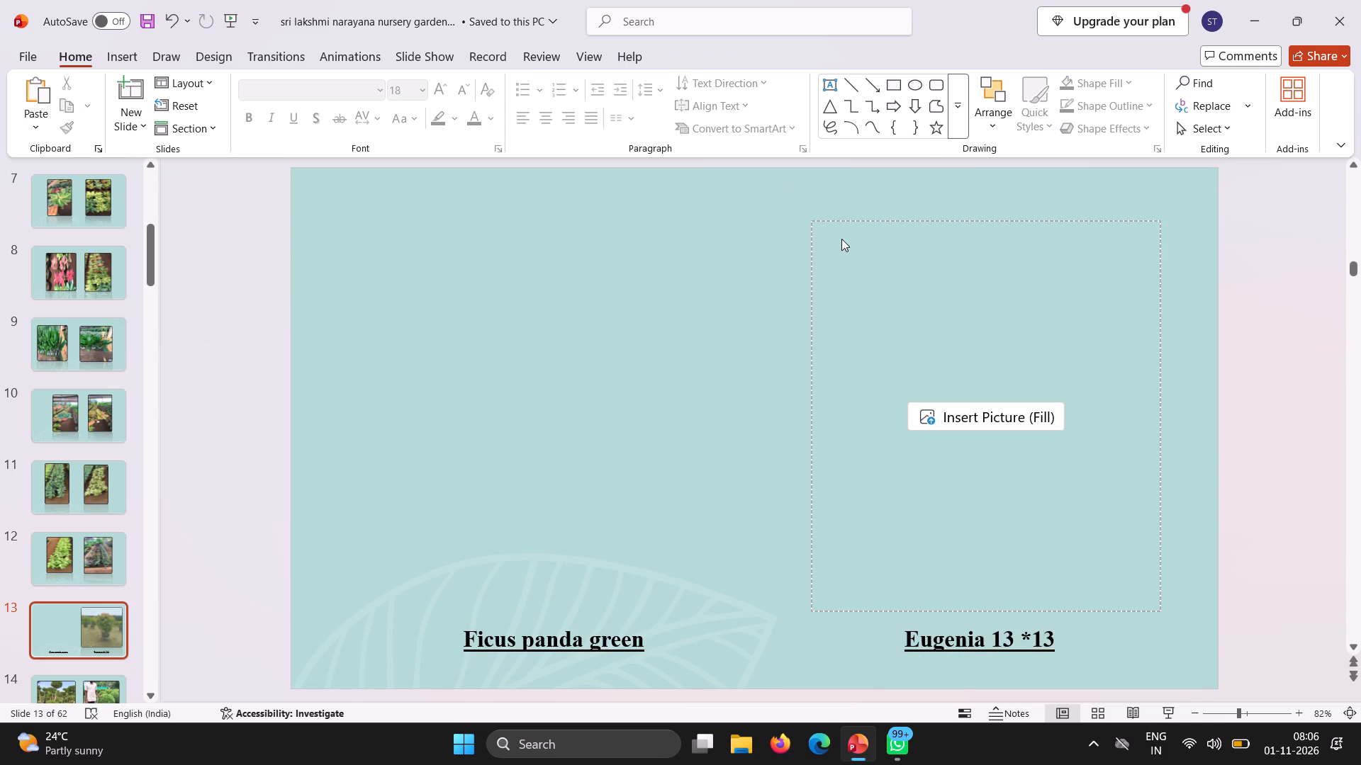
pyautogui.rightClick(839, 220)
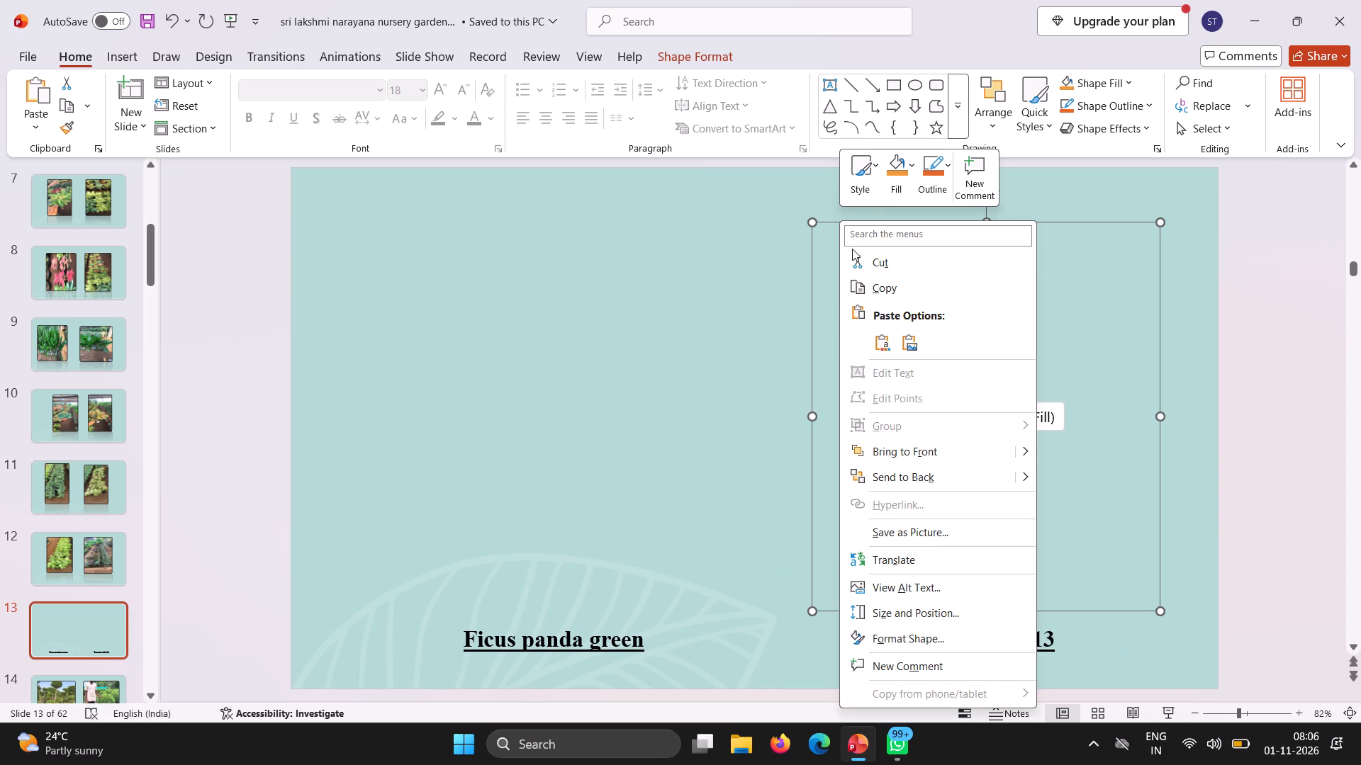
pyautogui.click(869, 270)
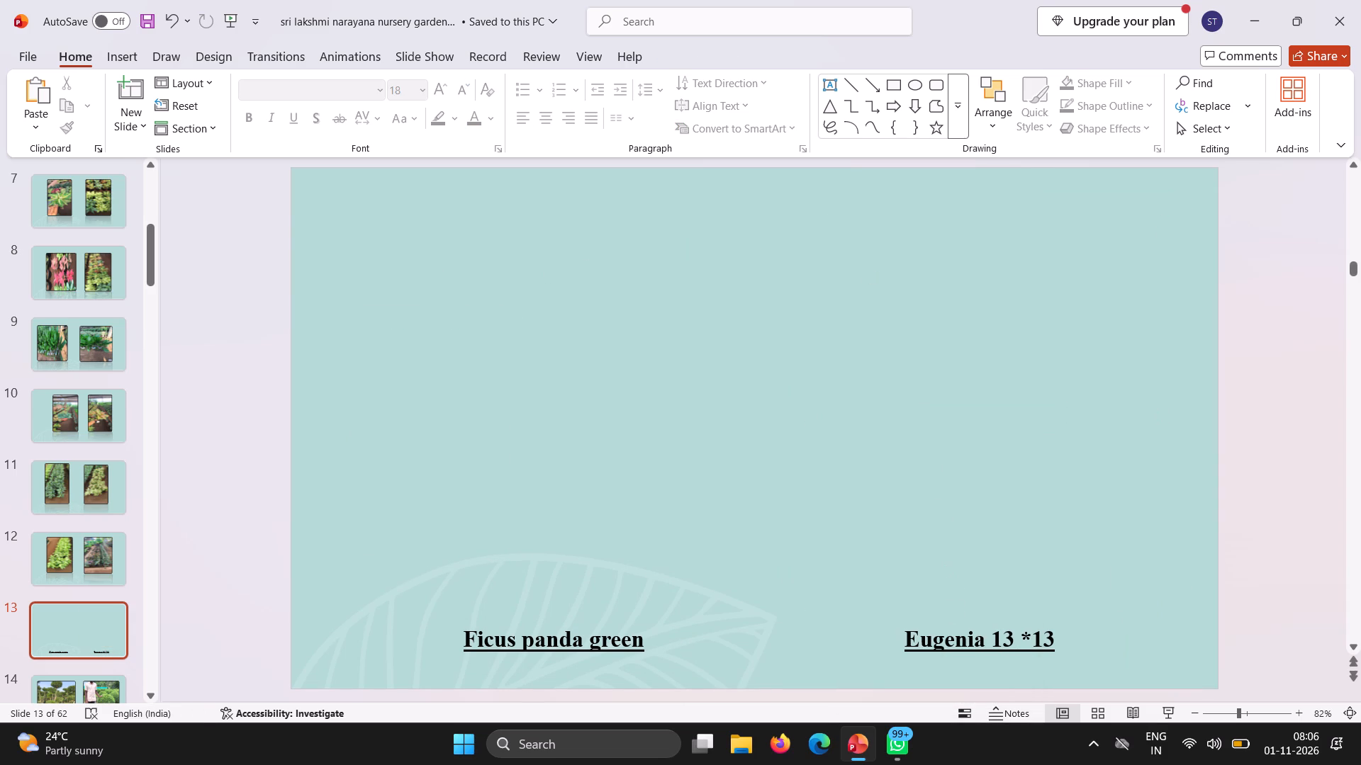
# Cut the "Eugenia 13 *13" and "Ficus panda green" captions from slide 13.
pyautogui.click(924, 627)
pyautogui.rightClick(919, 623)
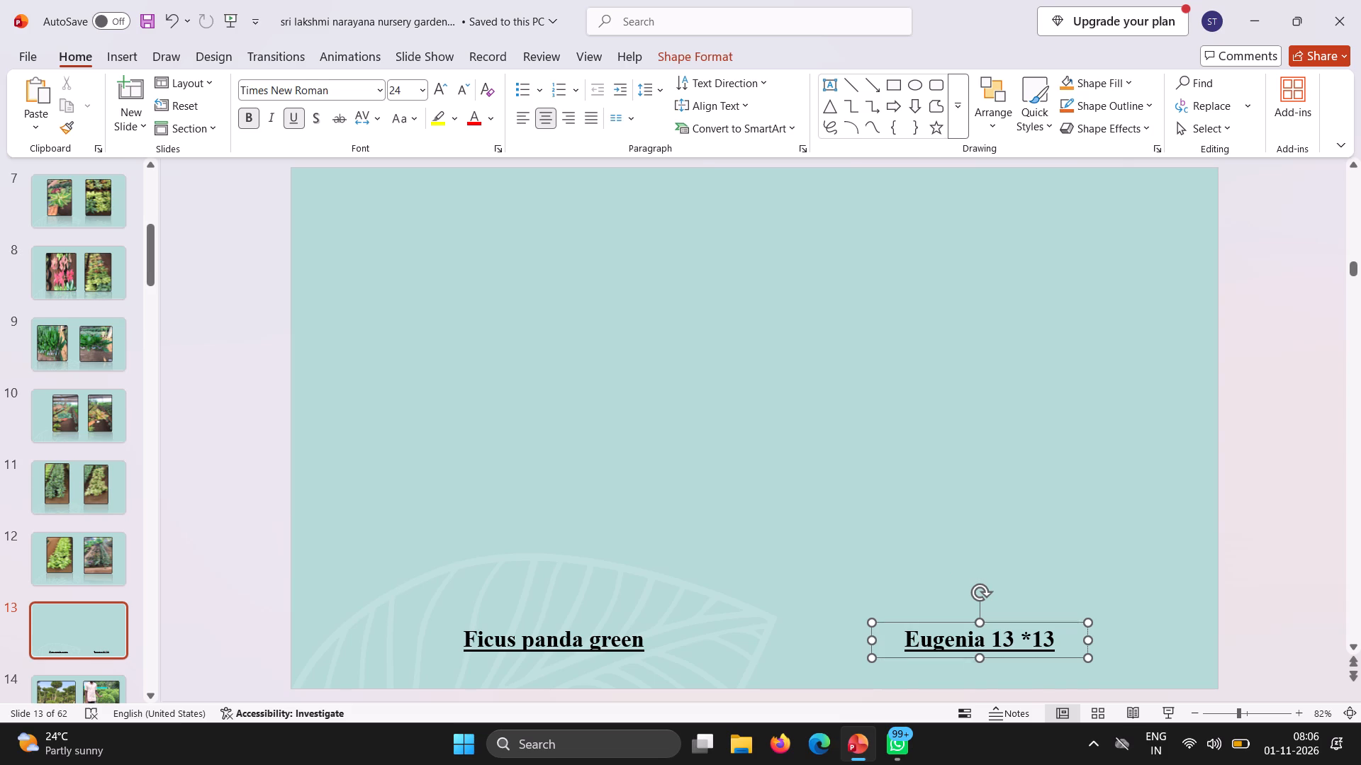
pyautogui.click(952, 143)
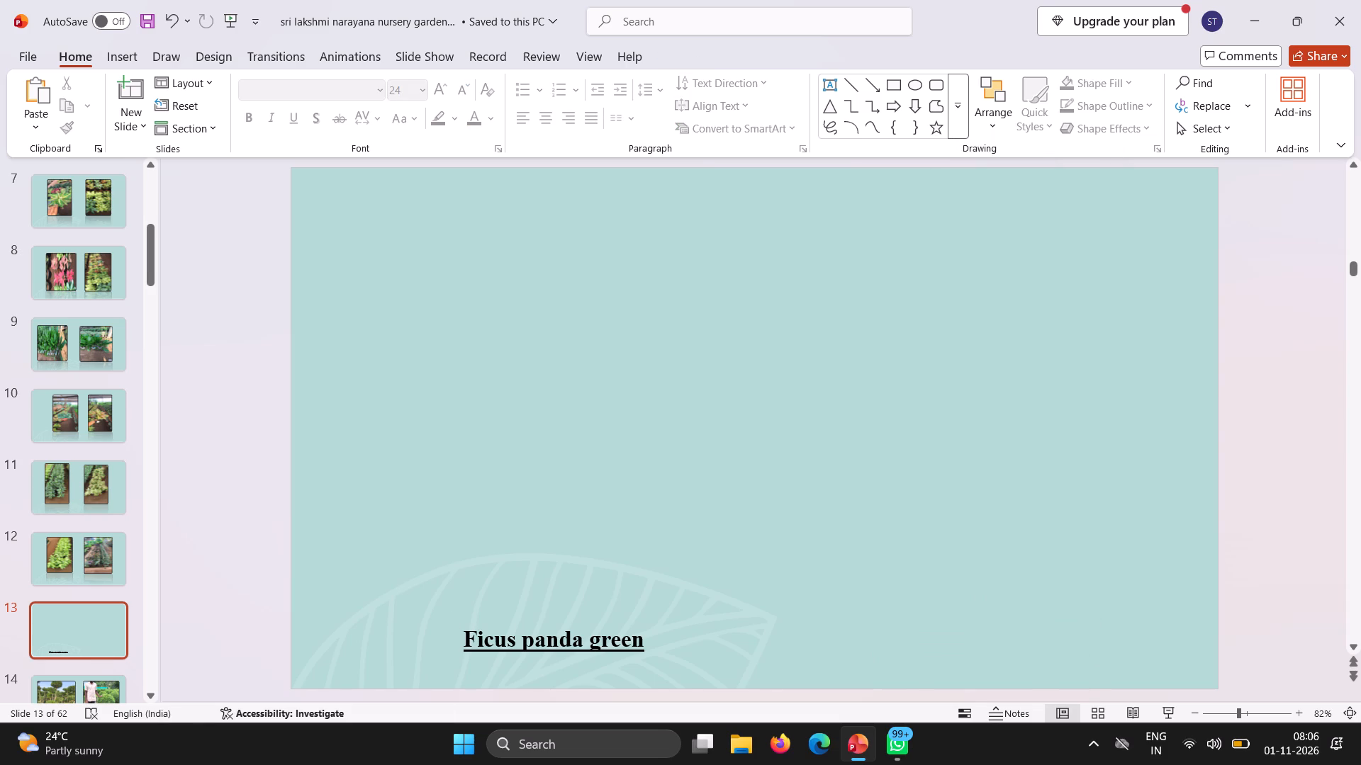
pyautogui.rightClick(497, 635)
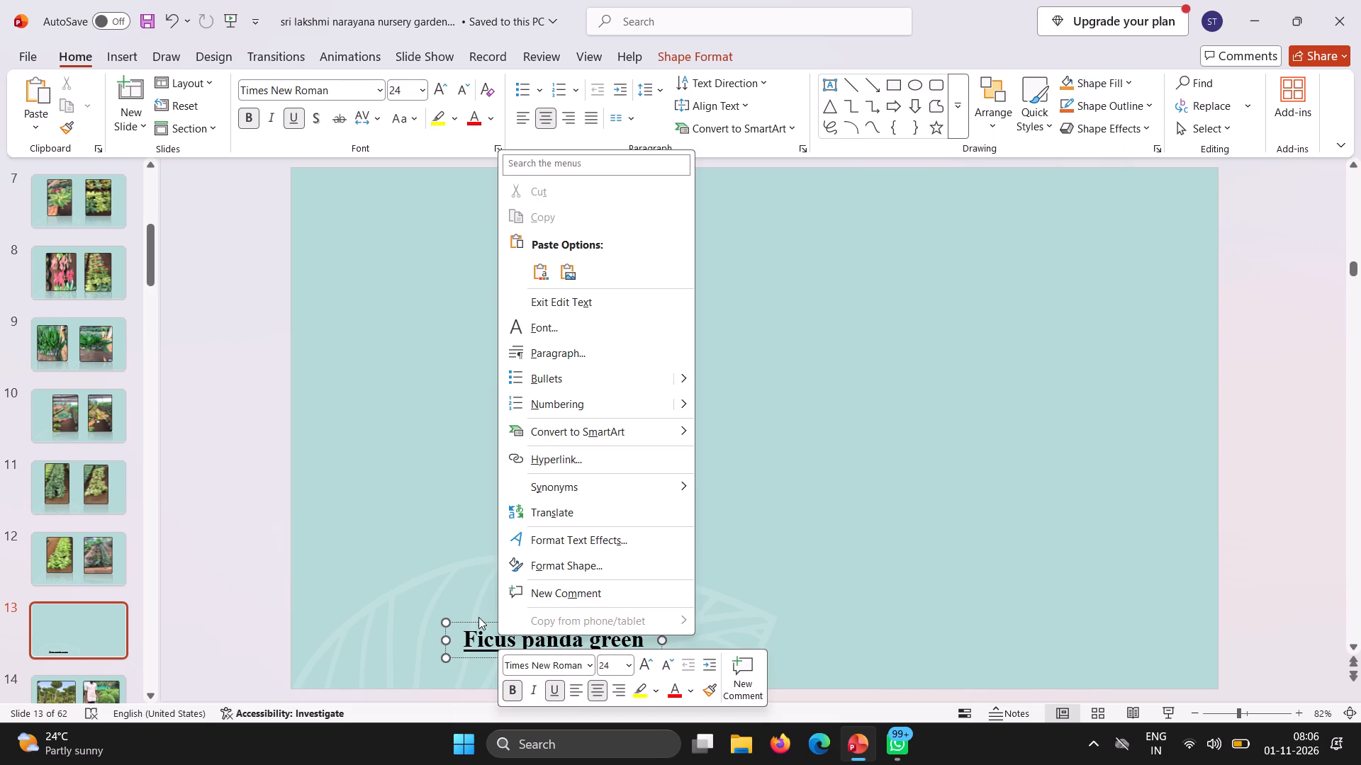
pyautogui.rightClick(478, 617)
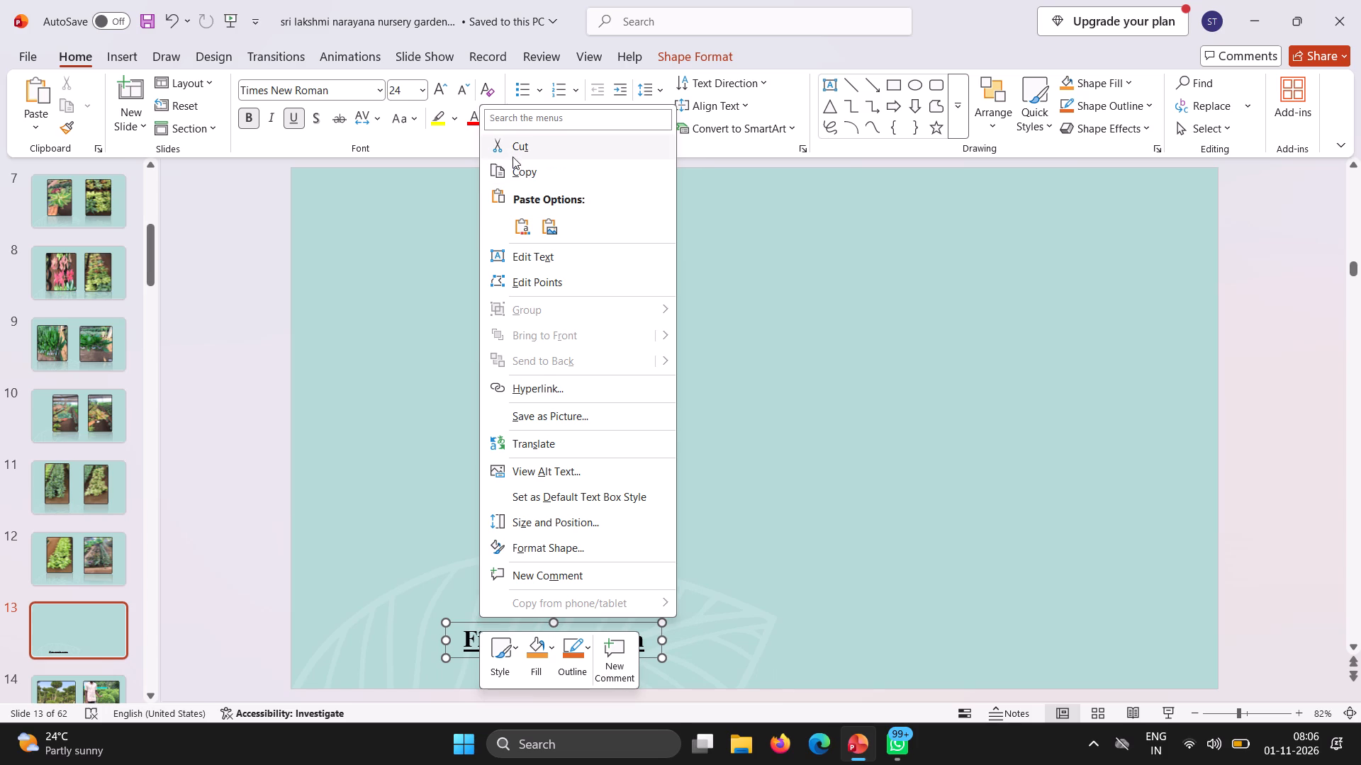
pyautogui.click(510, 159)
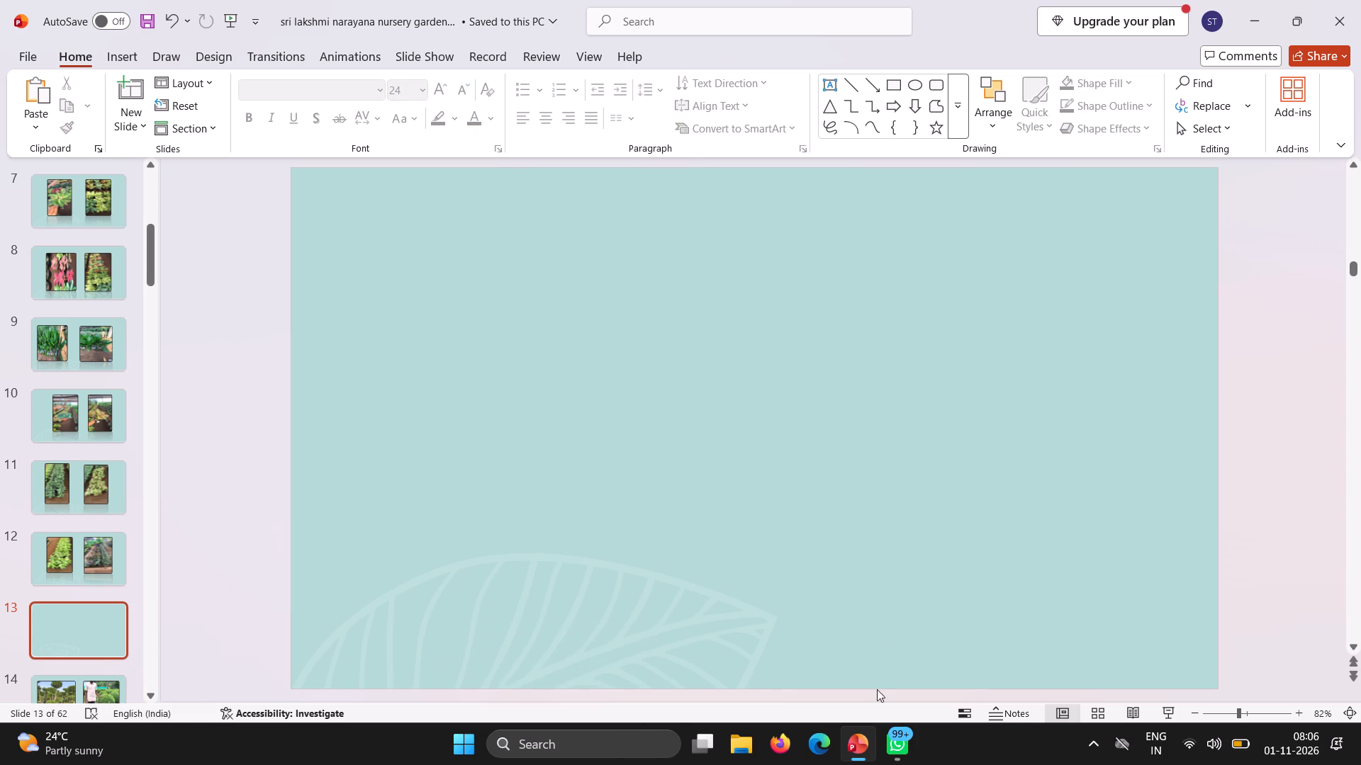
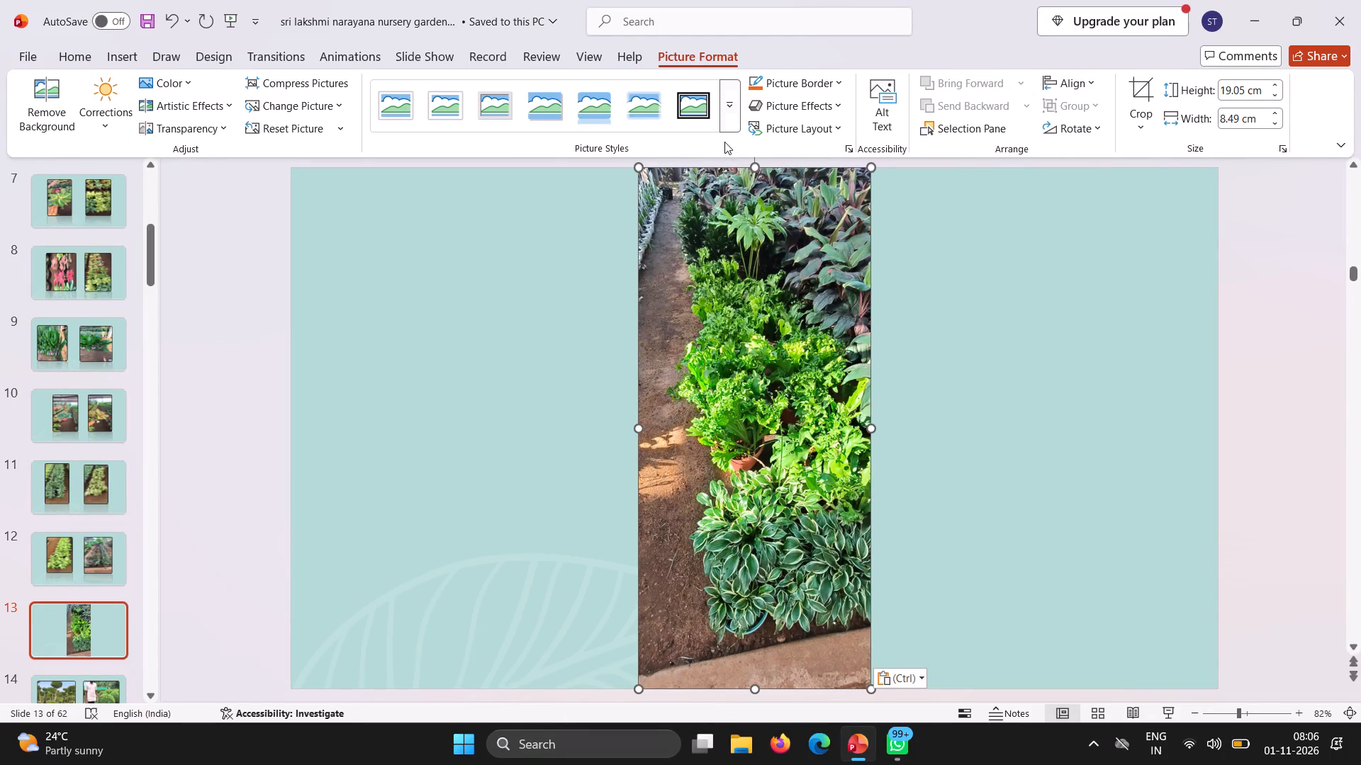
# Apply the picture style with a rounded black frame and a reflection to the foliage photo on slide 13.
pyautogui.click(736, 121)
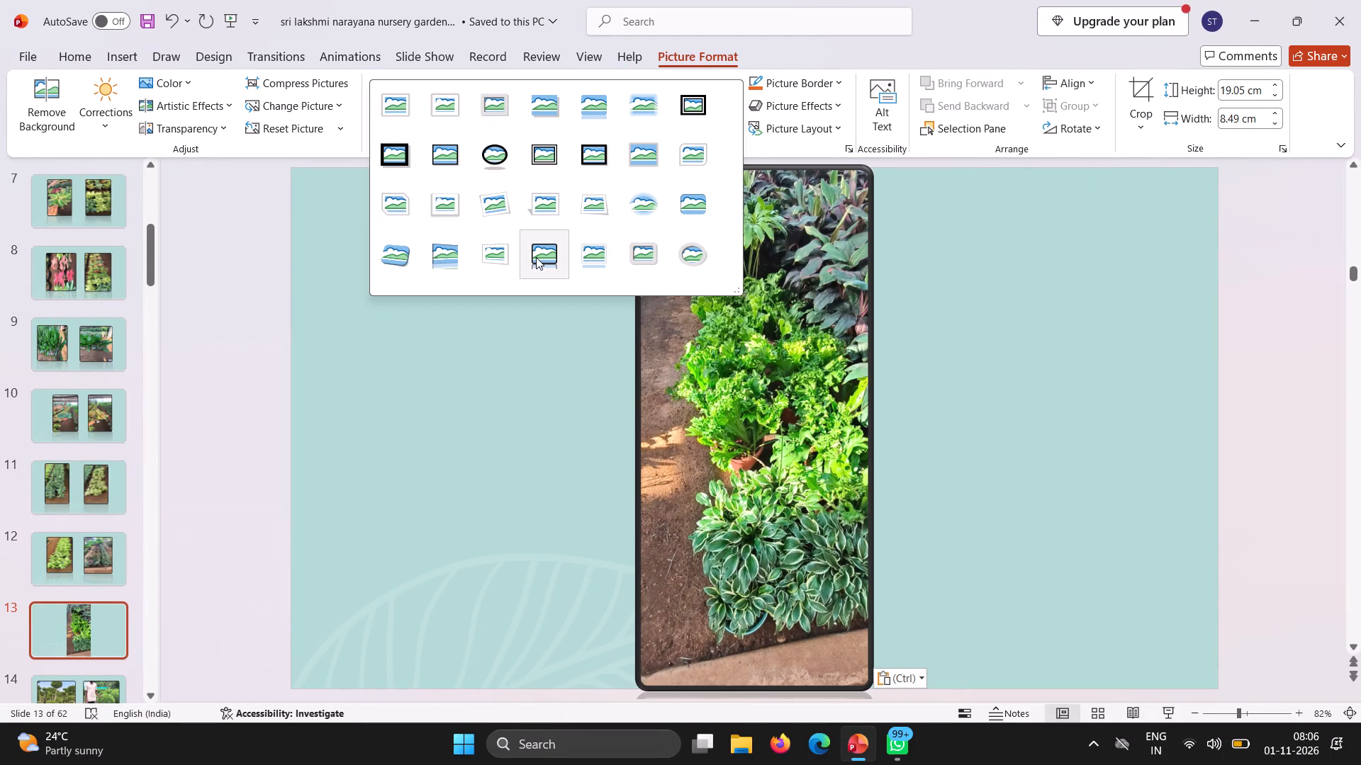
pyautogui.click(536, 257)
# Resize the foliage photo to about 14.67 cm high and 12.8 cm wide, and place it on the left half of slide 13.
pyautogui.moveTo(637, 432); pyautogui.dragTo(439, 446)
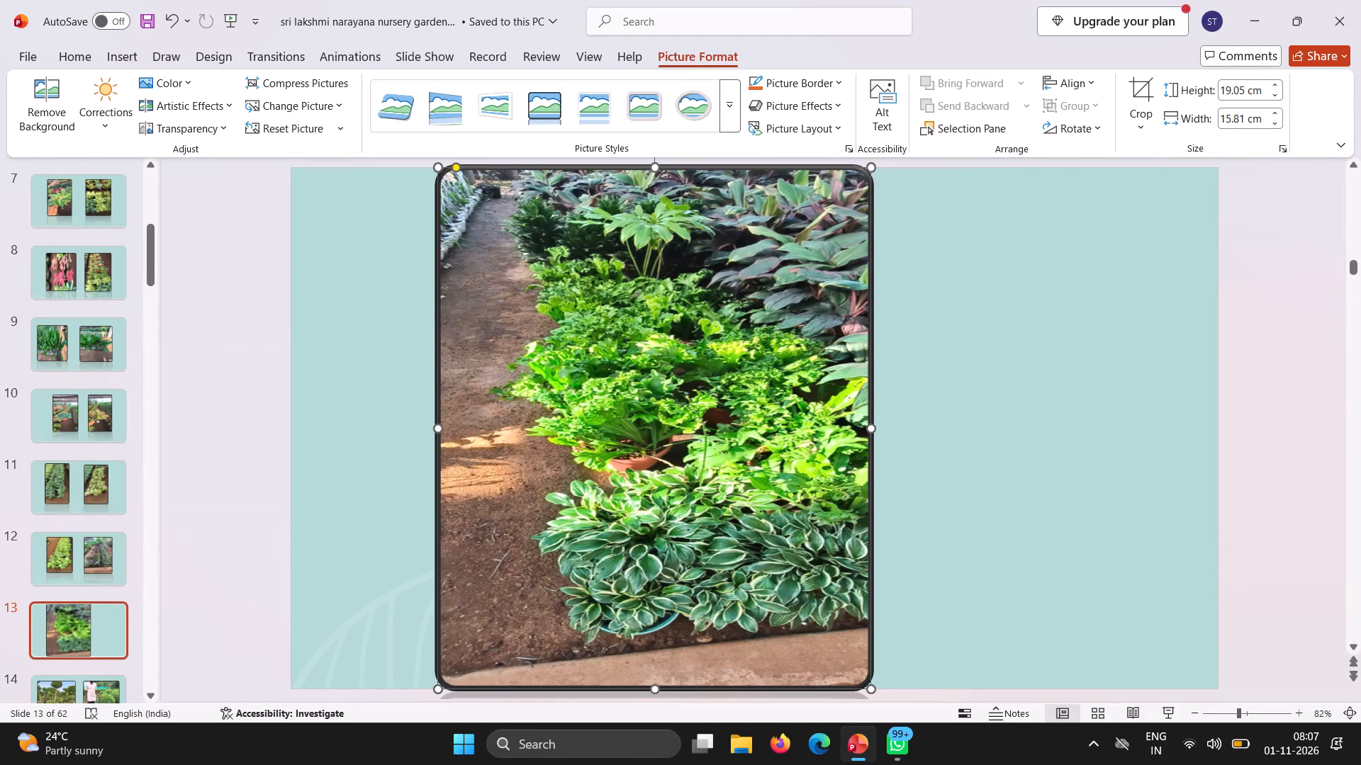
pyautogui.moveTo(652, 164); pyautogui.dragTo(661, 288)
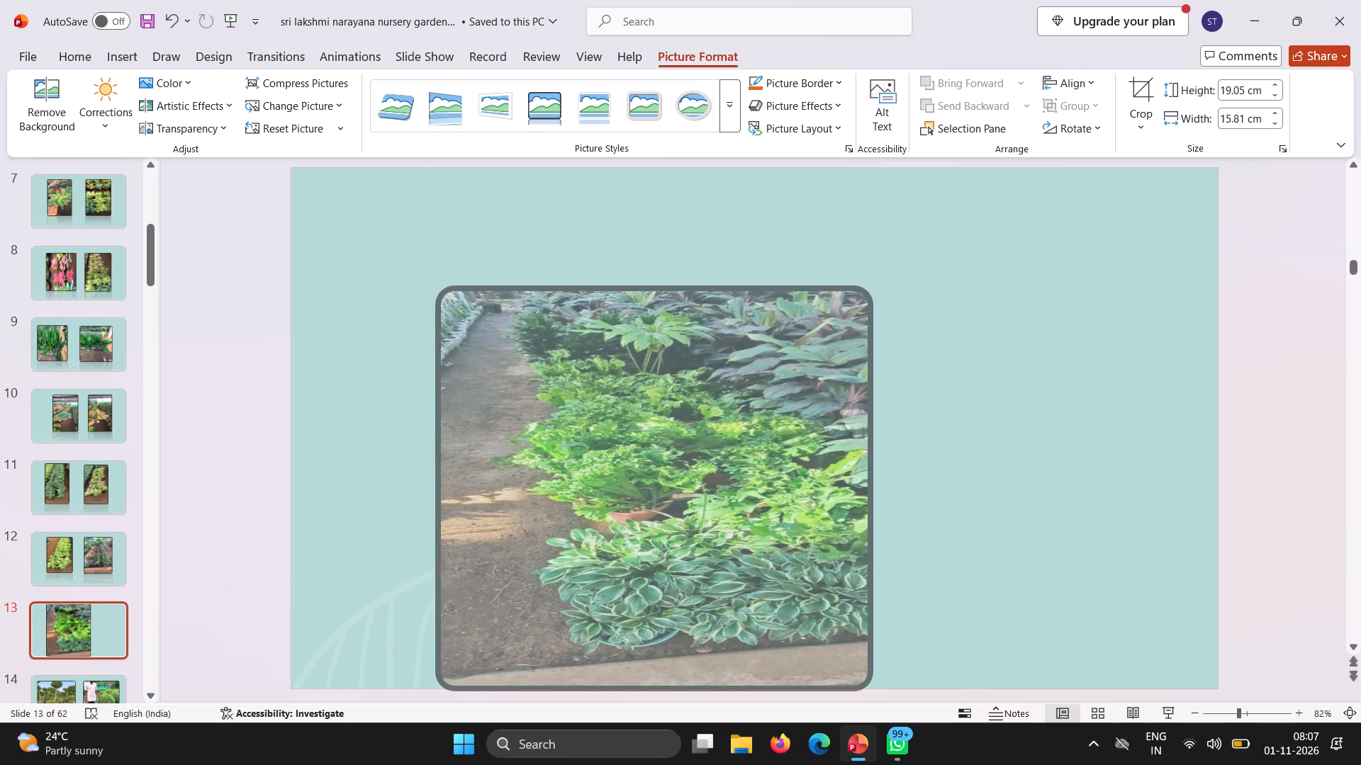
pyautogui.moveTo(661, 288); pyautogui.dragTo(661, 285)
pyautogui.moveTo(640, 493); pyautogui.dragTo(559, 405)
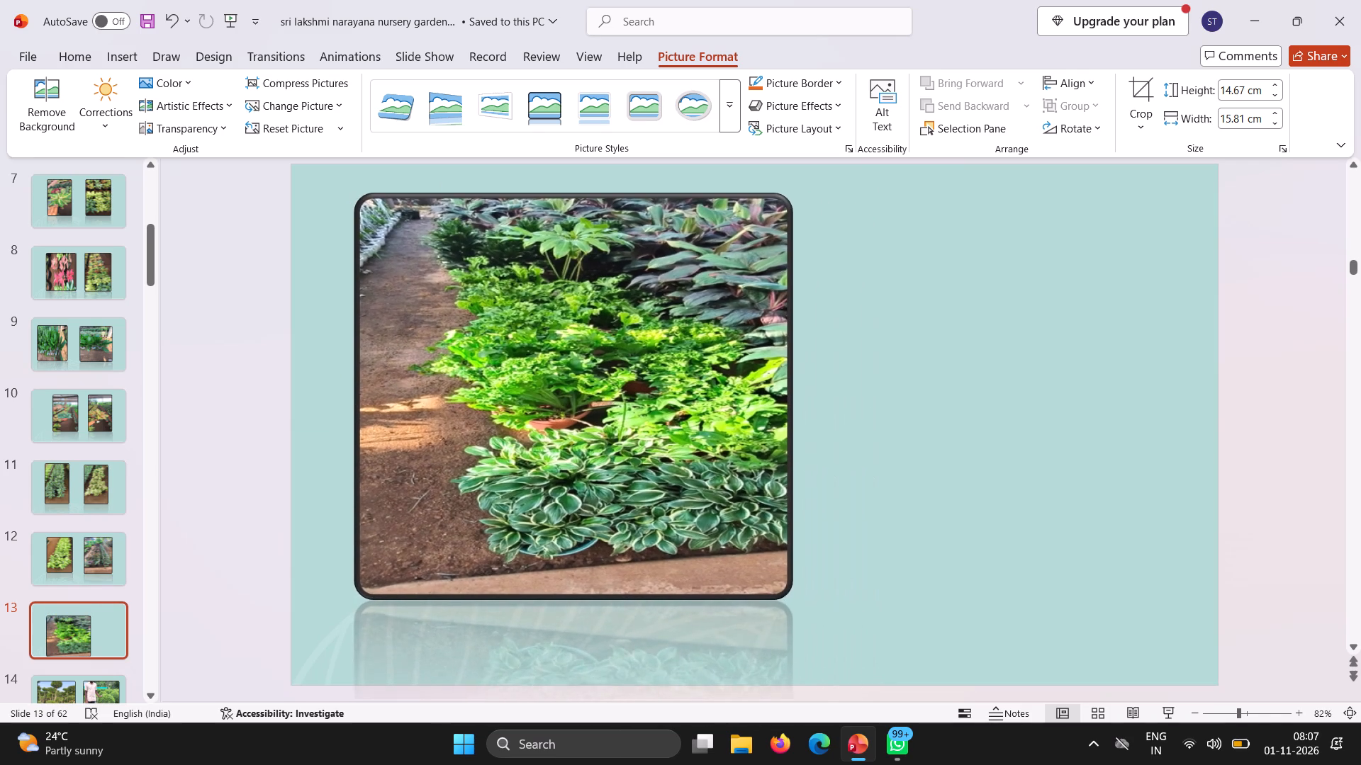
pyautogui.moveTo(559, 405); pyautogui.dragTo(565, 401)
pyautogui.moveTo(798, 393); pyautogui.dragTo(713, 390)
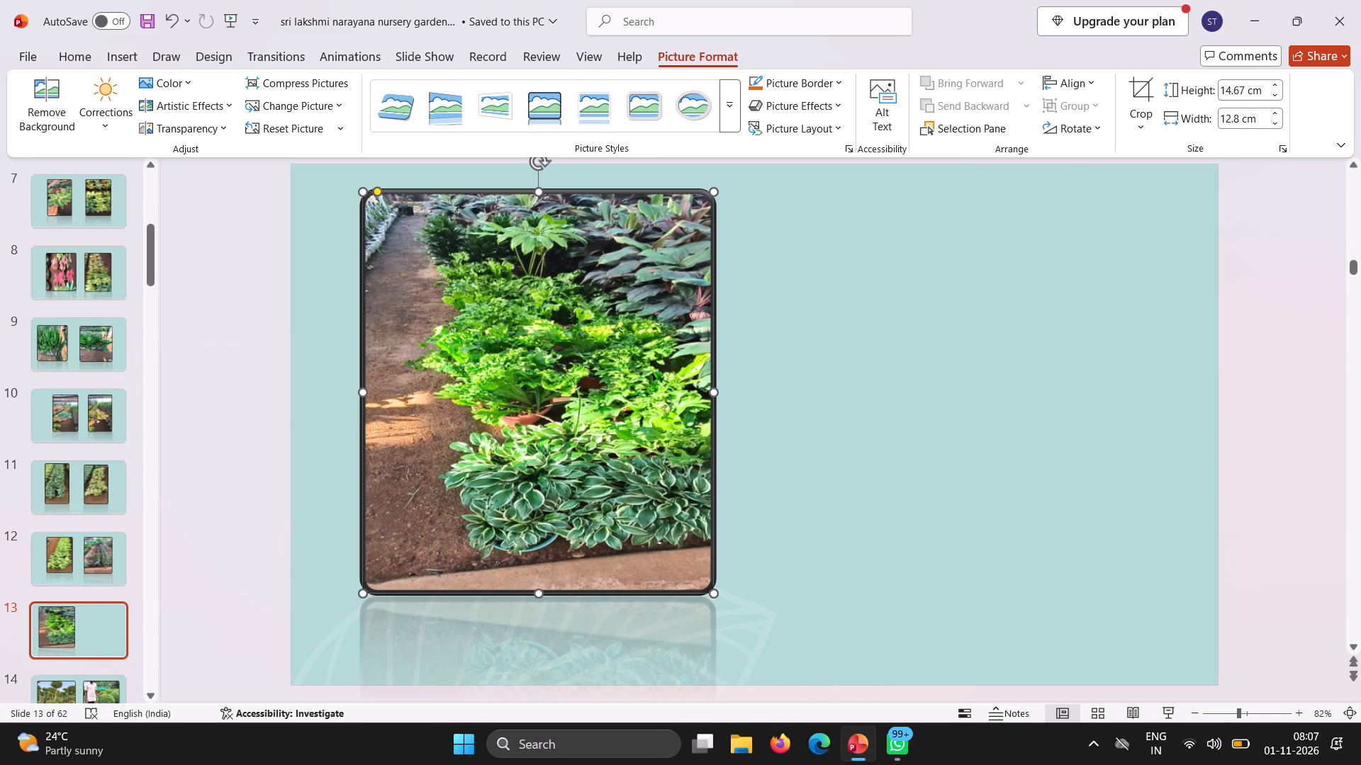
pyautogui.moveTo(531, 455); pyautogui.dragTo(578, 474)
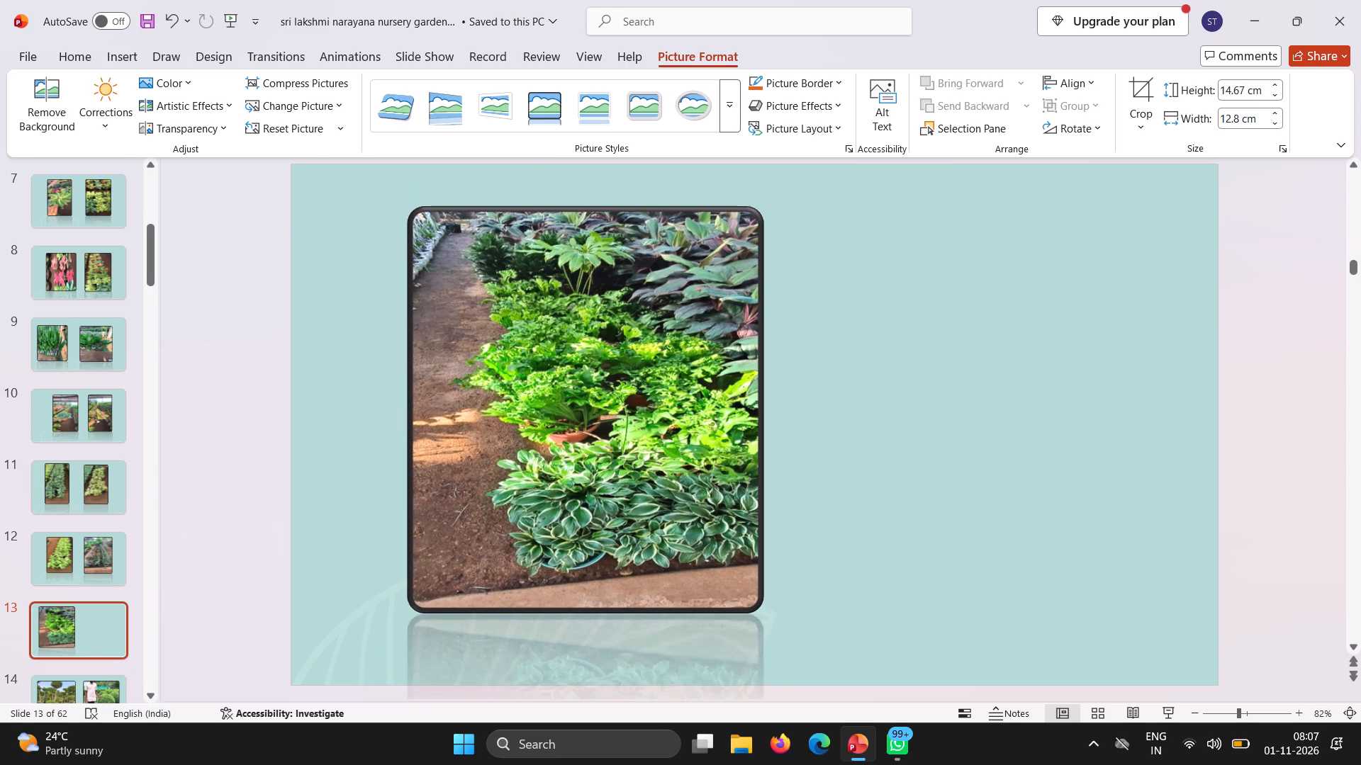
pyautogui.moveTo(578, 474); pyautogui.dragTo(549, 455)
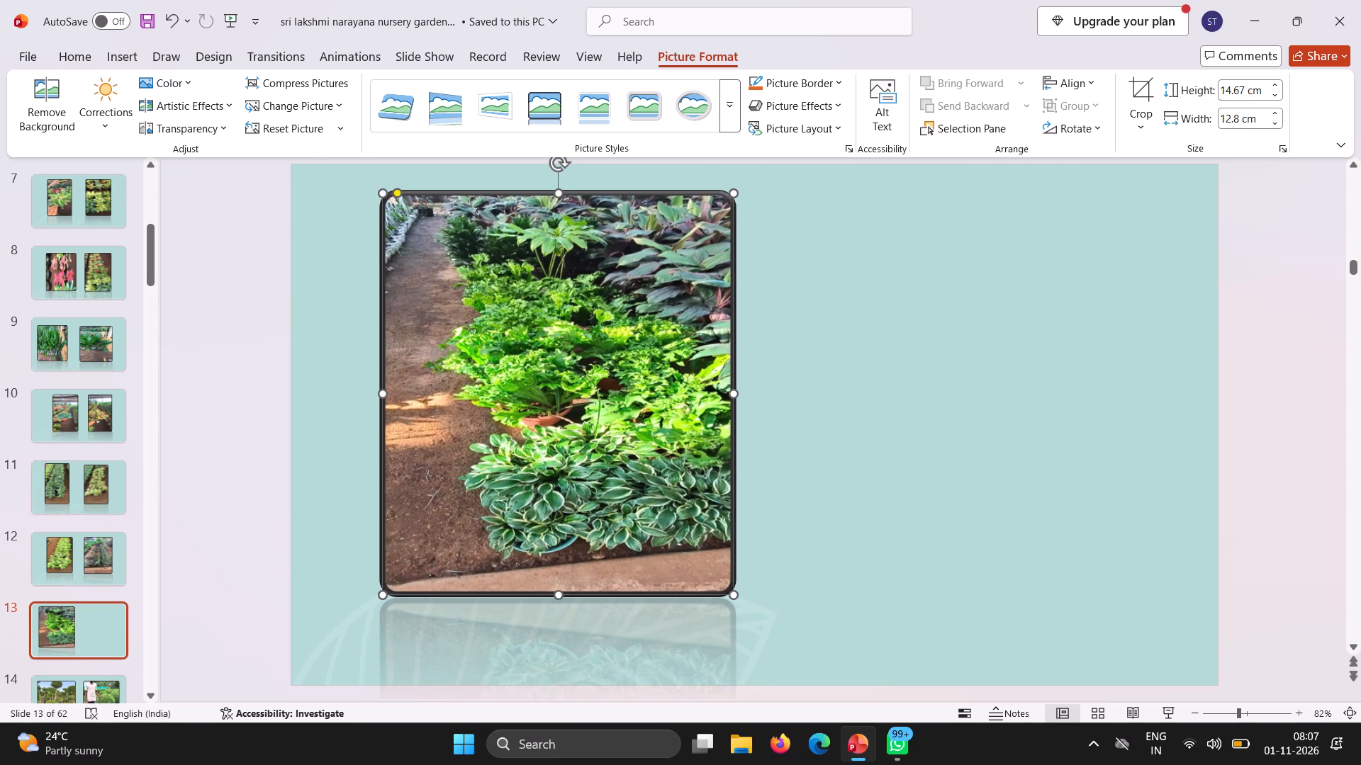
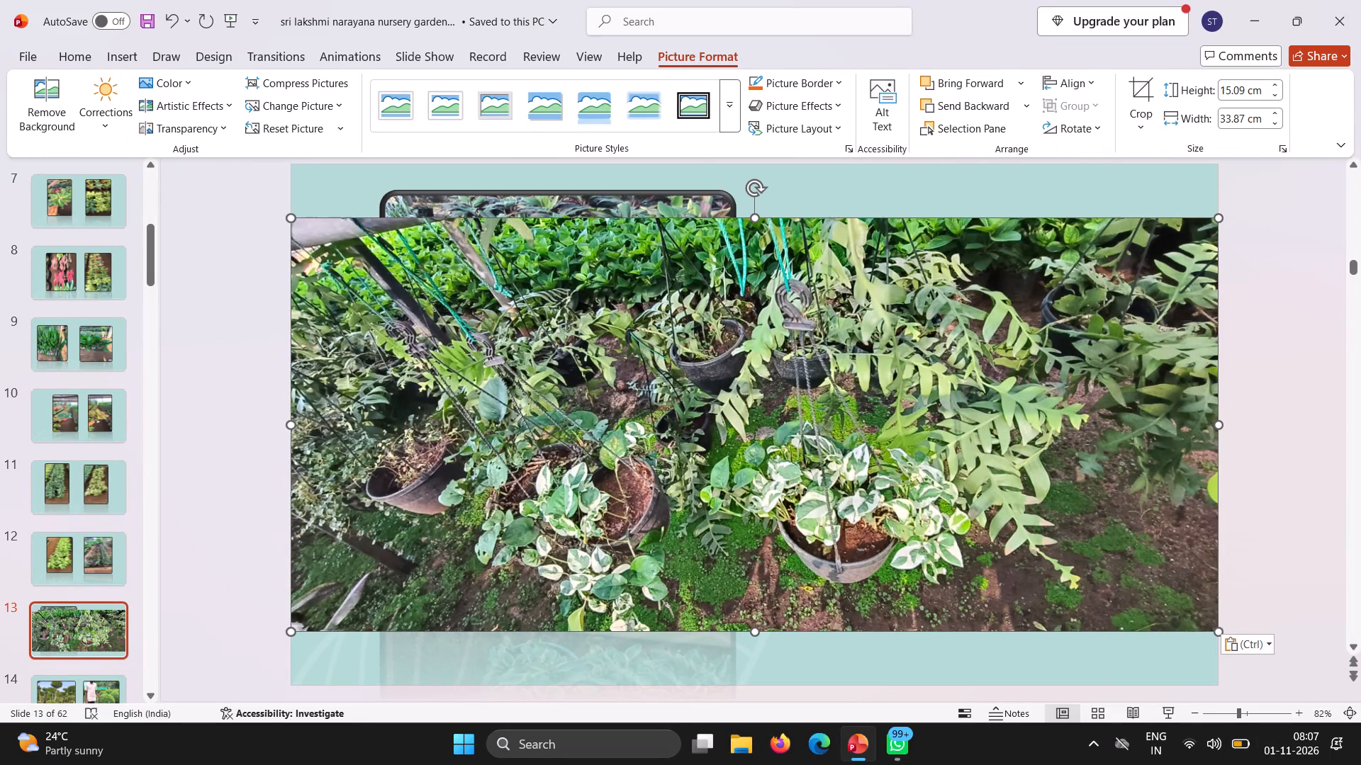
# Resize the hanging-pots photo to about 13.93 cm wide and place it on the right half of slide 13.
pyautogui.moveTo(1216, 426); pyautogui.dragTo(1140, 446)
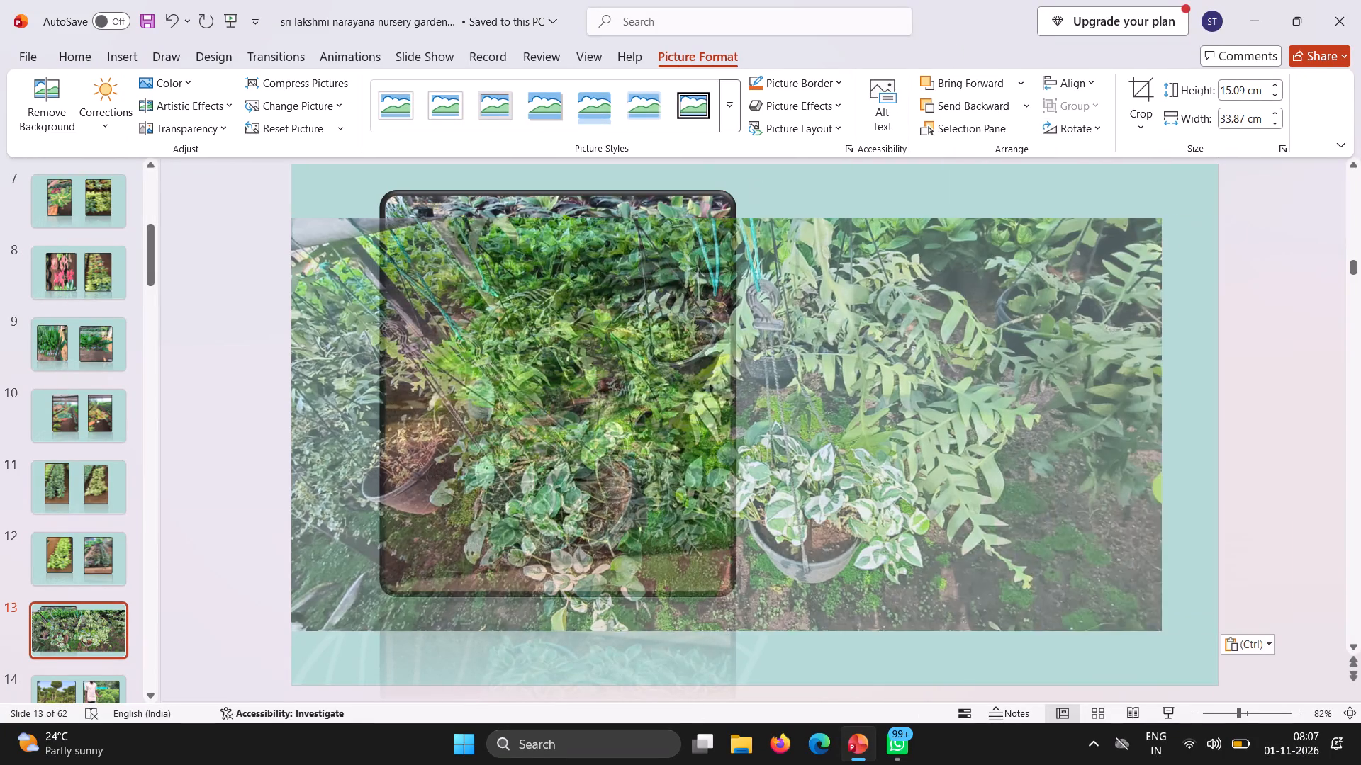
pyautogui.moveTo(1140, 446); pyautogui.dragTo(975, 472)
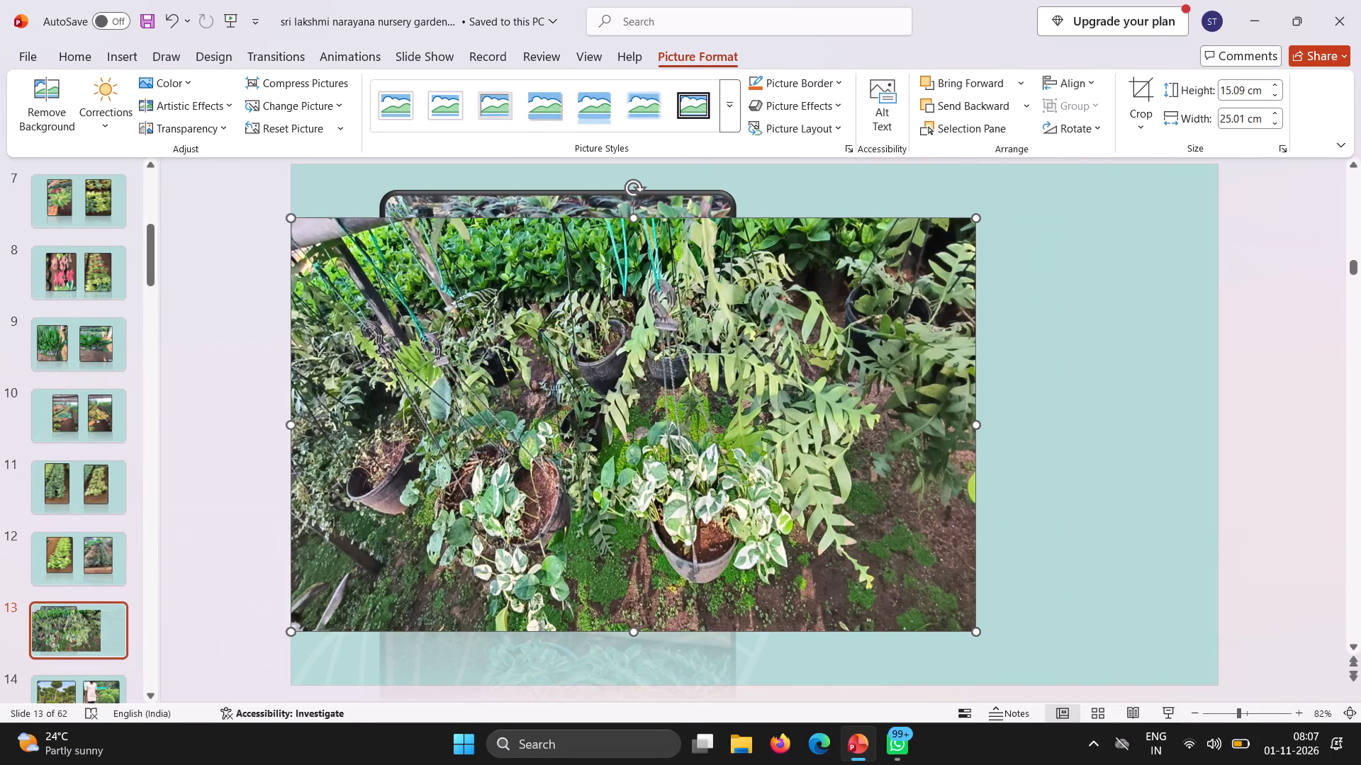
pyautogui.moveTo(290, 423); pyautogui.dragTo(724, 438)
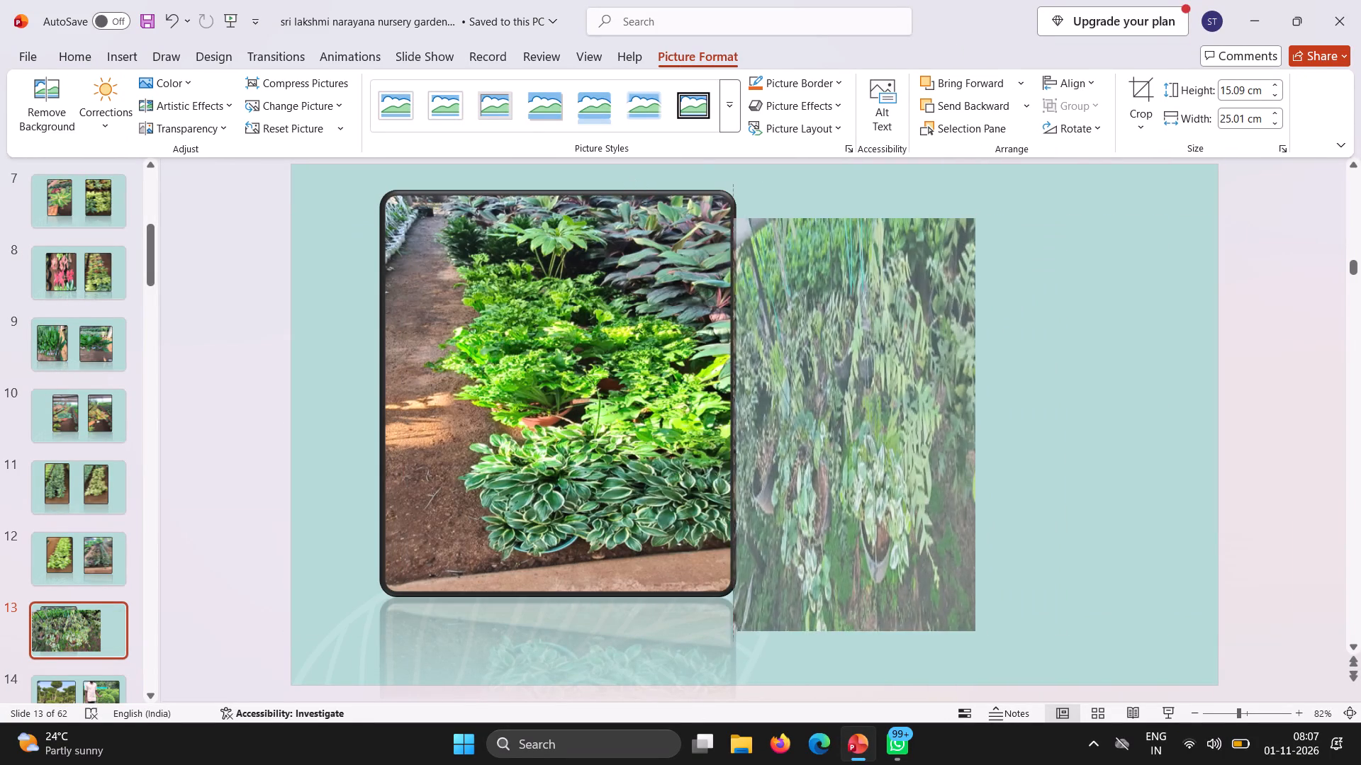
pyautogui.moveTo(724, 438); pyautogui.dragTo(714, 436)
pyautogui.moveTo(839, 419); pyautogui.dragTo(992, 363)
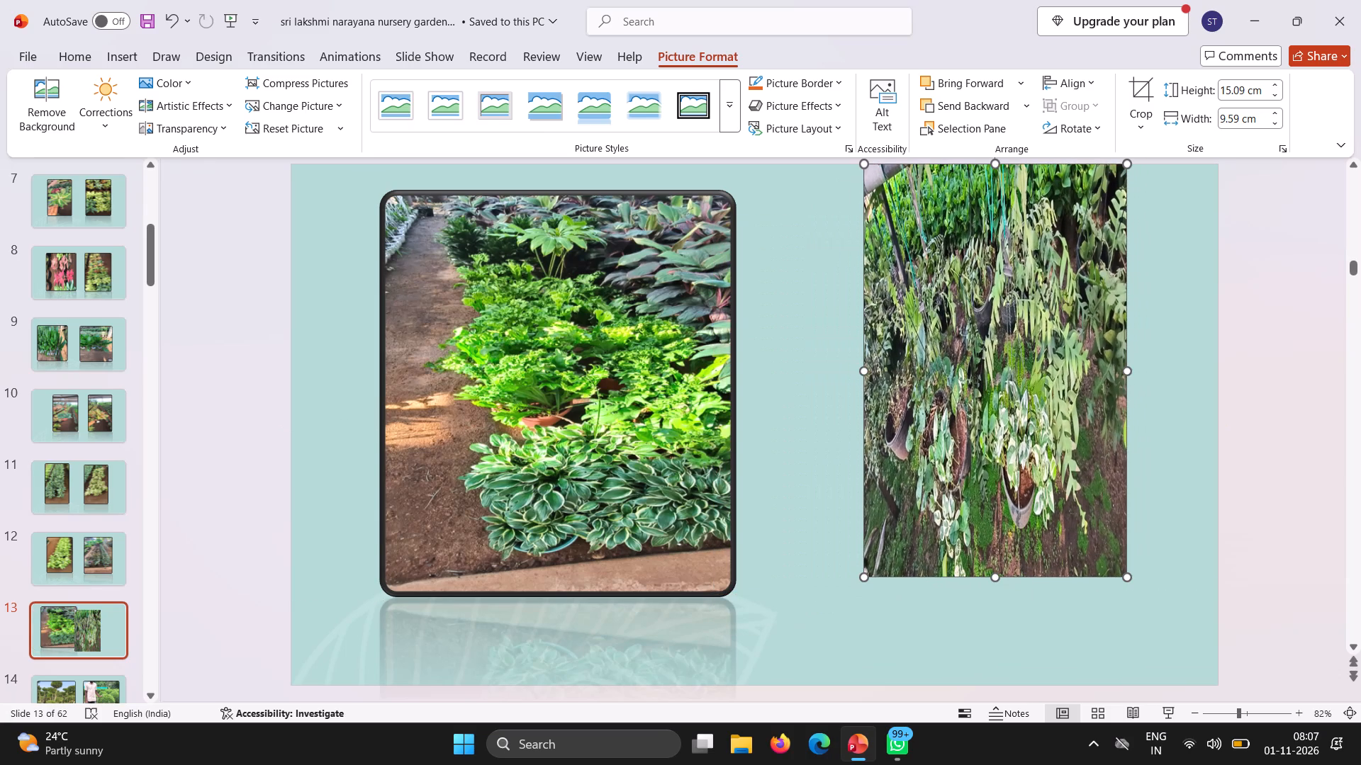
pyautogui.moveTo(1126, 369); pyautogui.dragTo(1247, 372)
# Cut the hanging-pots photo from slide 13.
pyautogui.rightClick(1037, 345)
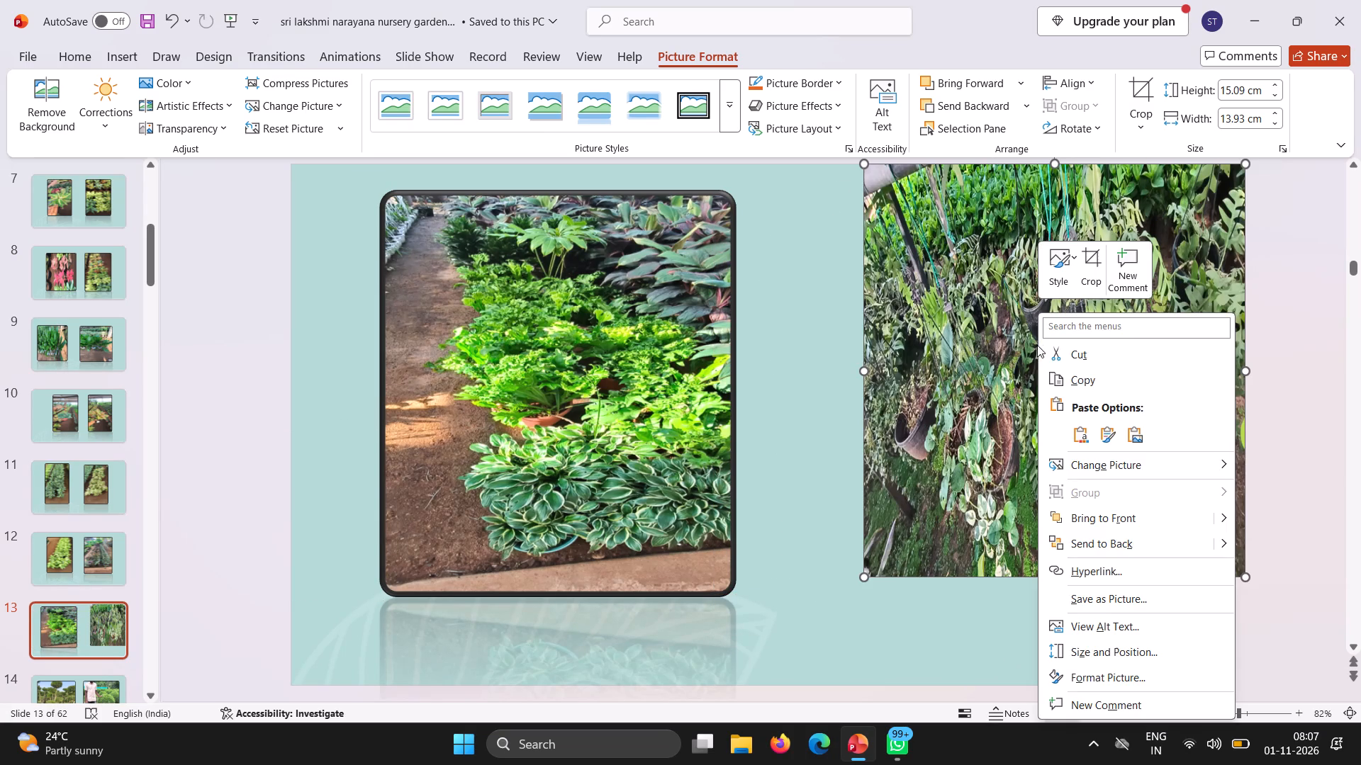
pyautogui.click(1086, 358)
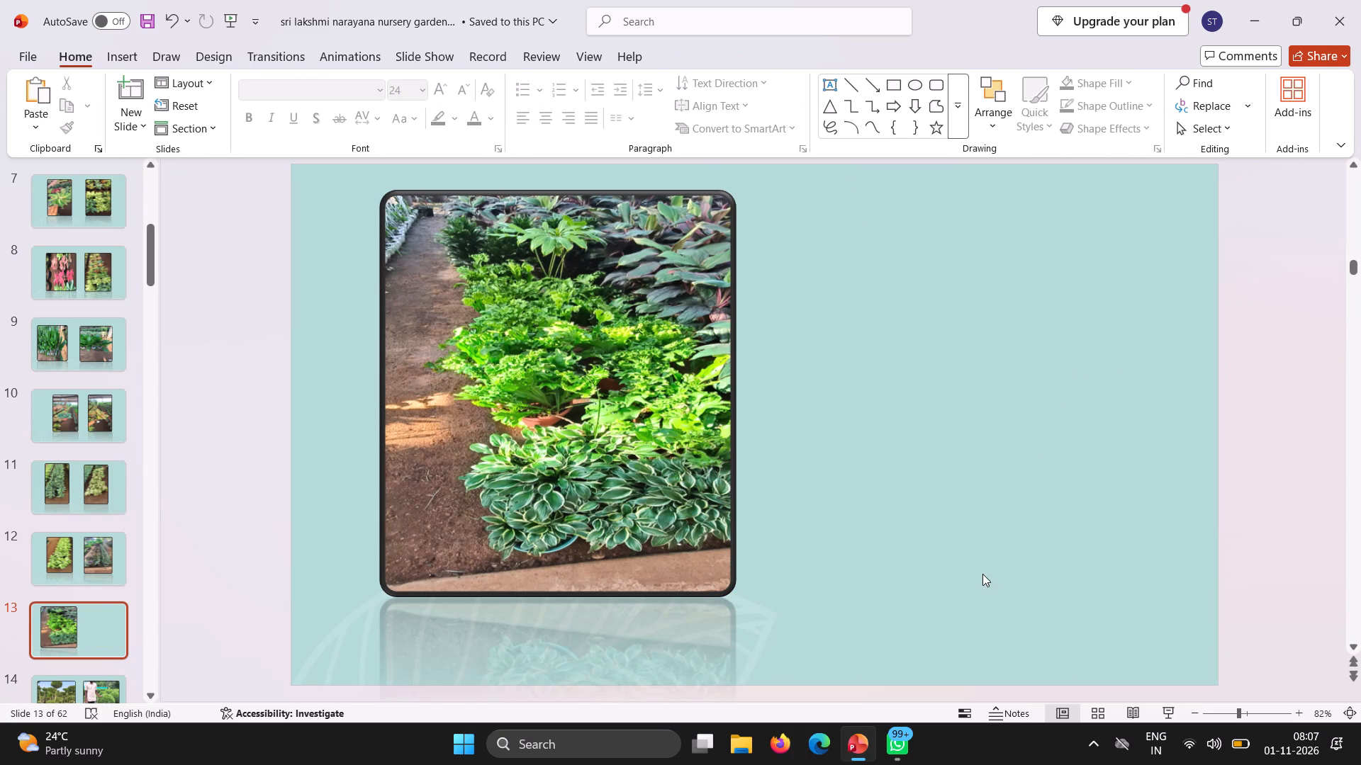
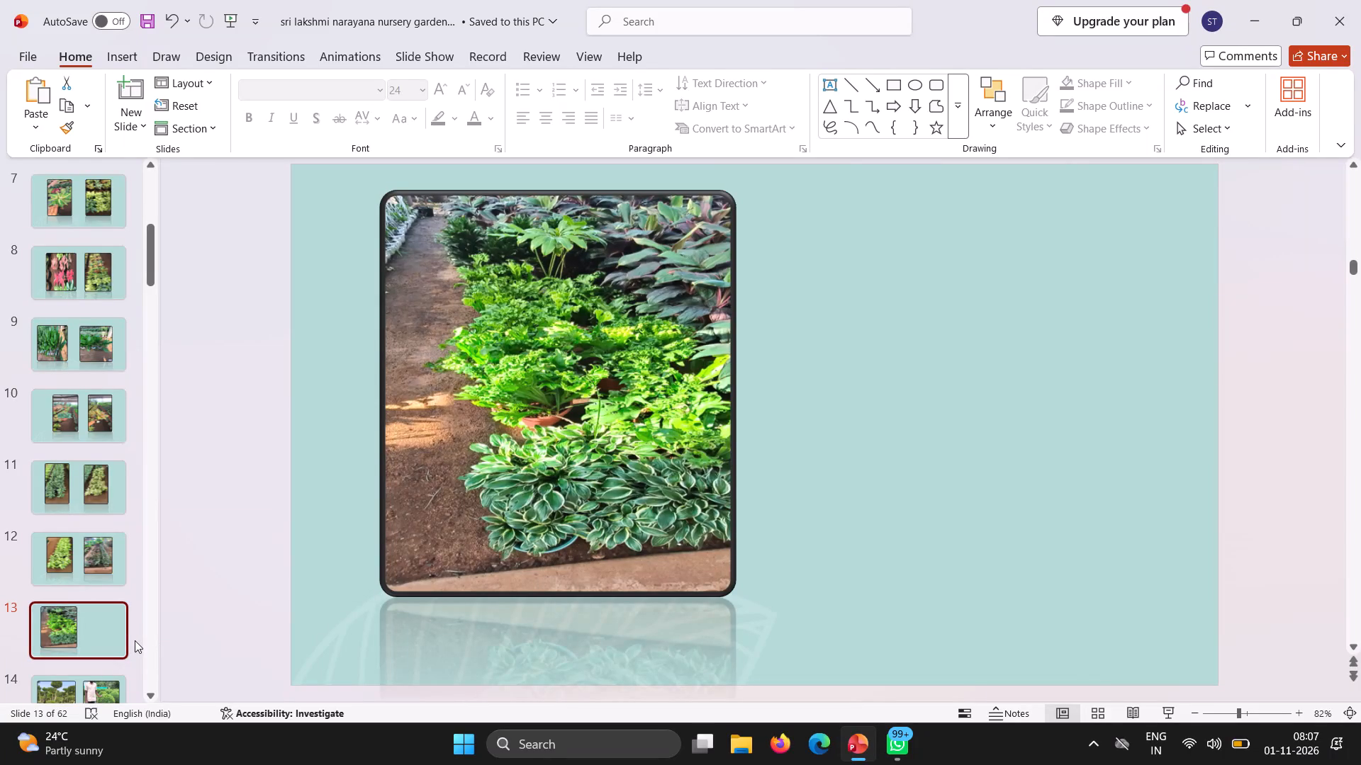
# Add a new slide after slide 13 and cut its title, text and picture placeholders to leave it blank.
pyautogui.press('Return')
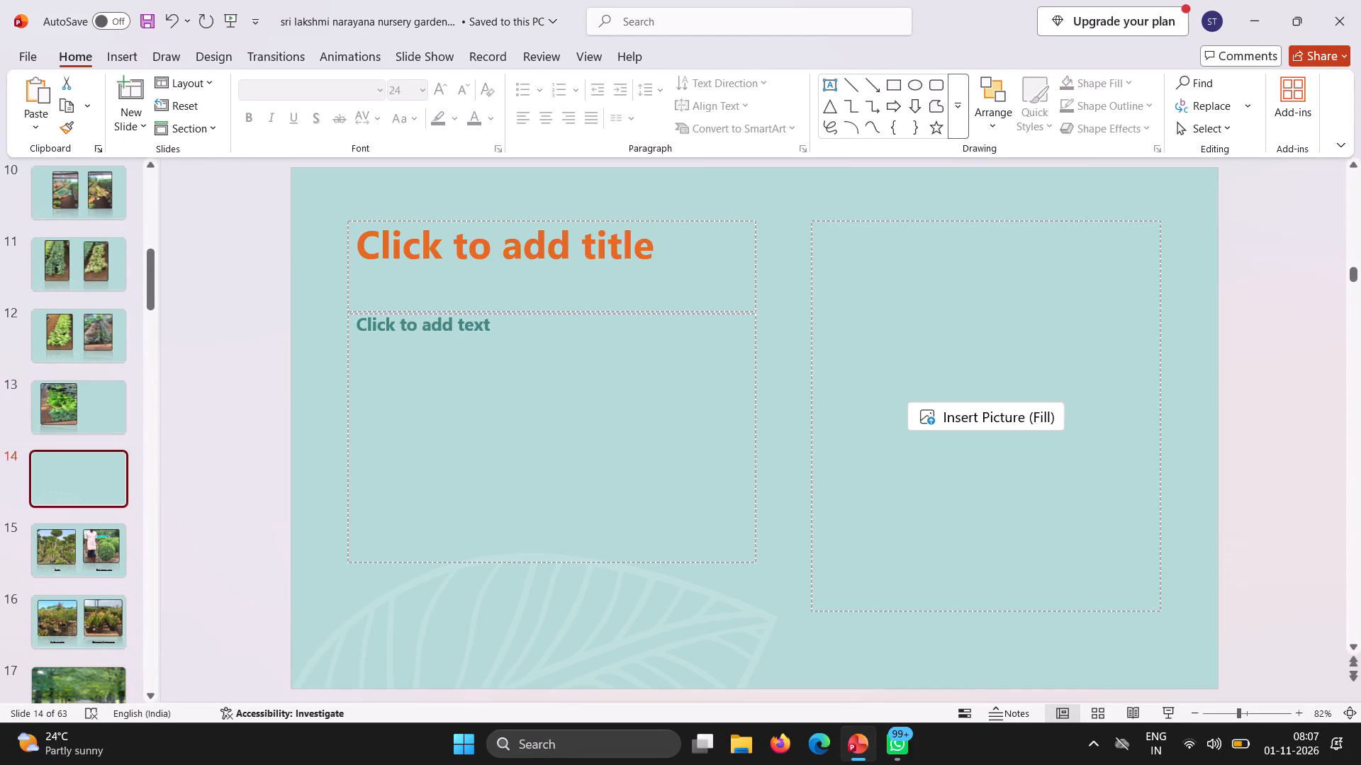
pyautogui.rightClick(616, 218)
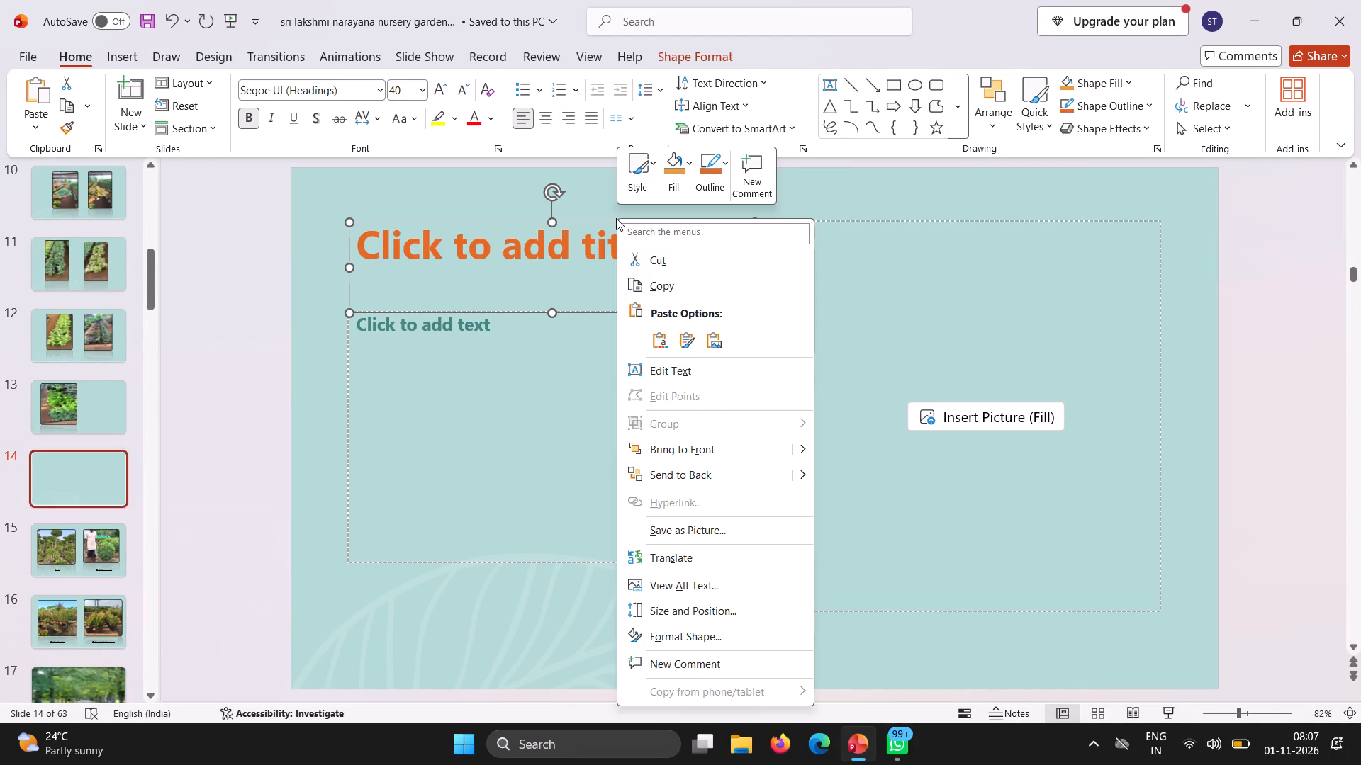
pyautogui.click(646, 260)
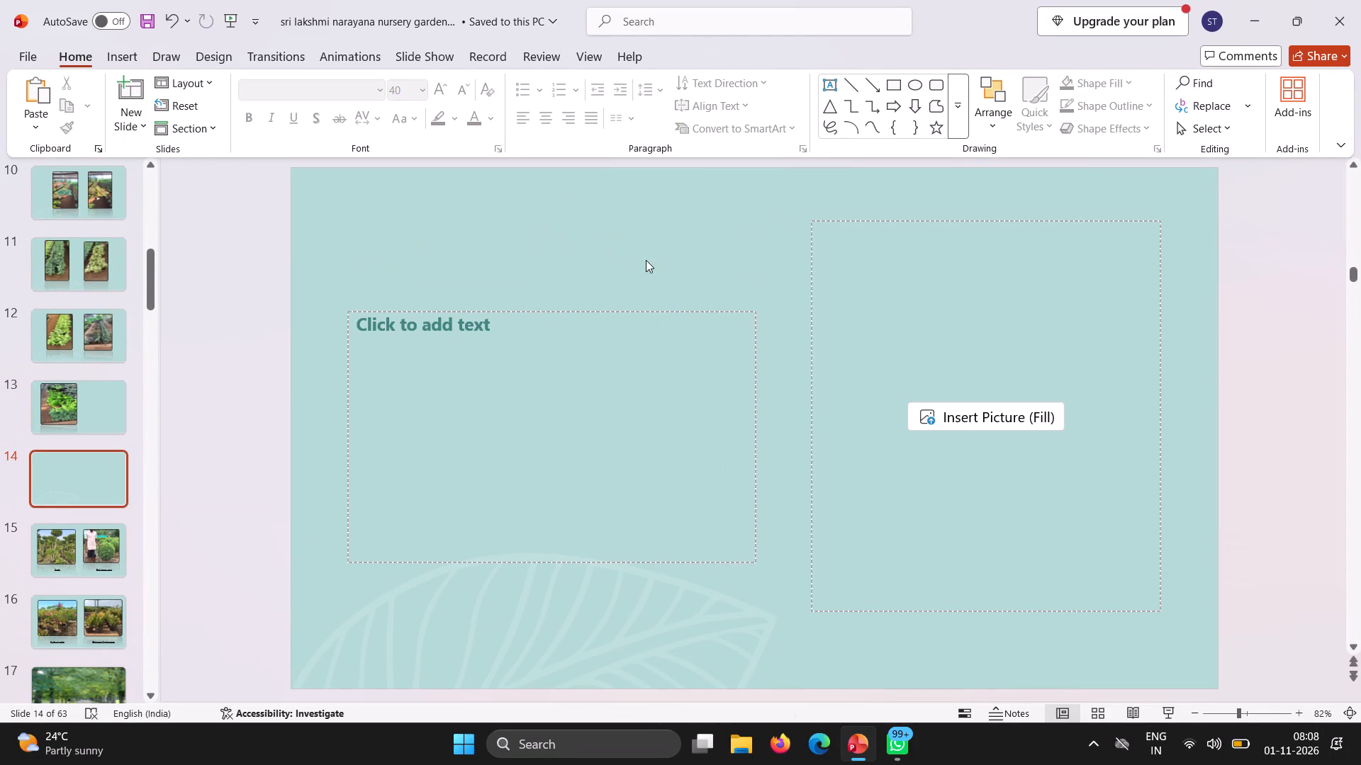
pyautogui.rightClick(591, 307)
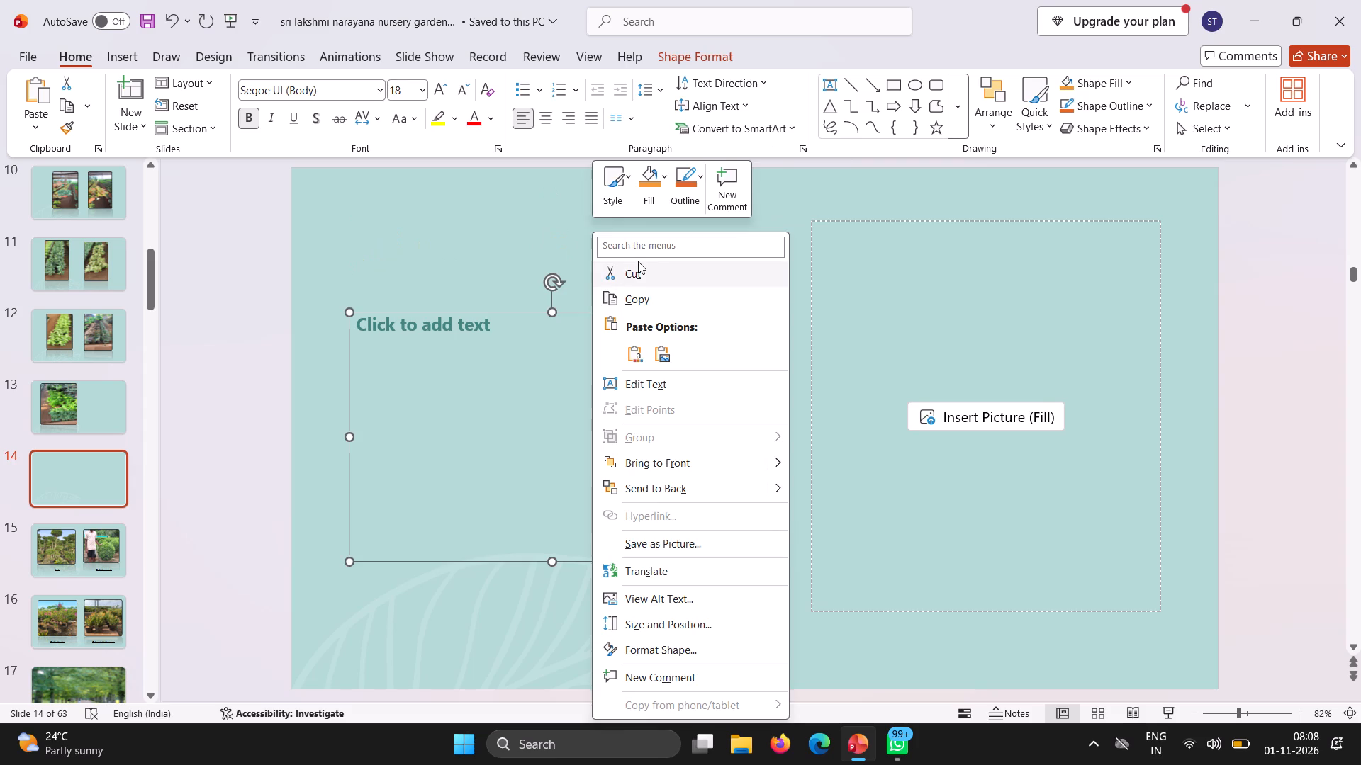
pyautogui.click(634, 267)
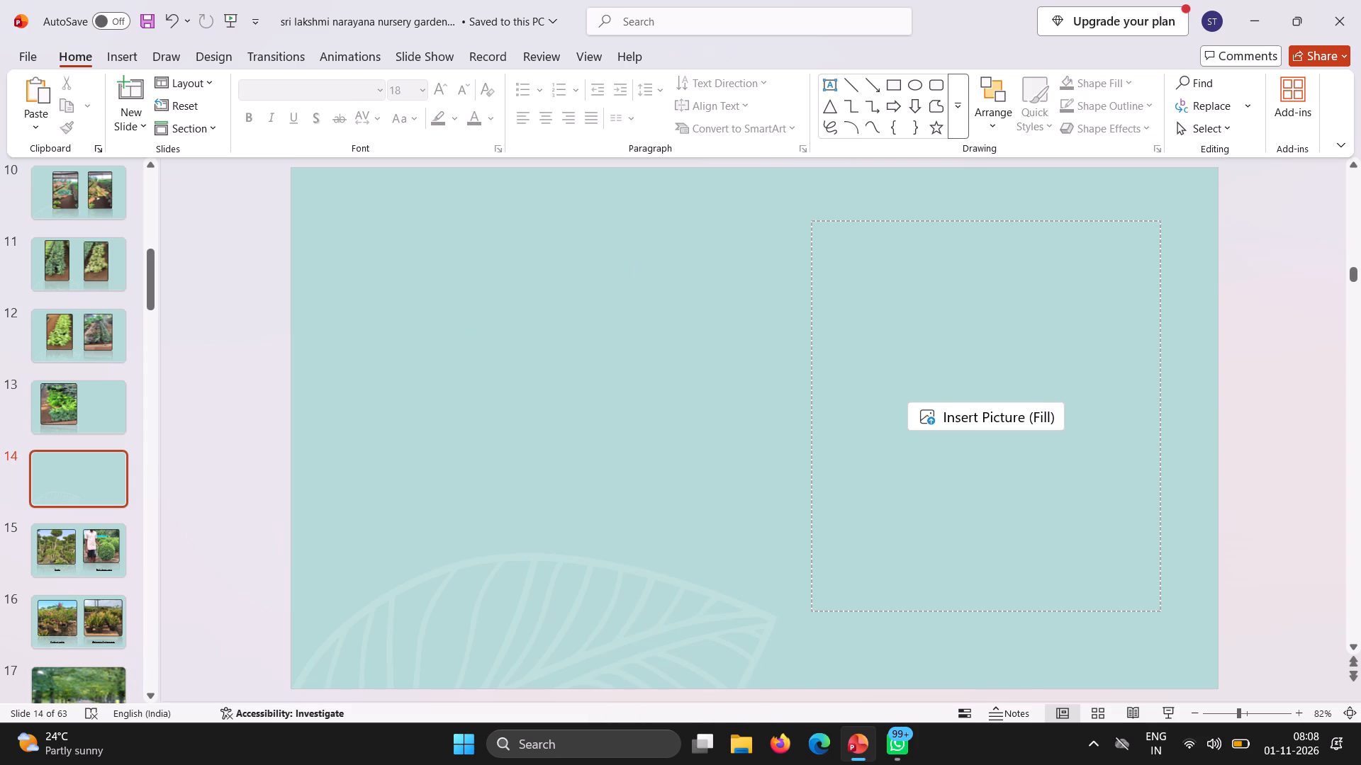
pyautogui.rightClick(833, 227)
pyautogui.click(850, 271)
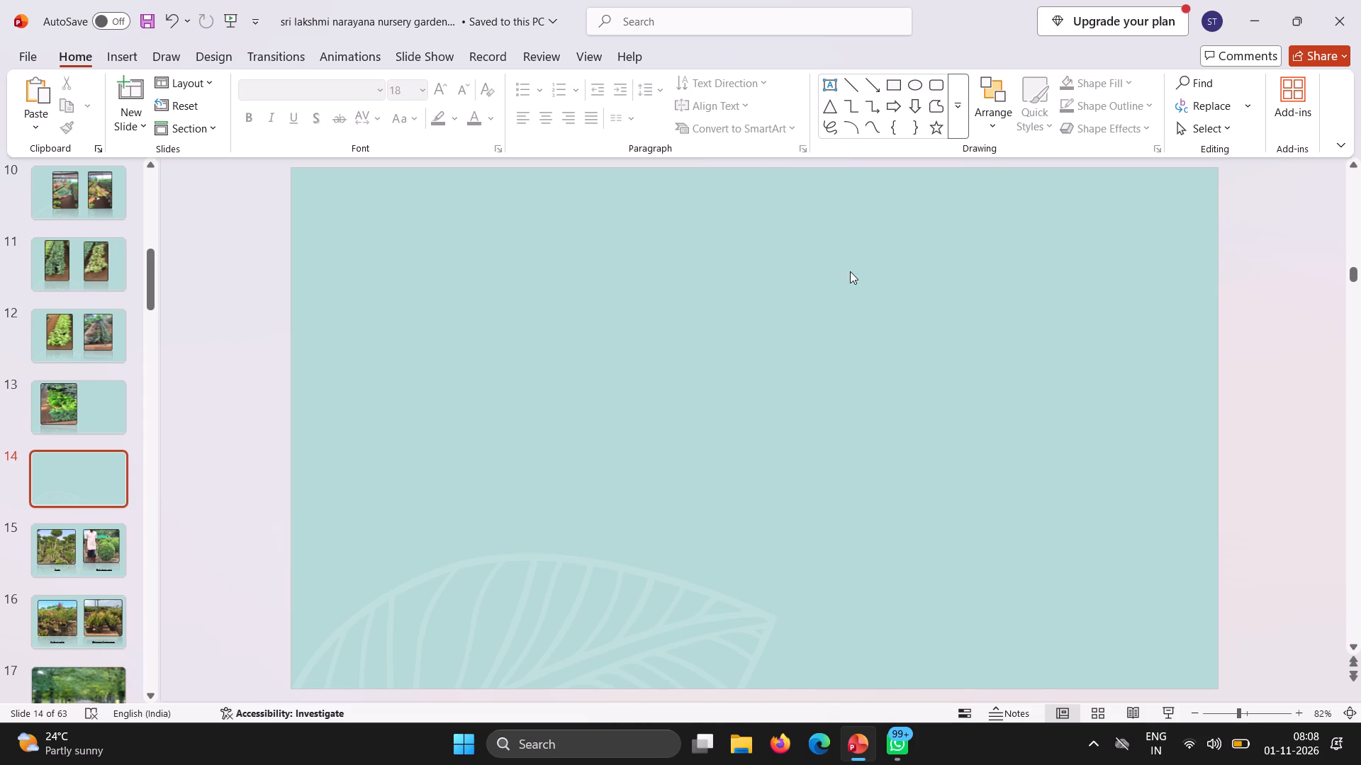
# Paste the clipboard content as a picture onto the blank slide 14.
pyautogui.rightClick(694, 290)
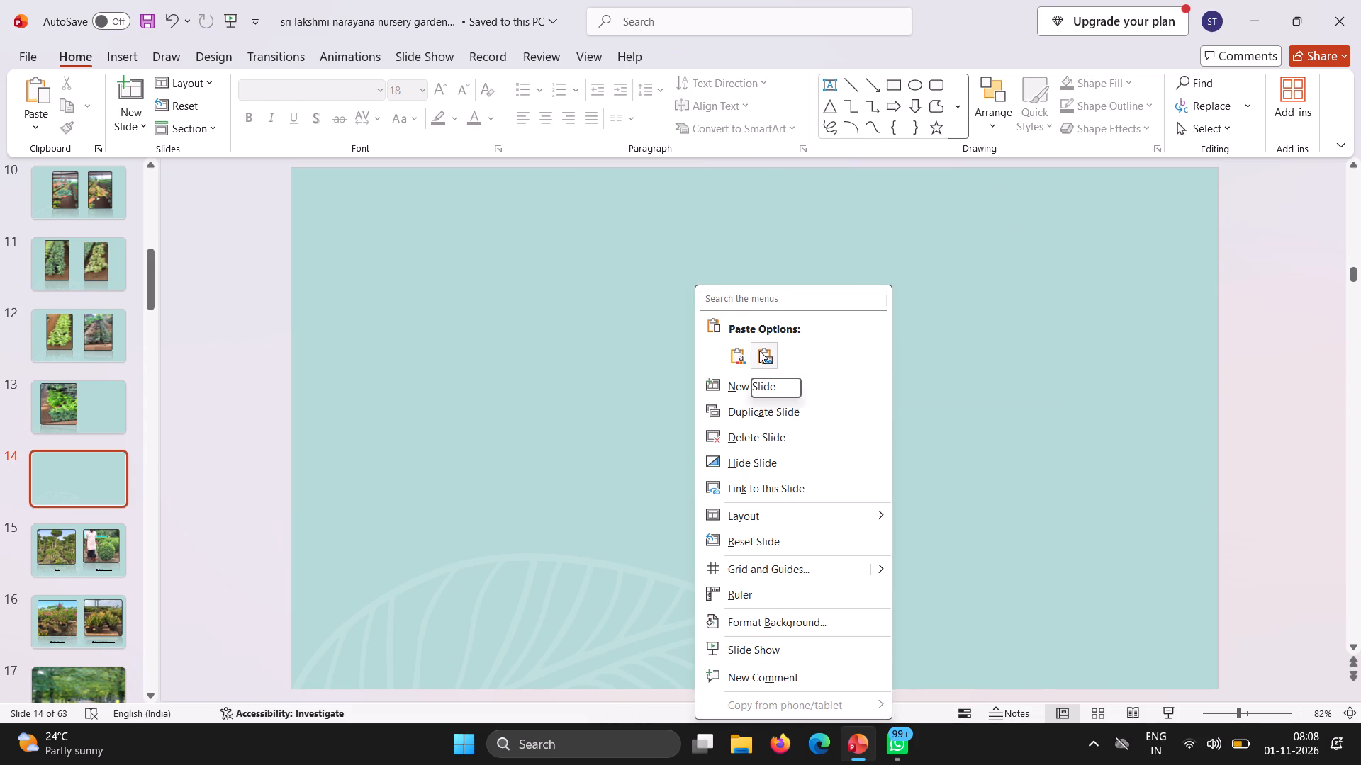
pyautogui.click(759, 351)
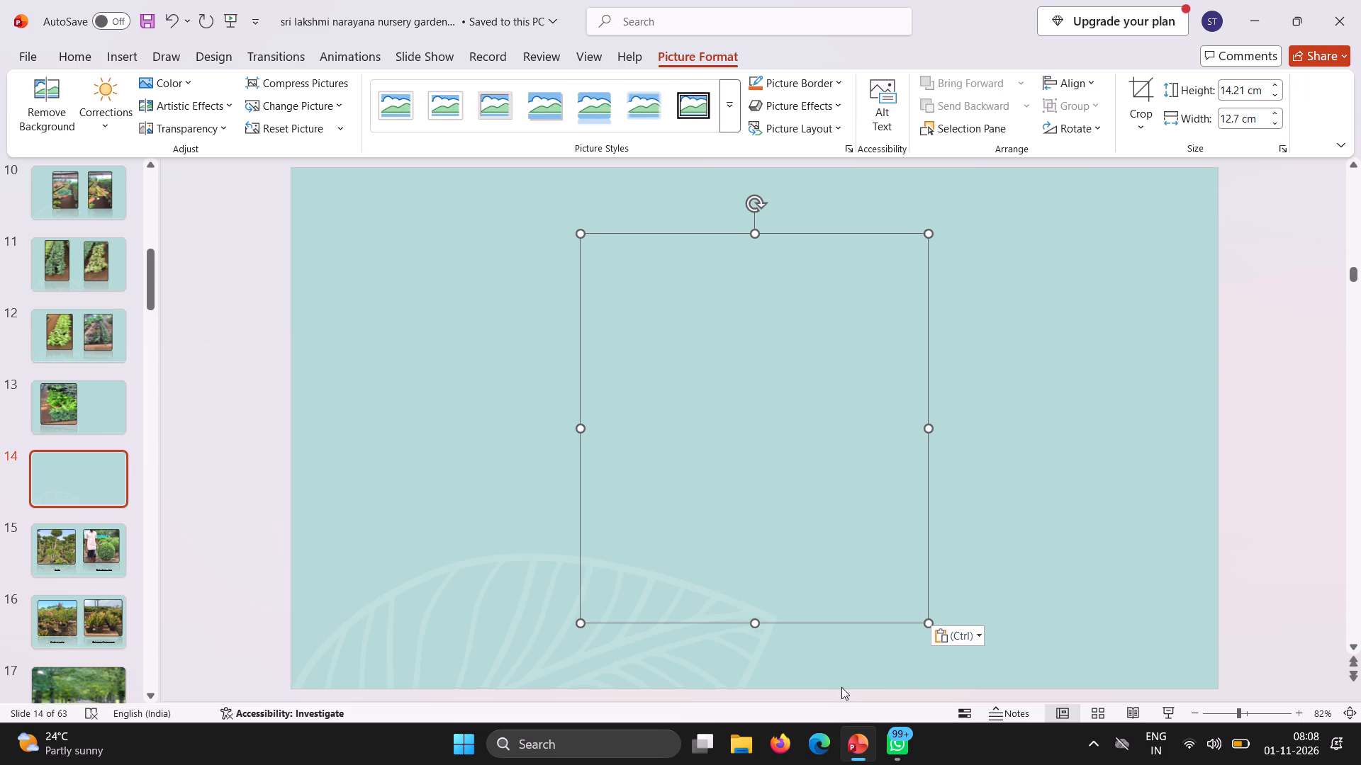
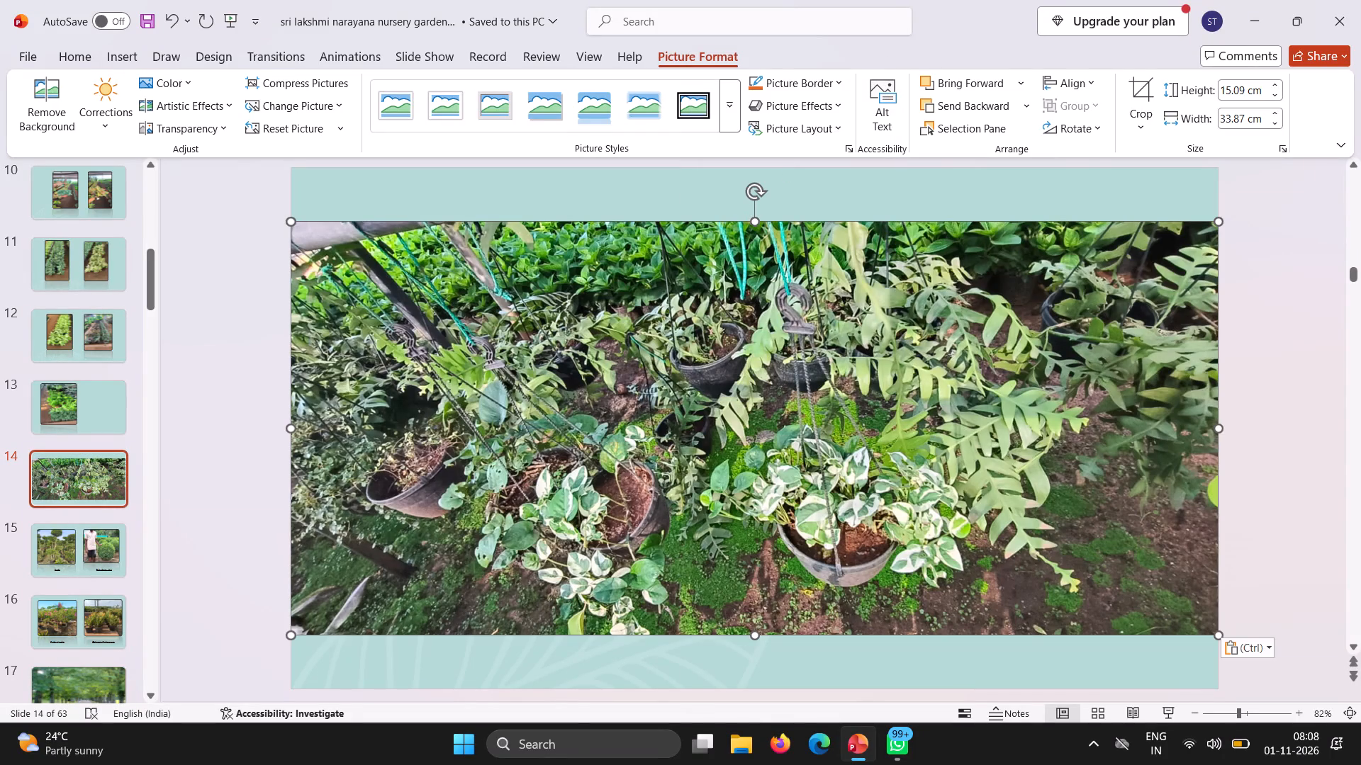
# Align the hanging-pots picture with slide 14's edges and stretch it to fill the slide, 19.05 cm high by 33.87 cm wide.
pyautogui.moveTo(745, 220); pyautogui.dragTo(740, 168)
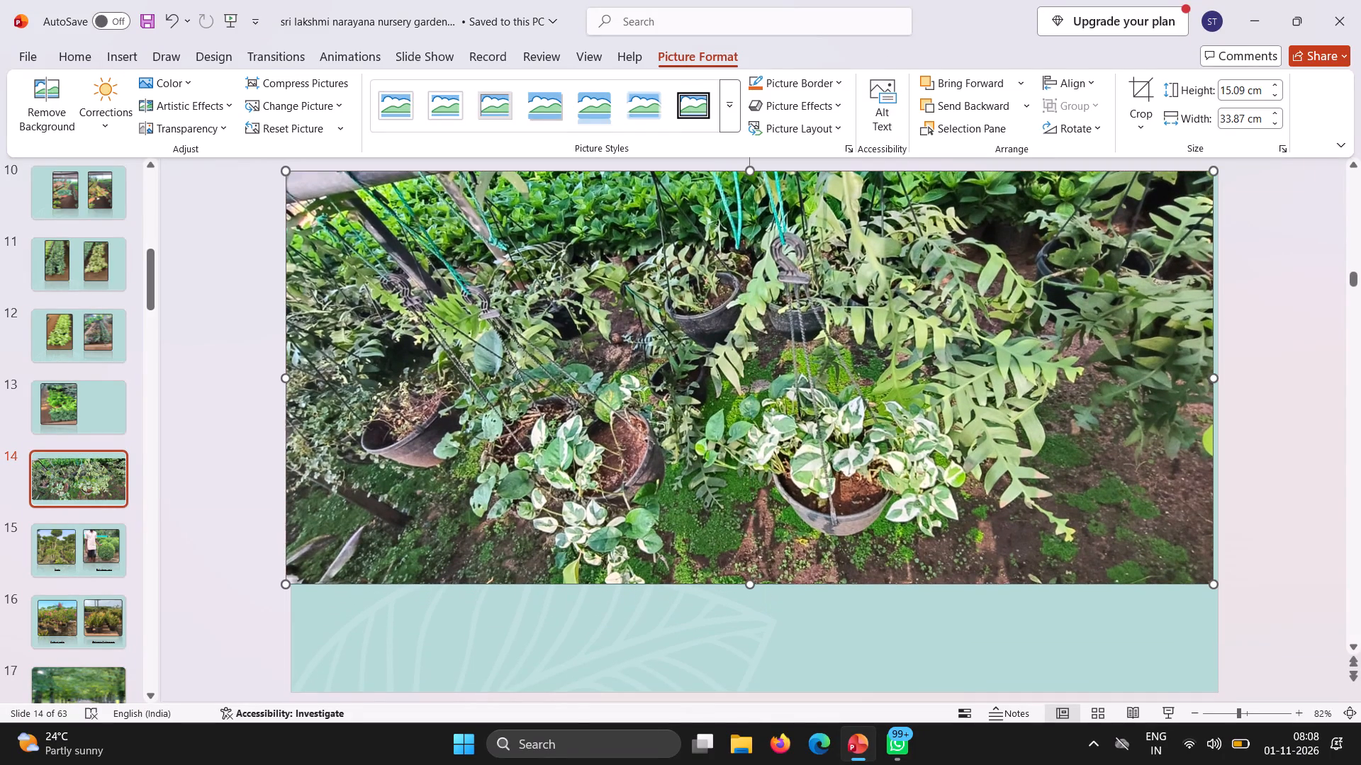
pyautogui.moveTo(749, 591); pyautogui.dragTo(749, 663)
pyautogui.click(663, 427)
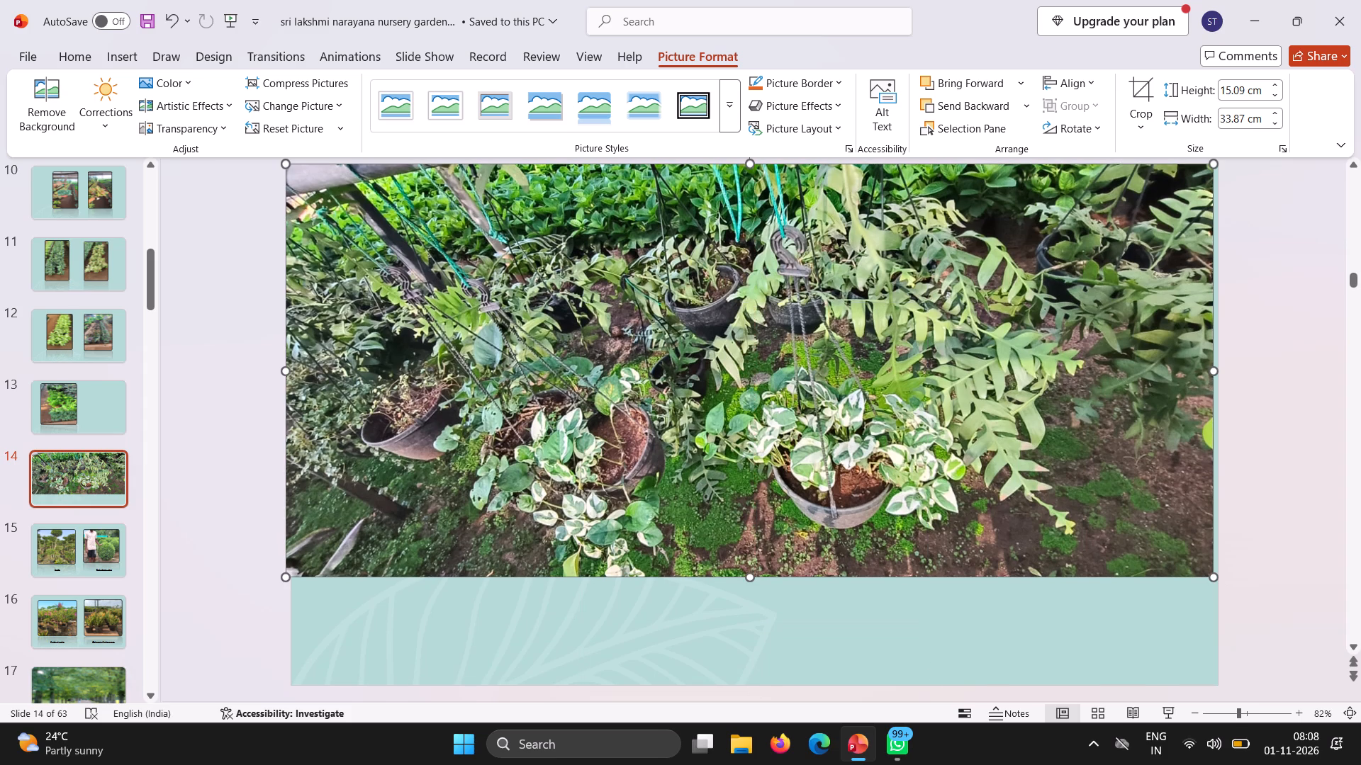
pyautogui.click(699, 445)
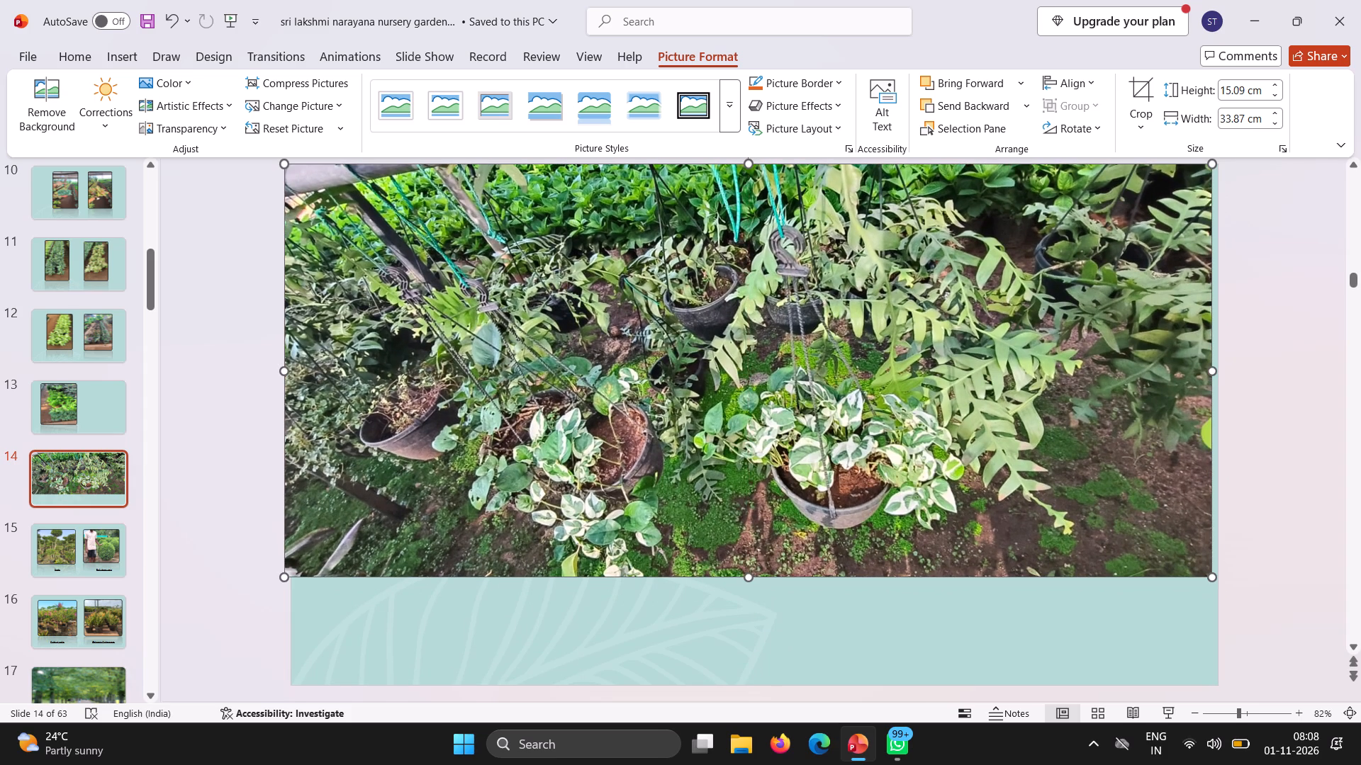
pyautogui.moveTo(747, 575); pyautogui.dragTo(751, 609)
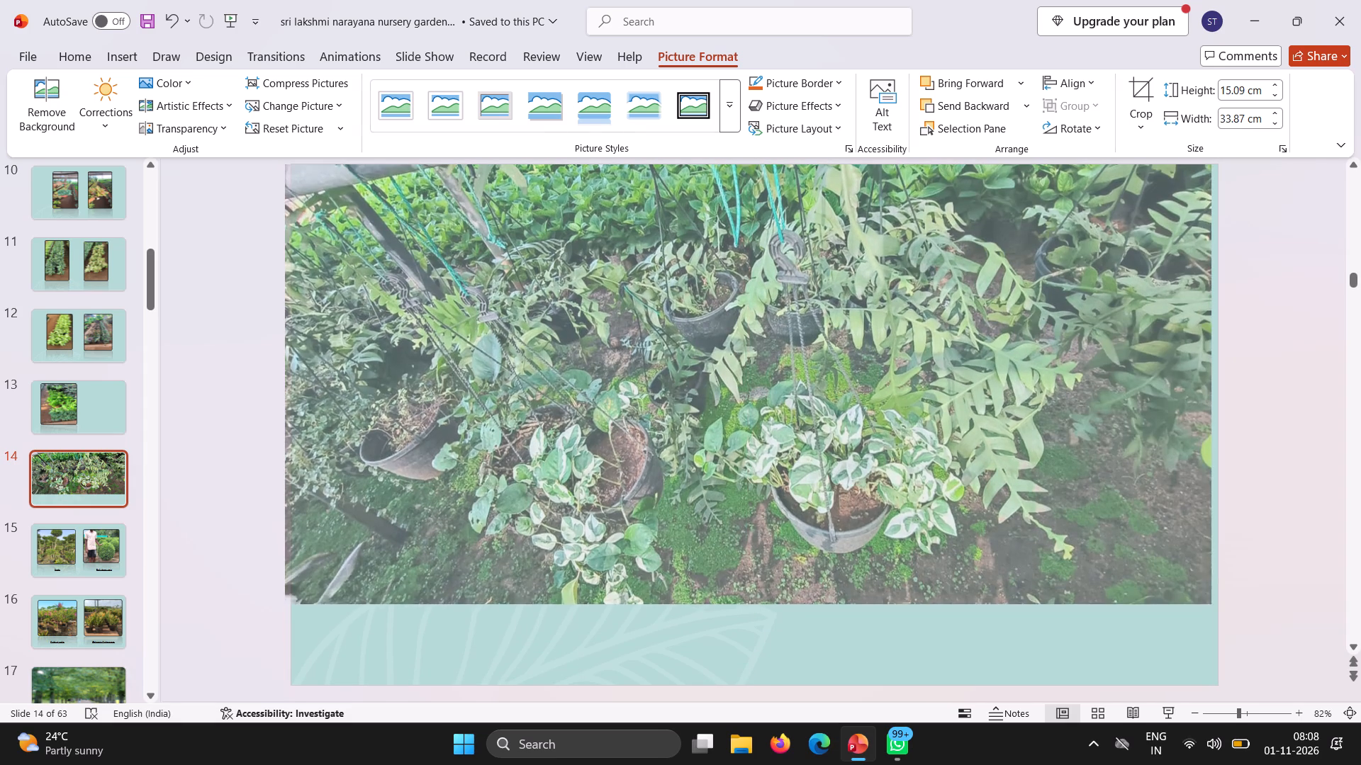
pyautogui.moveTo(751, 609); pyautogui.dragTo(768, 679)
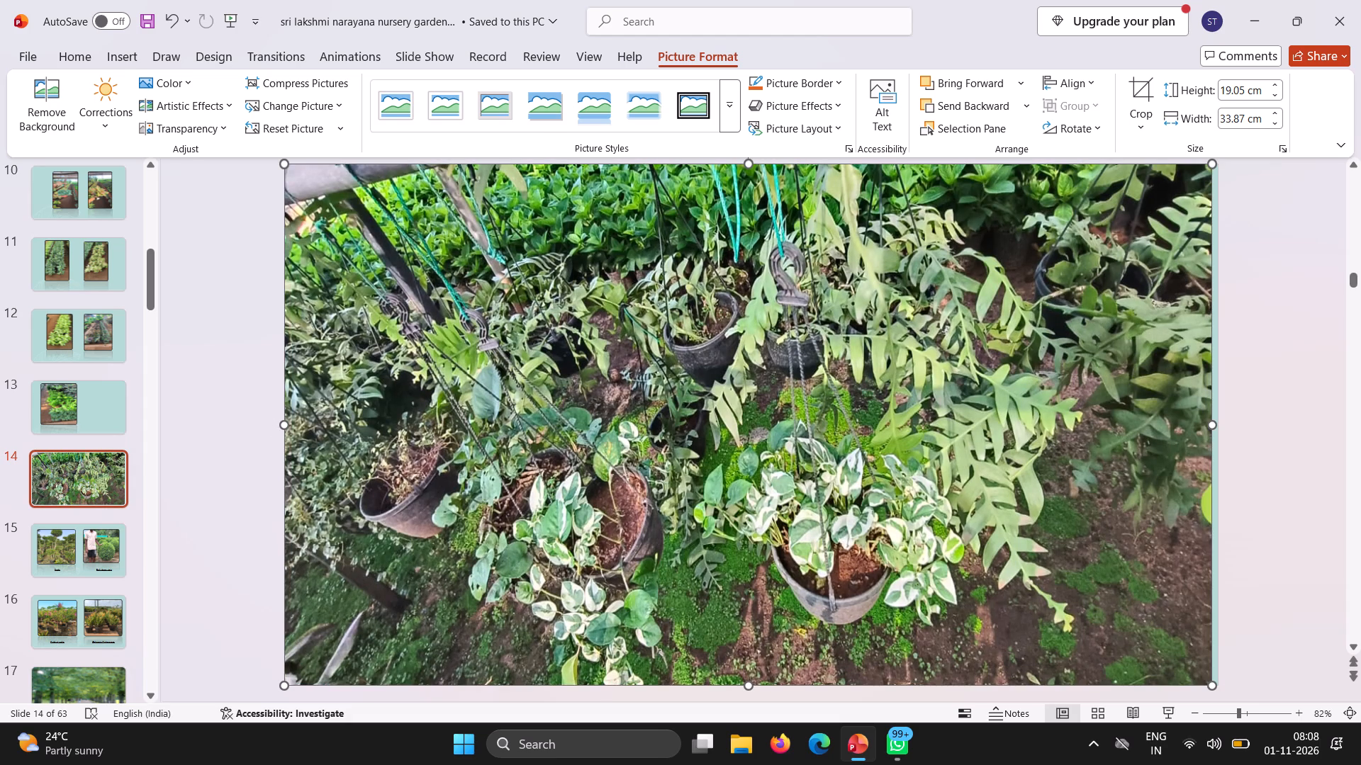
pyautogui.moveTo(288, 429); pyautogui.dragTo(292, 429)
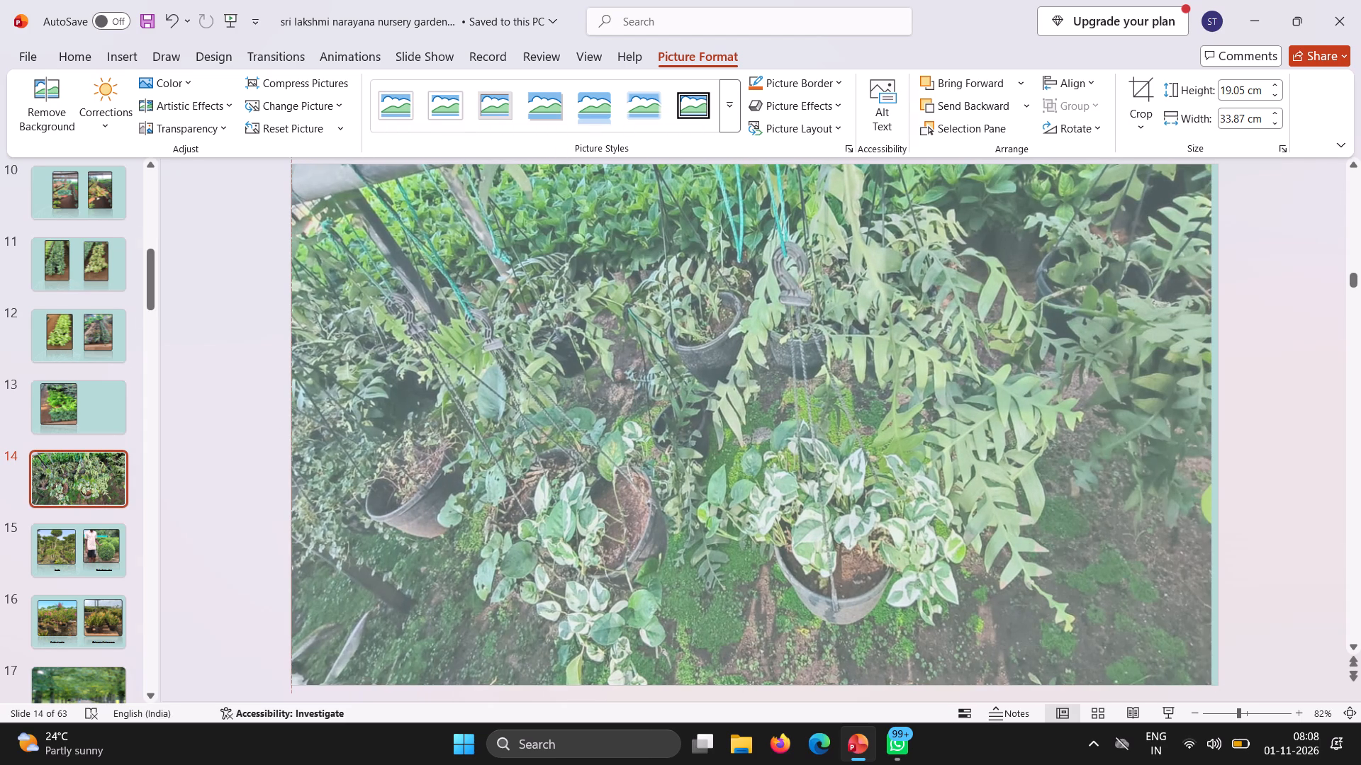
pyautogui.moveTo(292, 429); pyautogui.dragTo(297, 430)
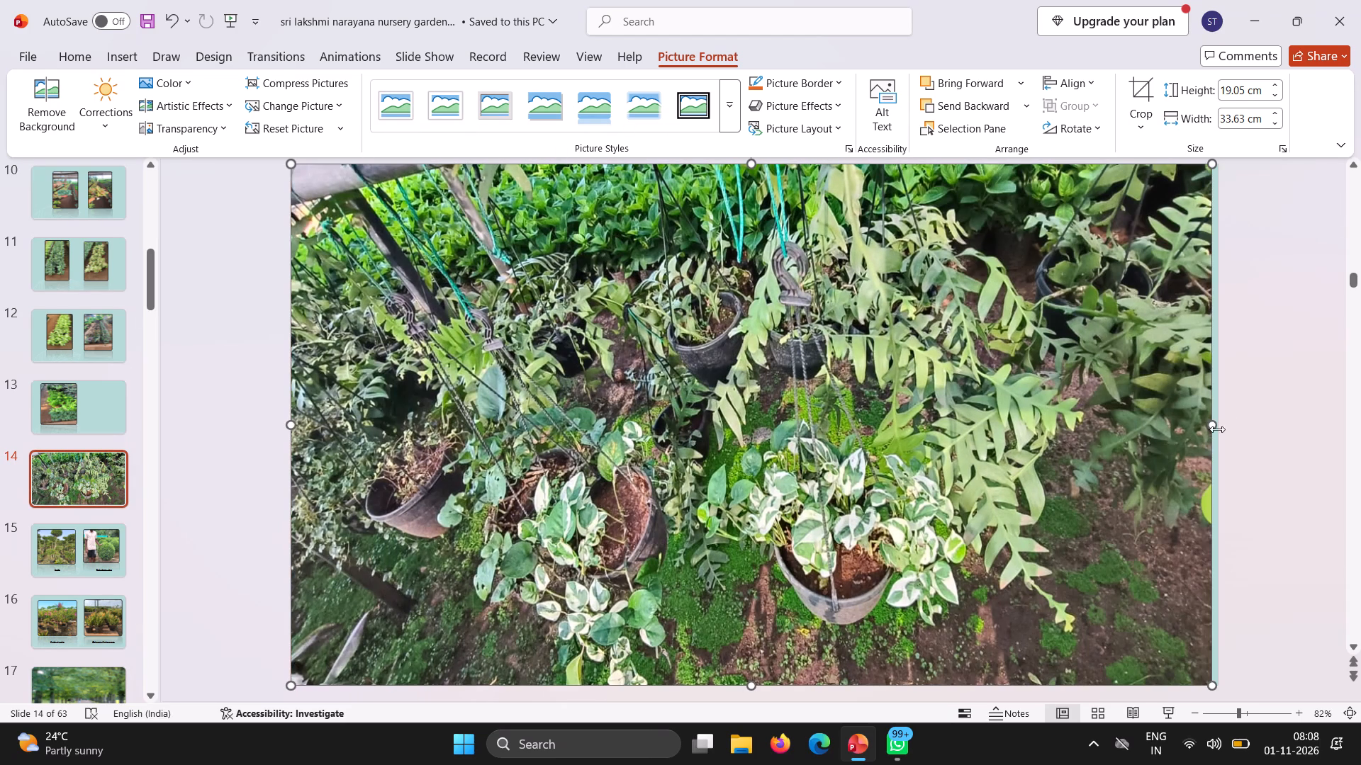
pyautogui.click(1213, 426)
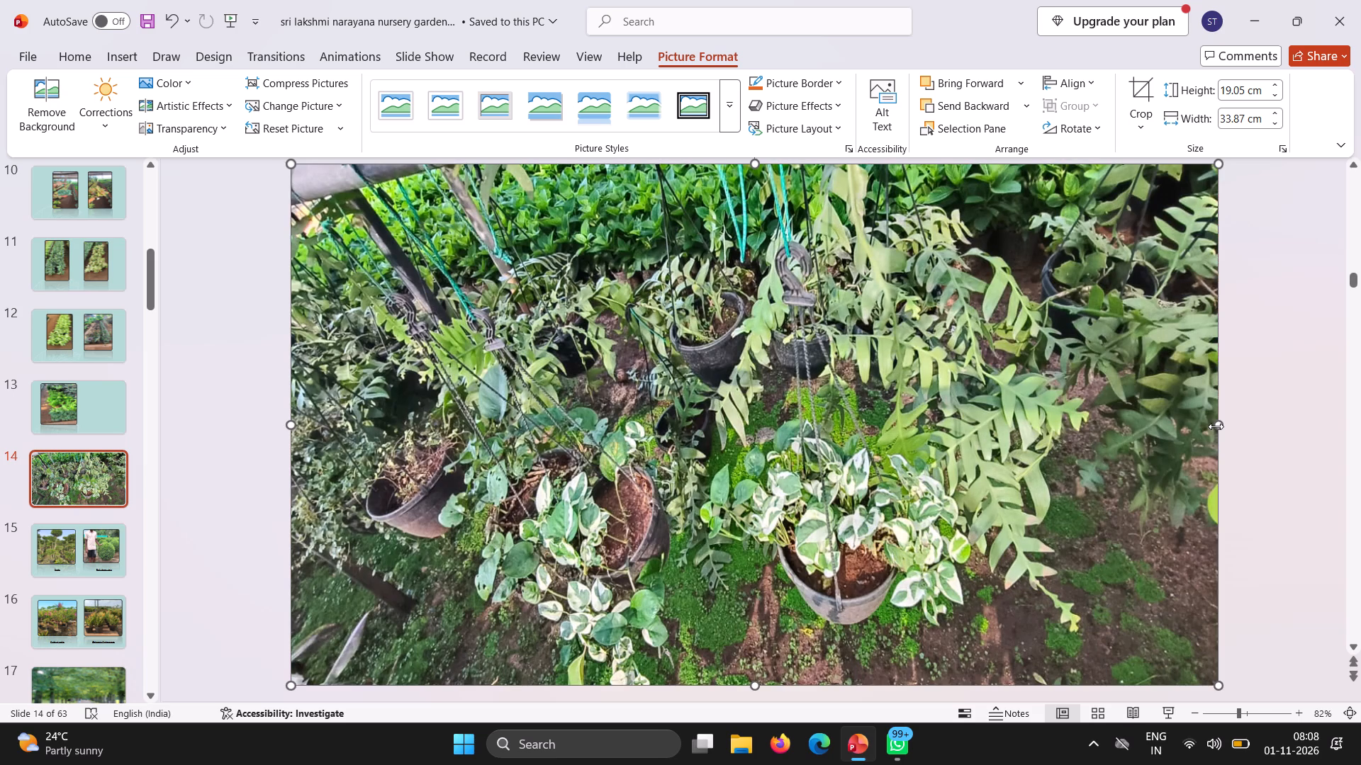
# Go back to slide 13 with the single framed plant photo.
pyautogui.click(23, 419)
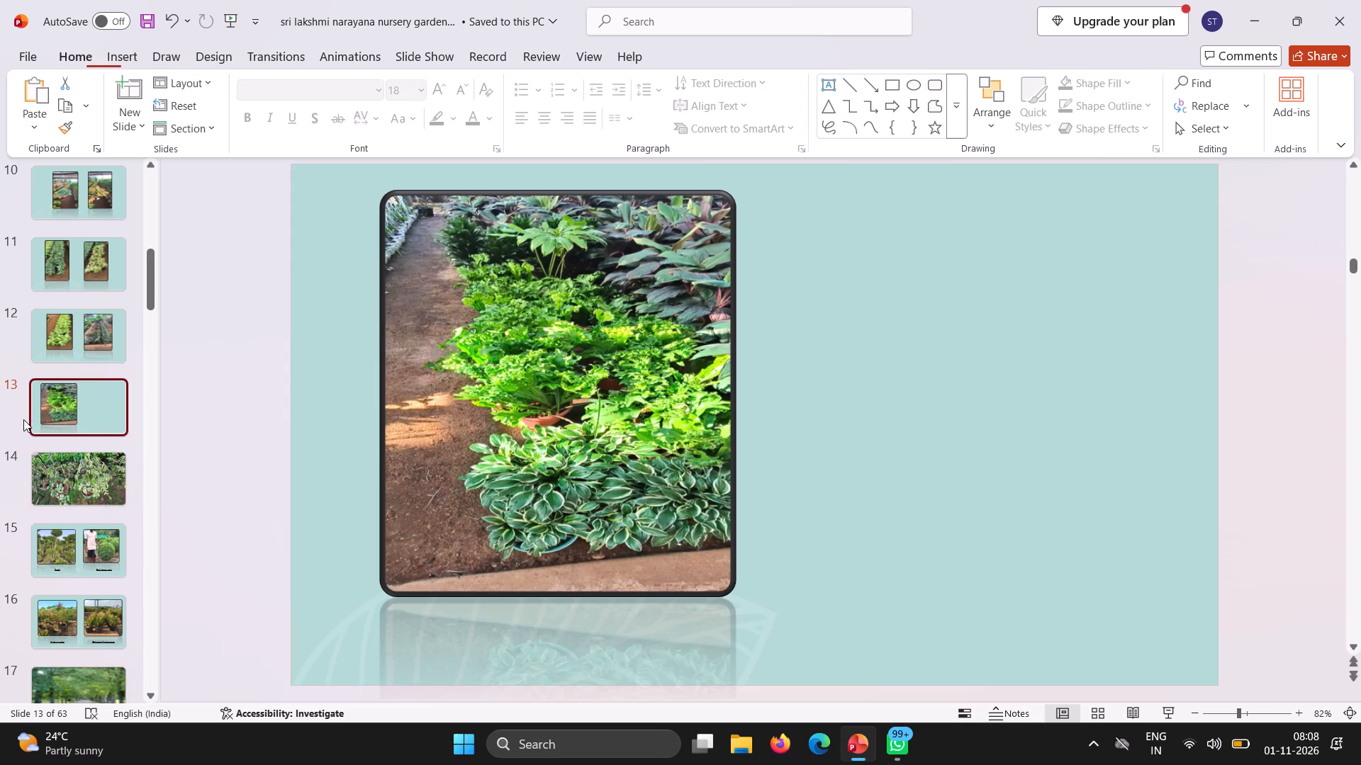
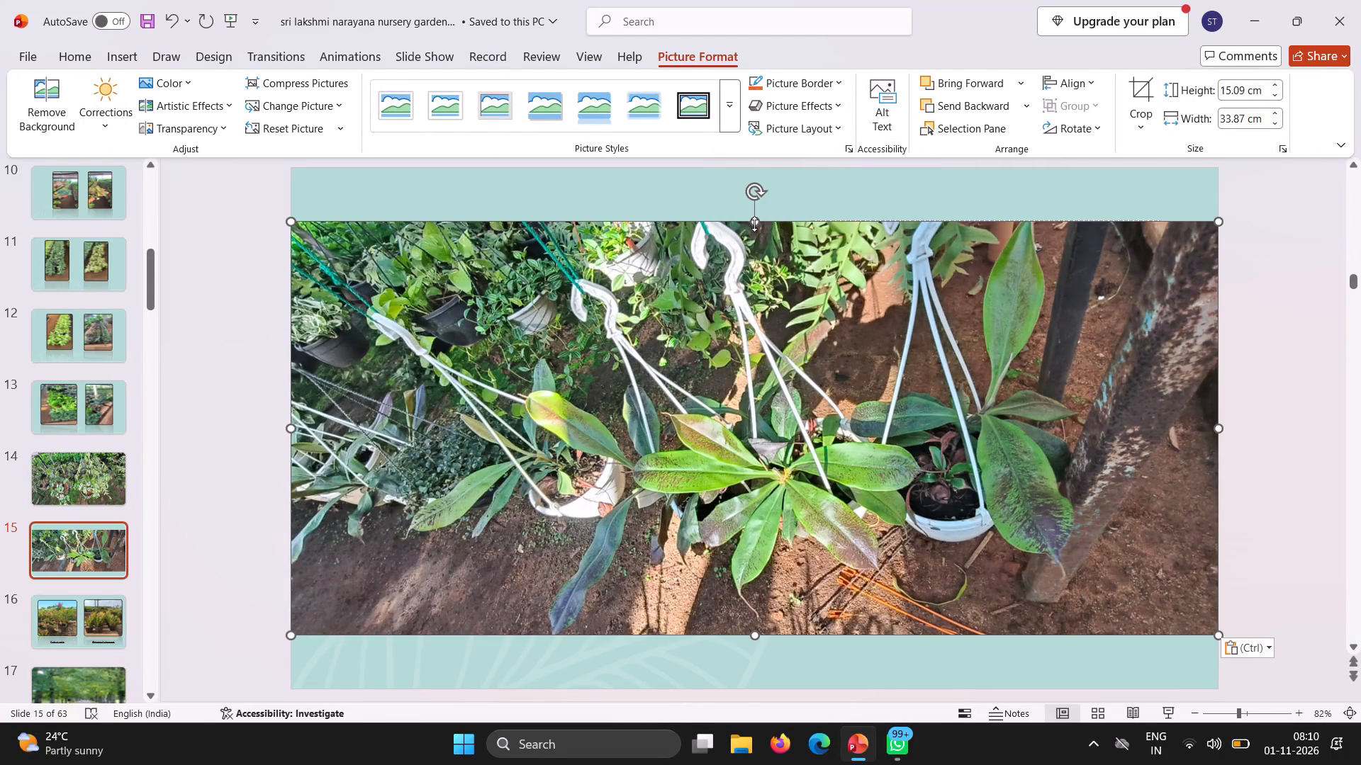
# Stretch the hanging-plants picture on slide 15 vertically to fill the slide, 19.05 cm high by 33.87 cm wide.
pyautogui.moveTo(754, 224); pyautogui.dragTo(755, 174)
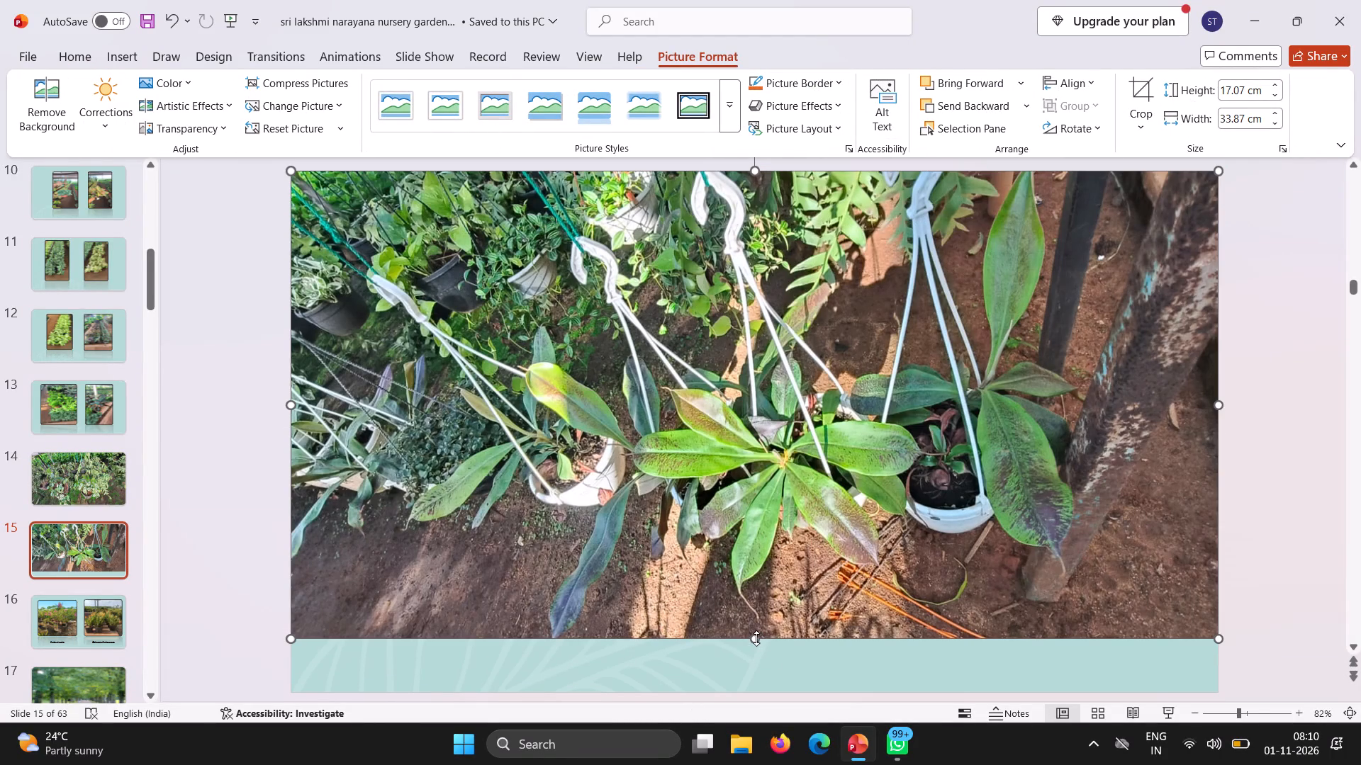
pyautogui.moveTo(754, 637); pyautogui.dragTo(771, 696)
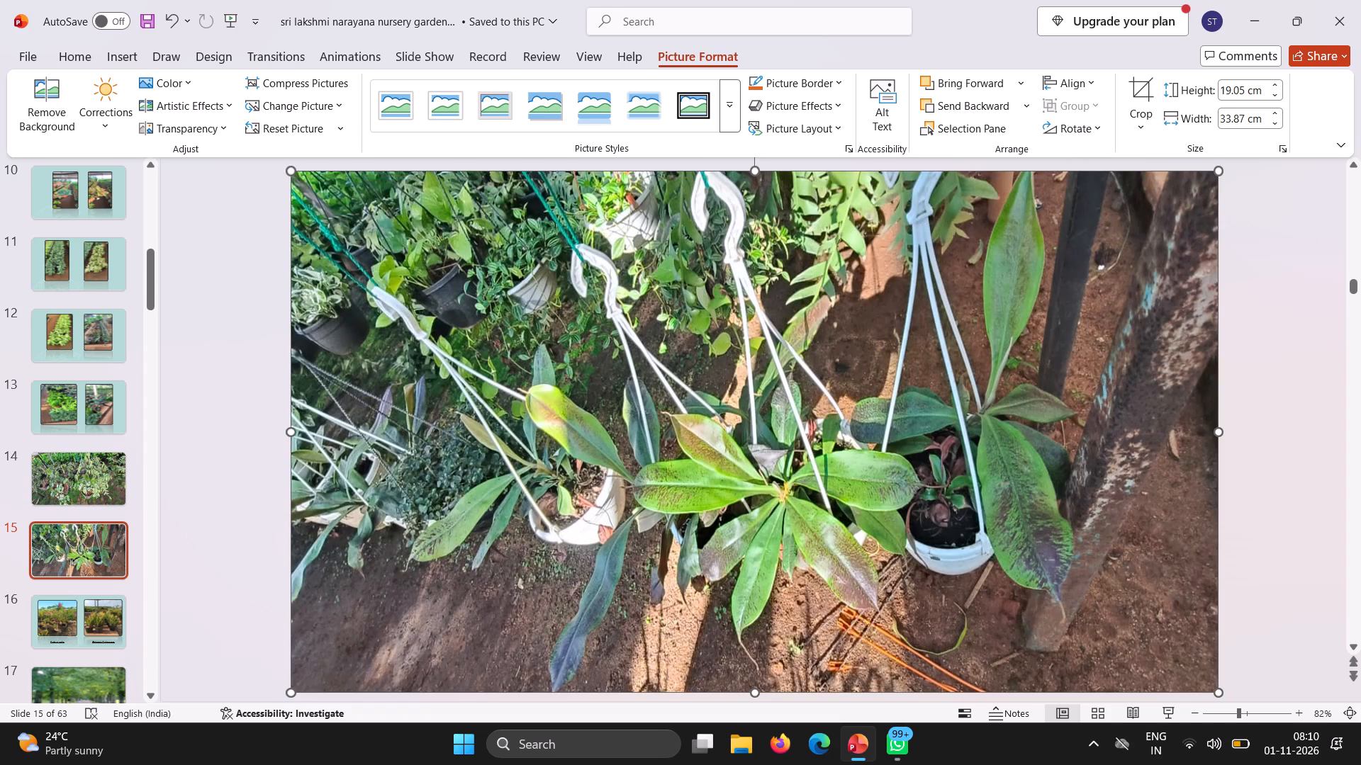
# Cut both framed plant photos, above the Pride of india and Heliconia Psittacorum captions, from slide 16.
pyautogui.click(44, 640)
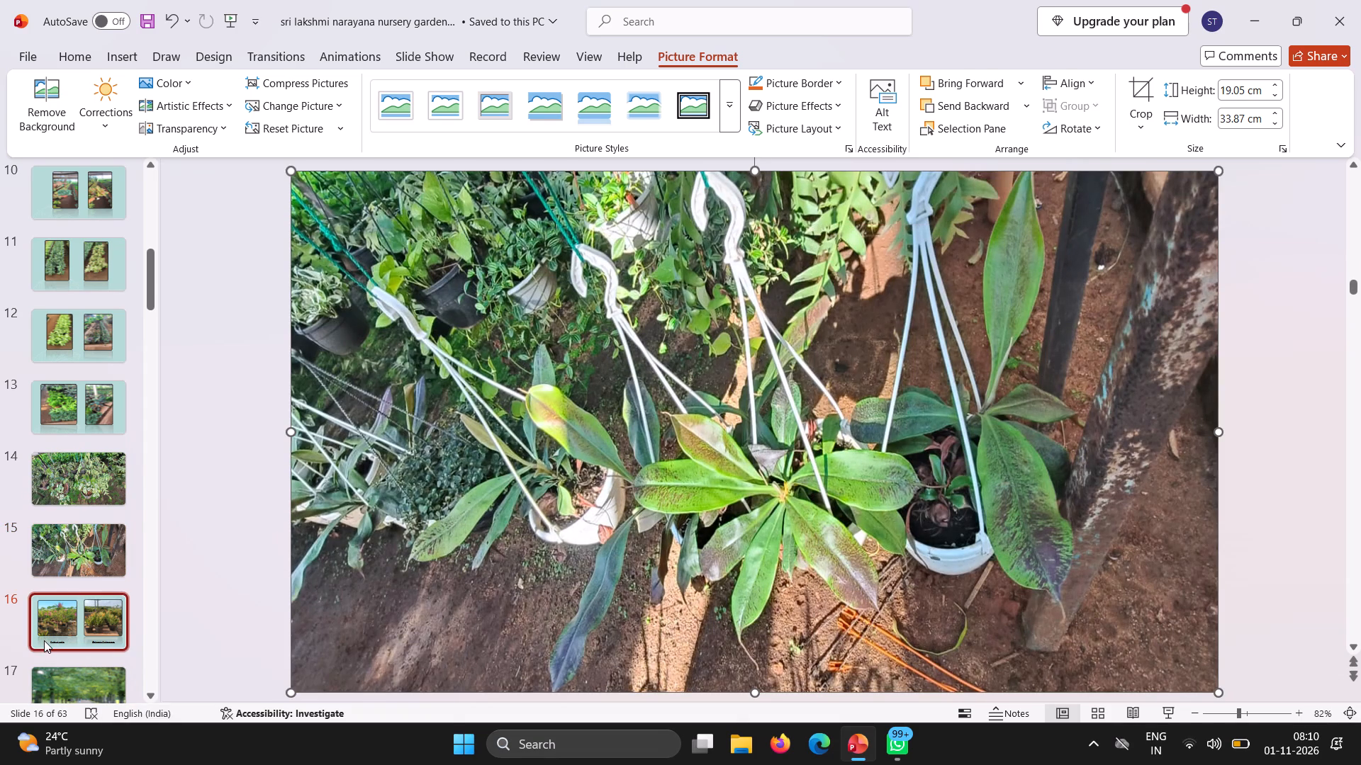
pyautogui.rightClick(555, 491)
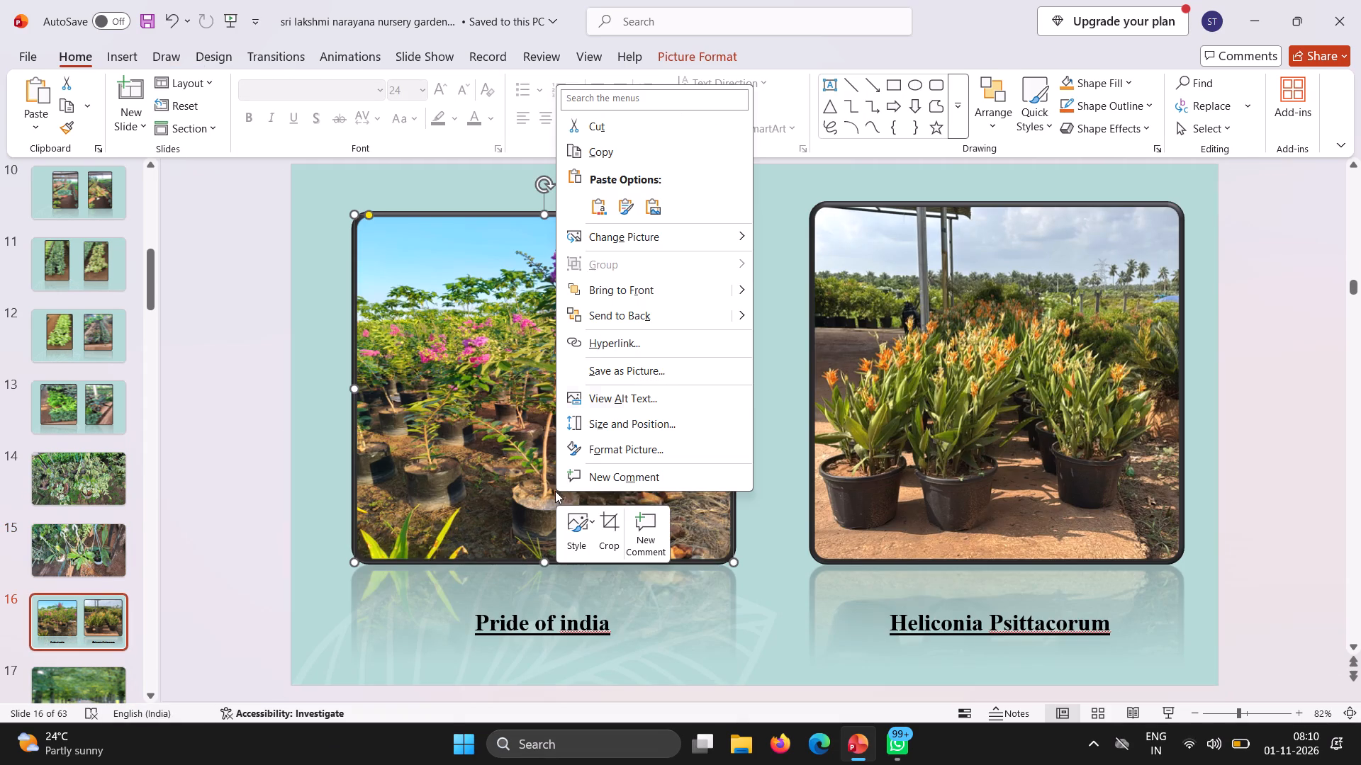
pyautogui.click(614, 128)
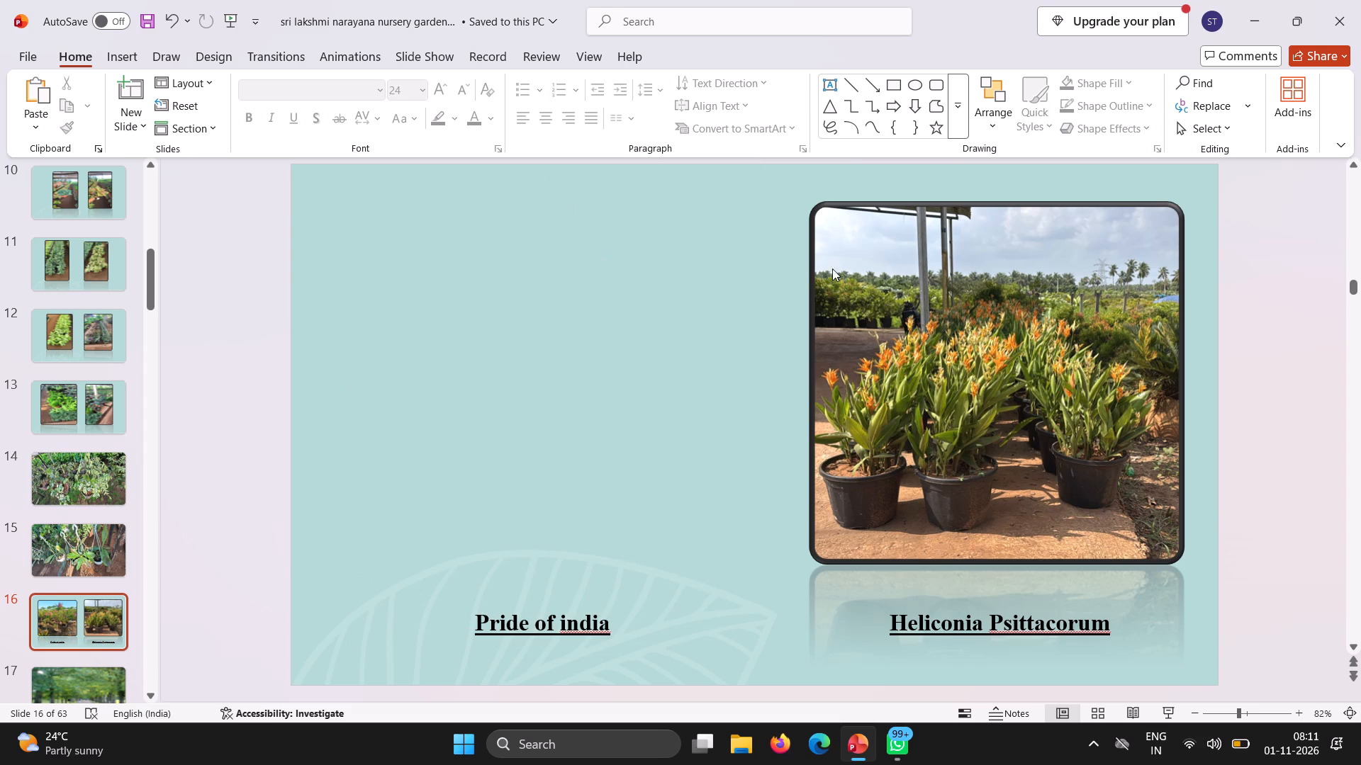
pyautogui.rightClick(897, 299)
pyautogui.click(934, 346)
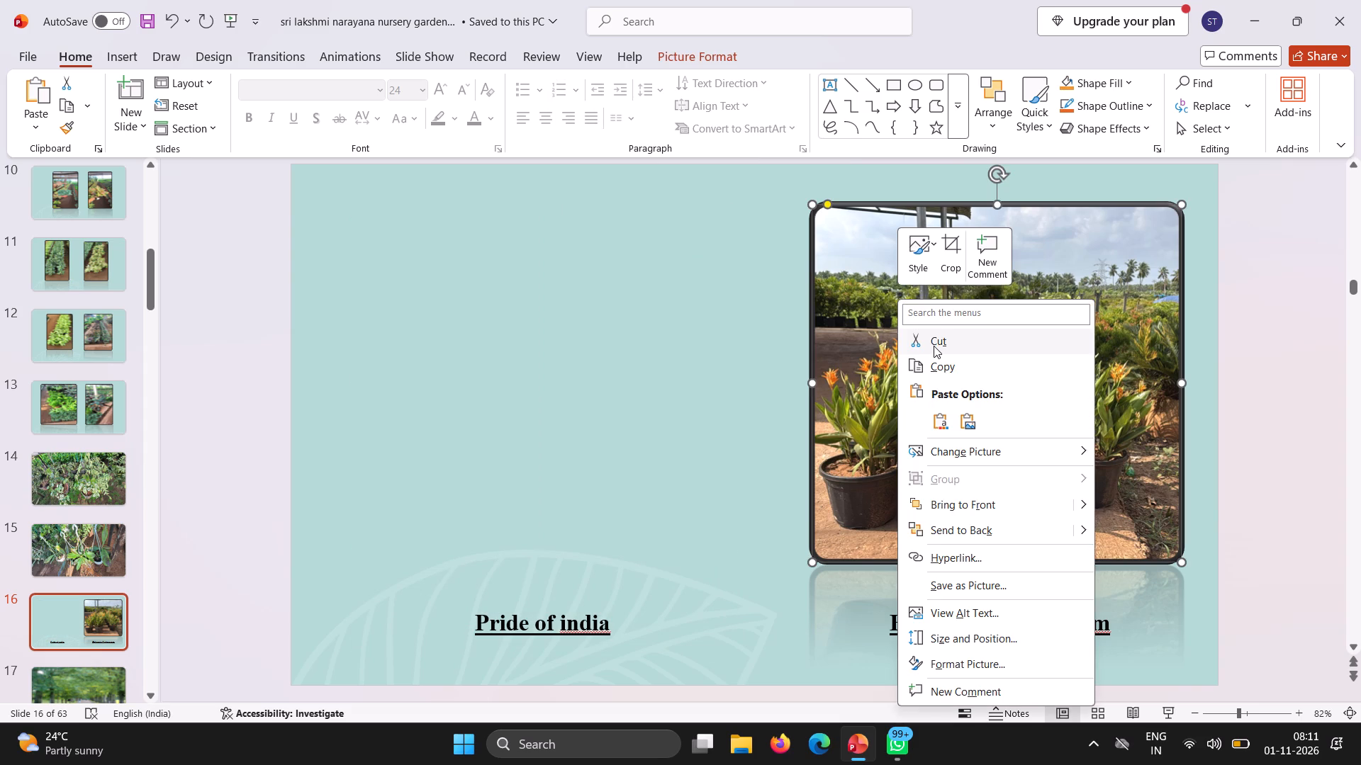
# Cut the Pride of india and Heliconia Psittacorum captions from slide 16.
pyautogui.moveTo(477, 623); pyautogui.dragTo(486, 616)
pyautogui.rightClick(482, 611)
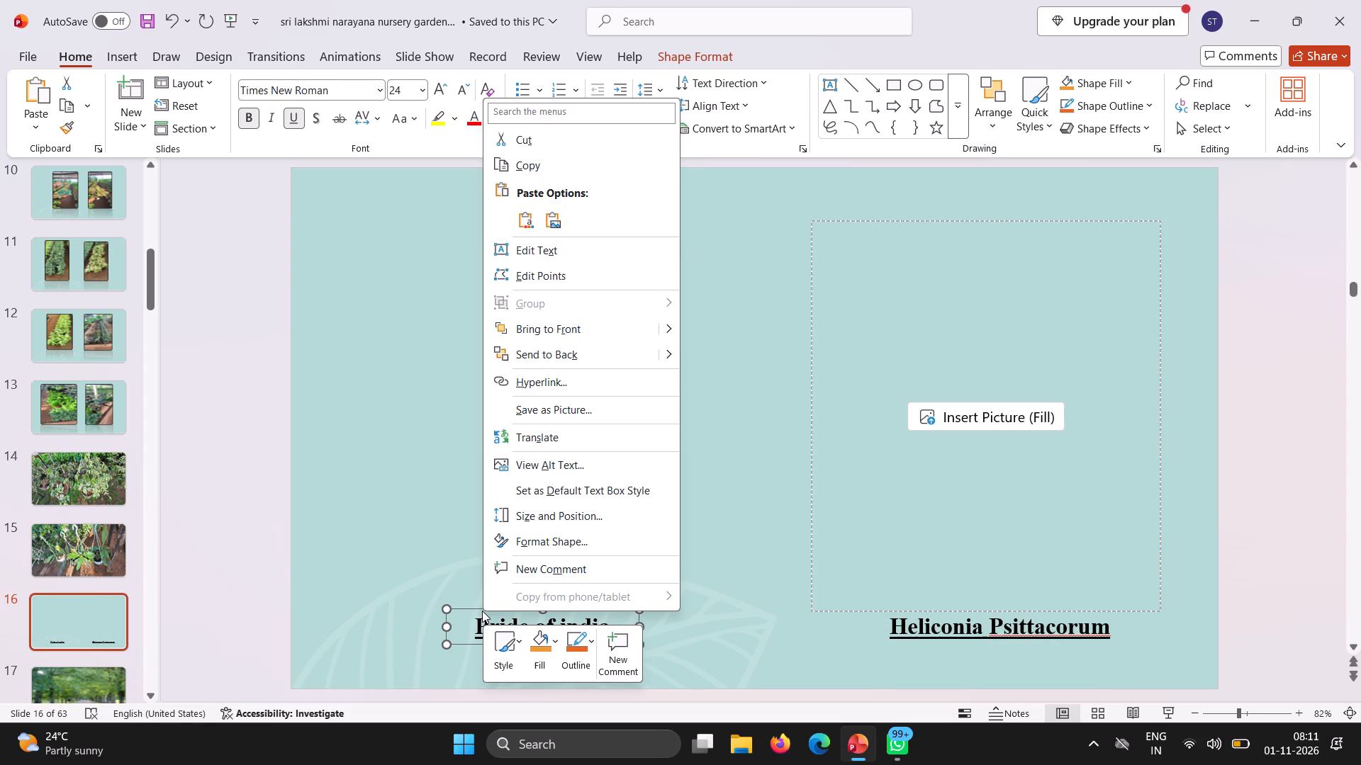
pyautogui.click(530, 147)
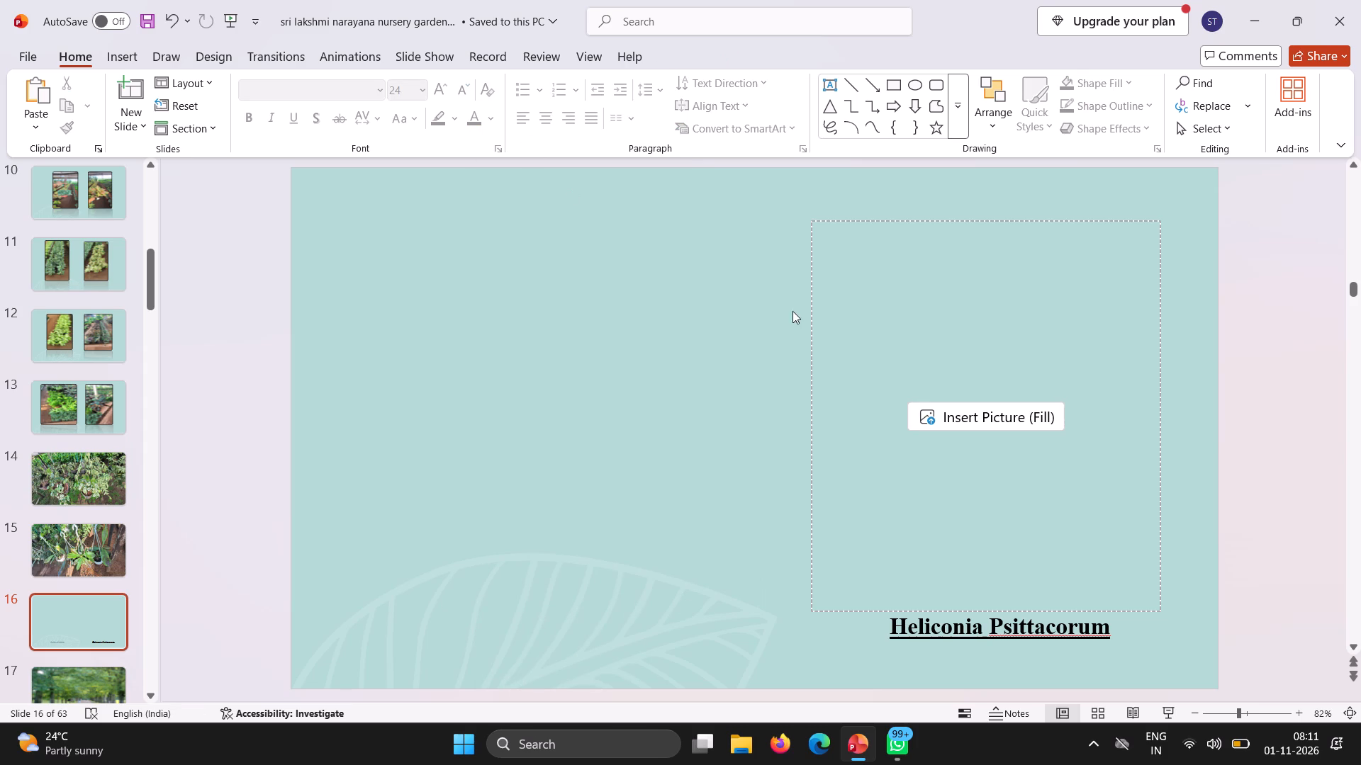
pyautogui.click(1019, 610)
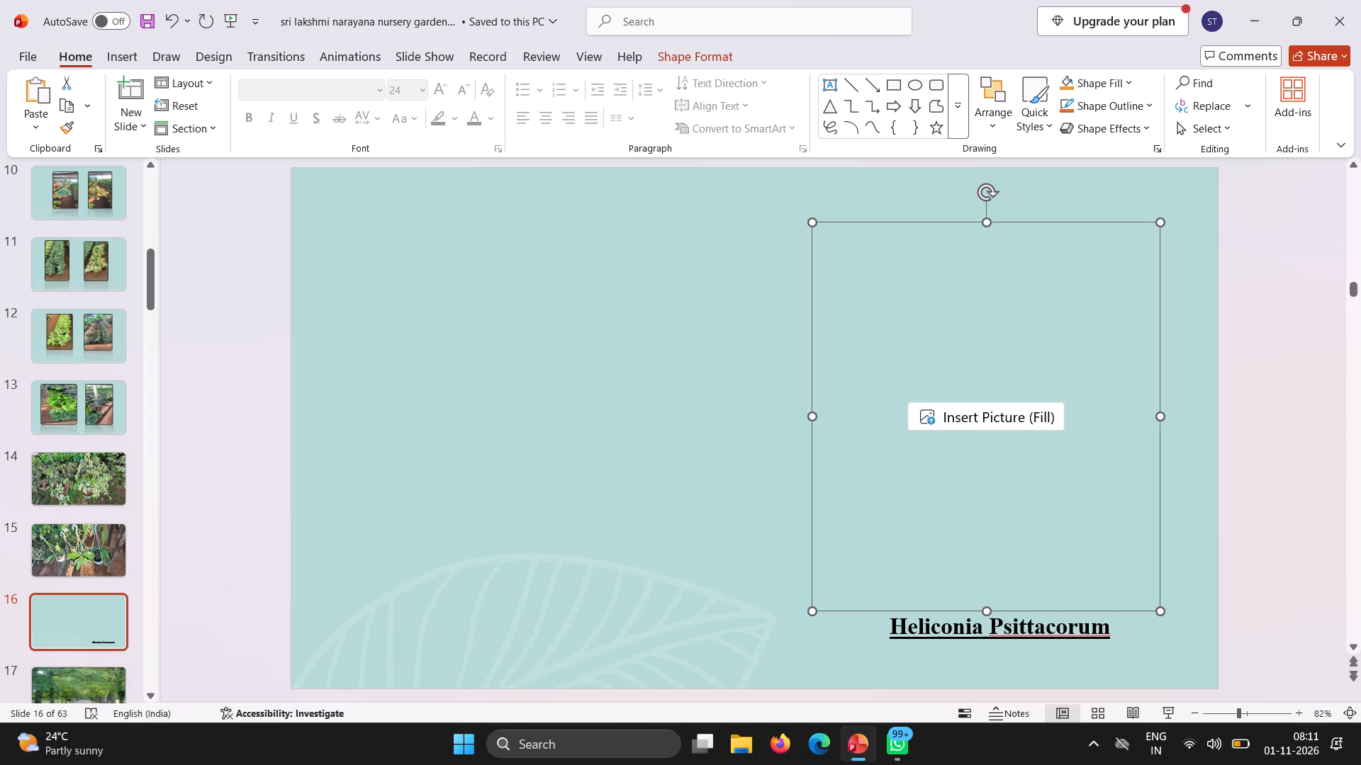
pyautogui.click(1000, 641)
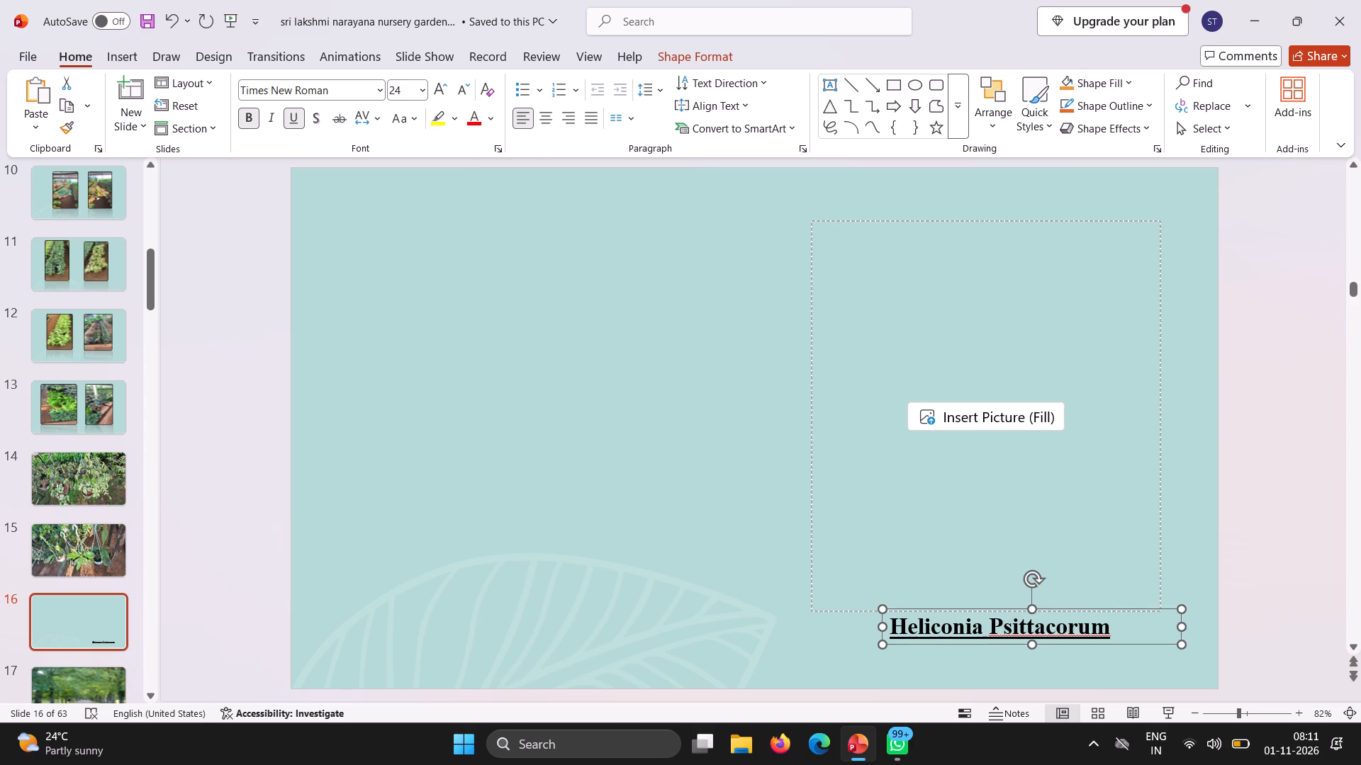
pyautogui.rightClick(995, 618)
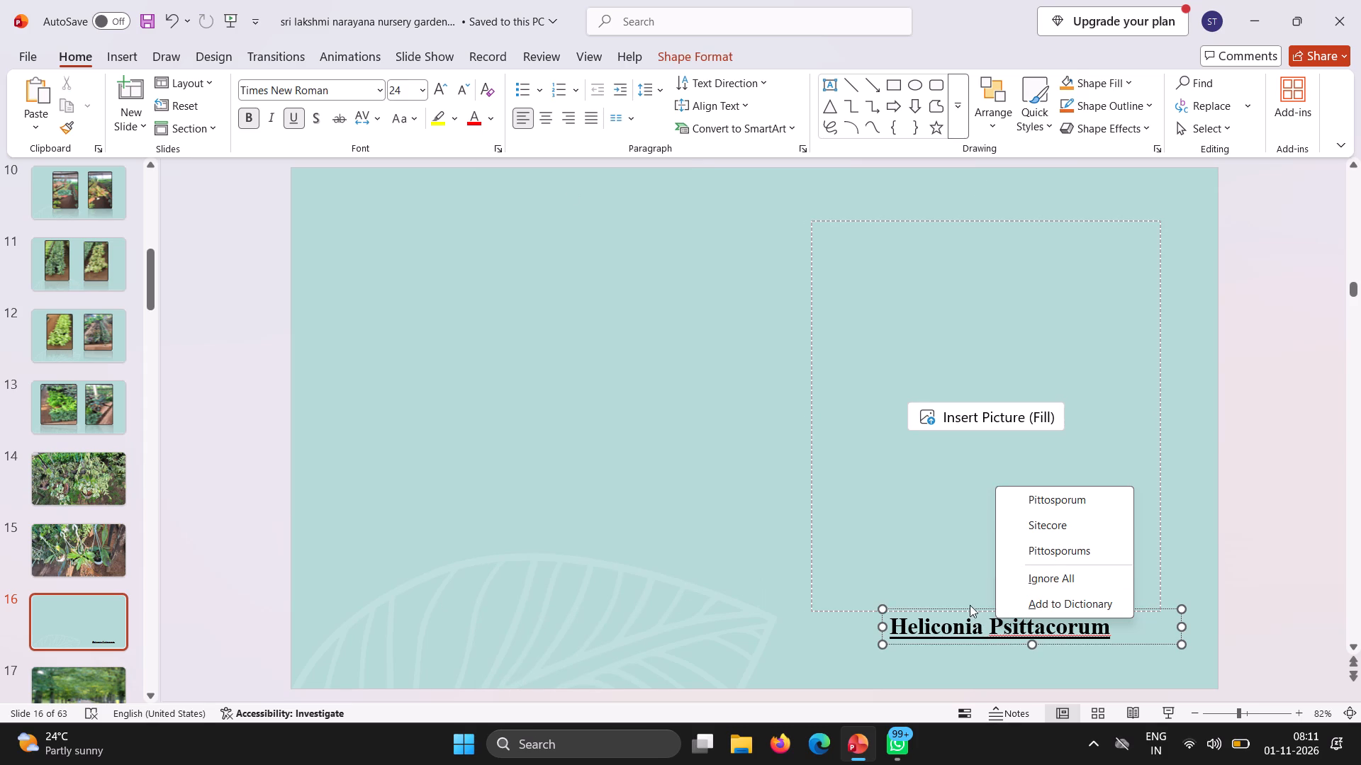
pyautogui.rightClick(970, 604)
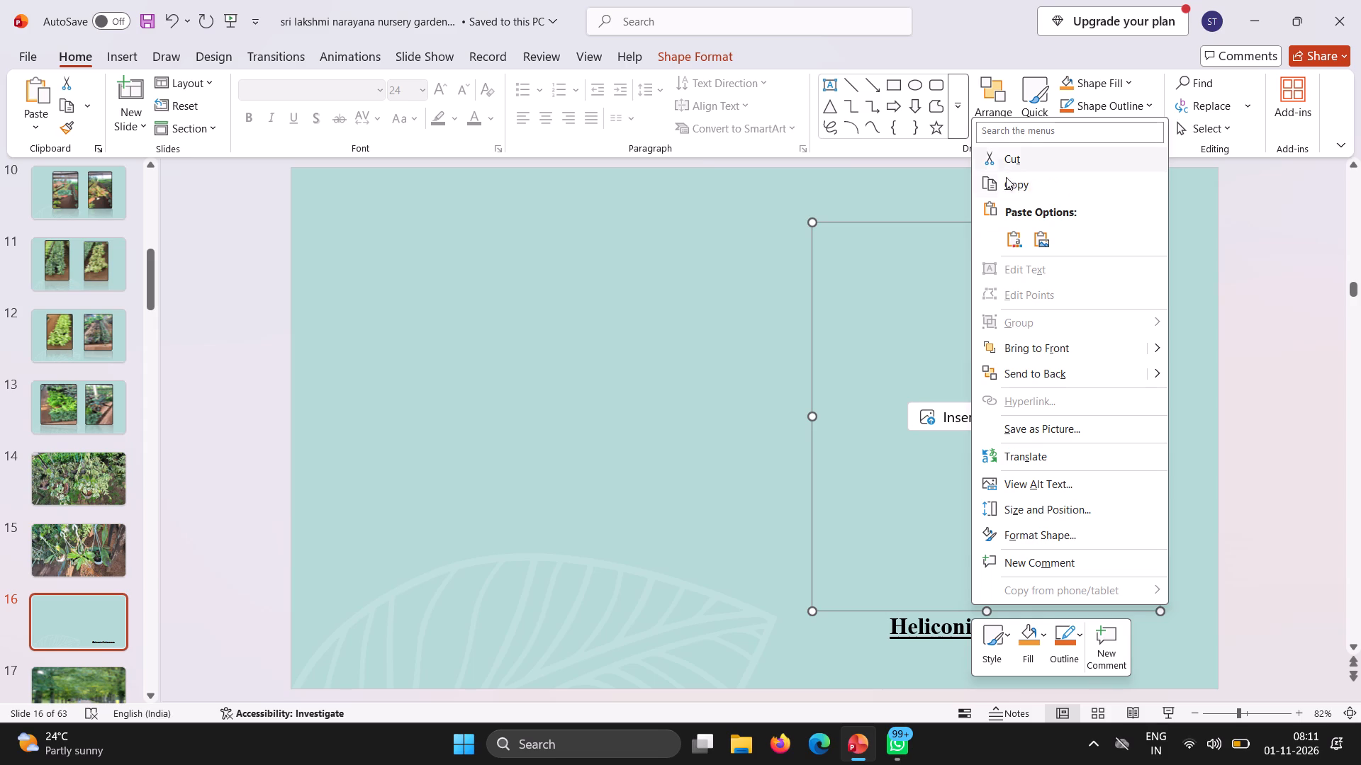
# Cut the remaining Heliconia Psittacorum caption from beneath the empty picture placeholder on slide 16.
pyautogui.click(1006, 177)
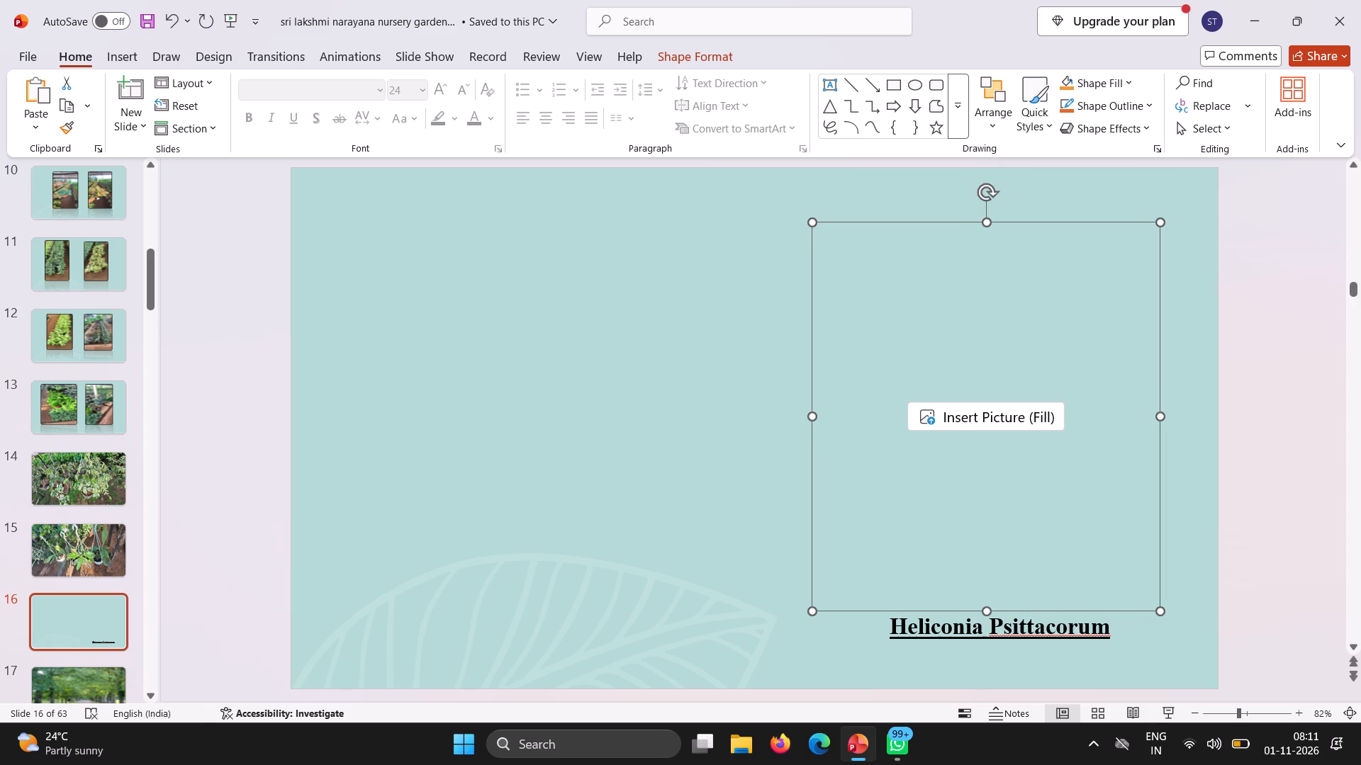
pyautogui.click(930, 633)
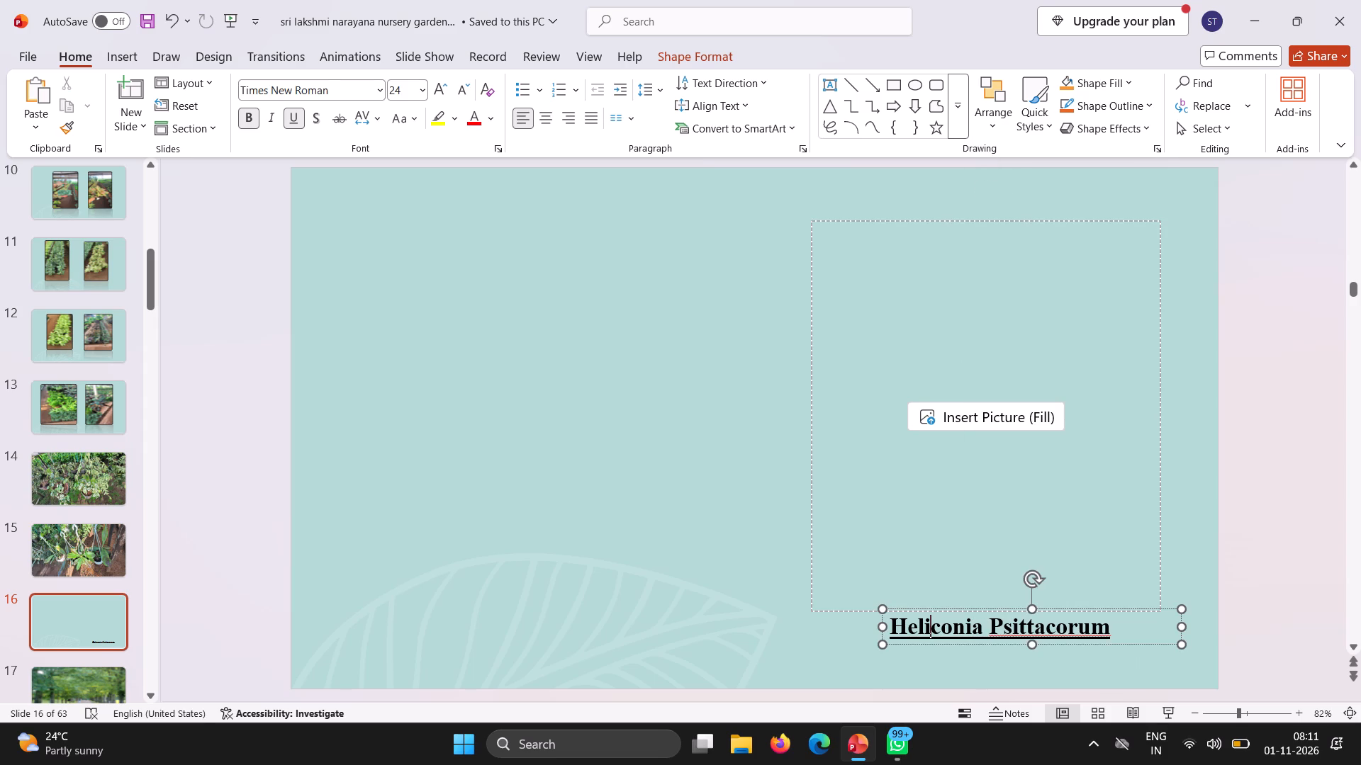
pyautogui.rightClick(961, 611)
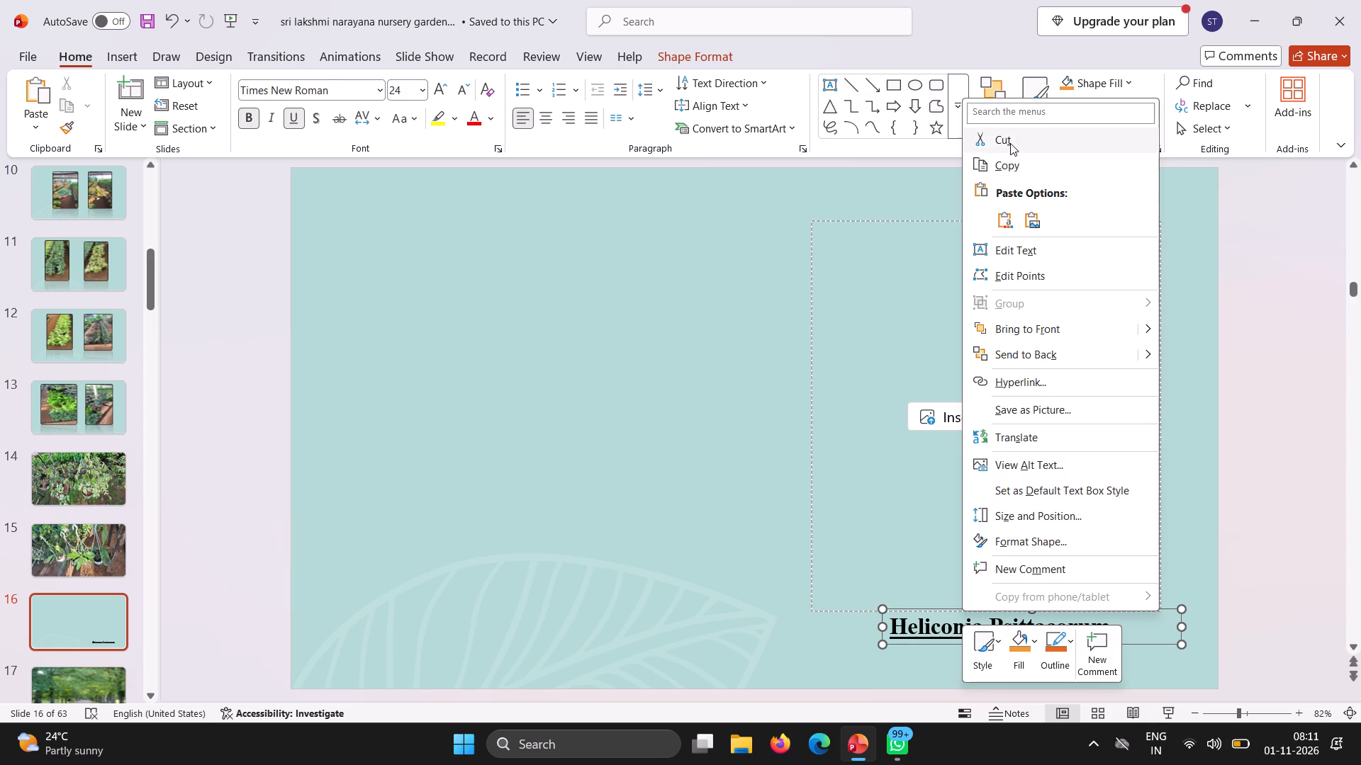
pyautogui.click(1010, 146)
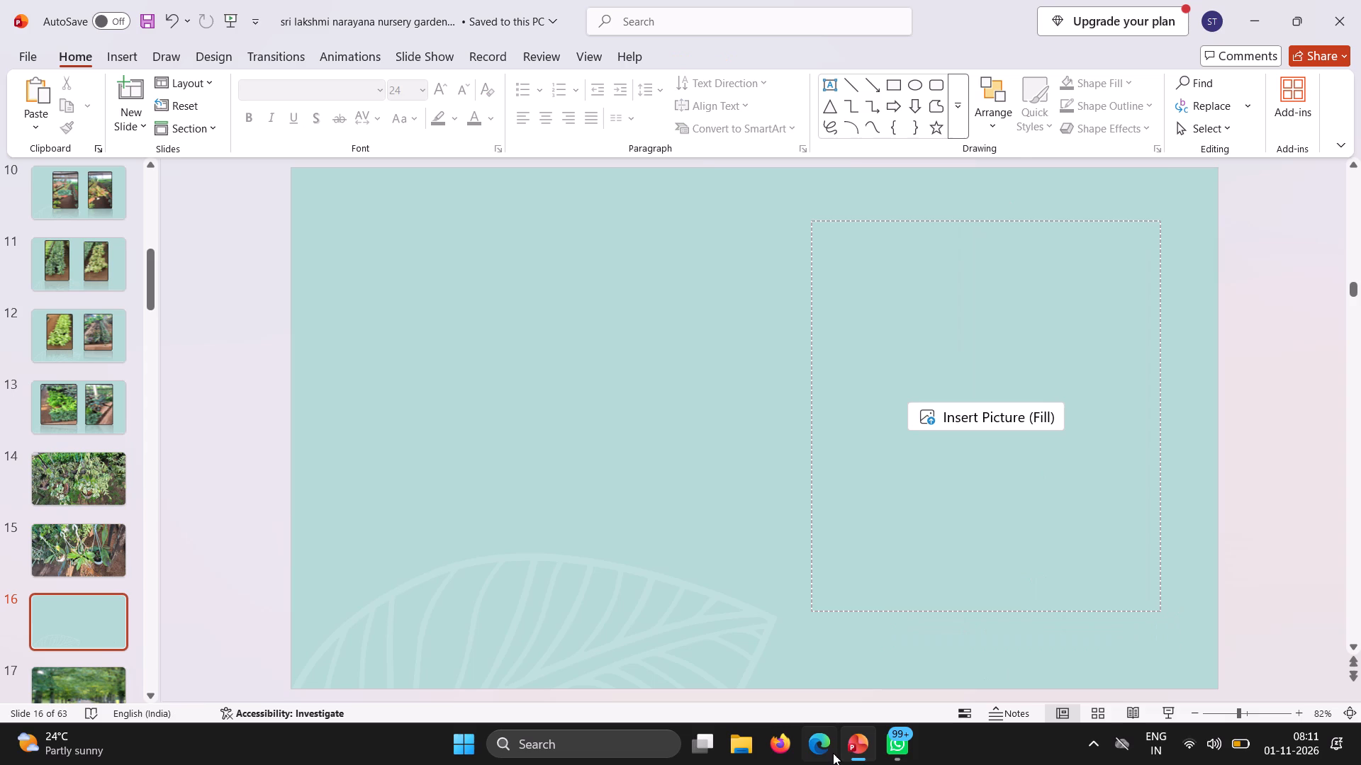
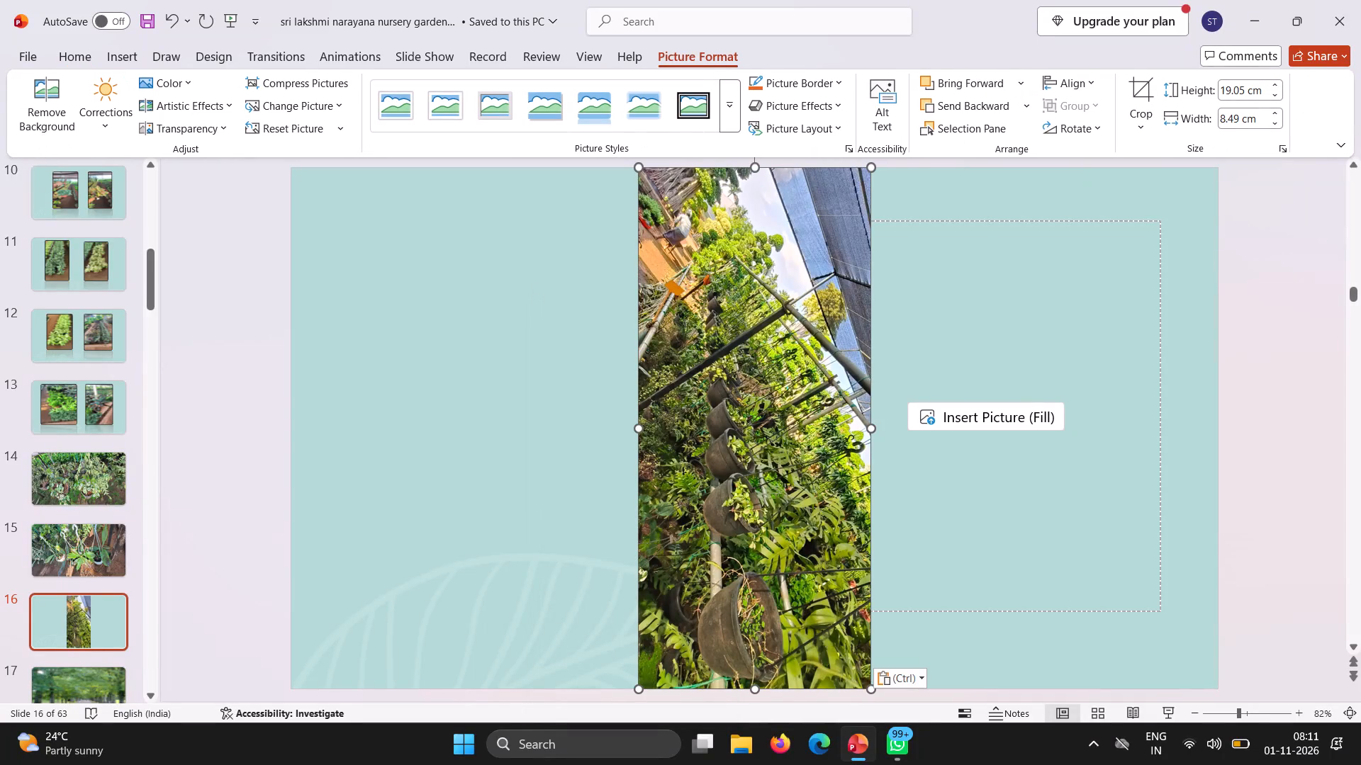
# Apply the black rounded-frame picture style with a reflection to the hanging-pots photo on slide 16.
pyautogui.click(722, 120)
pyautogui.click(543, 247)
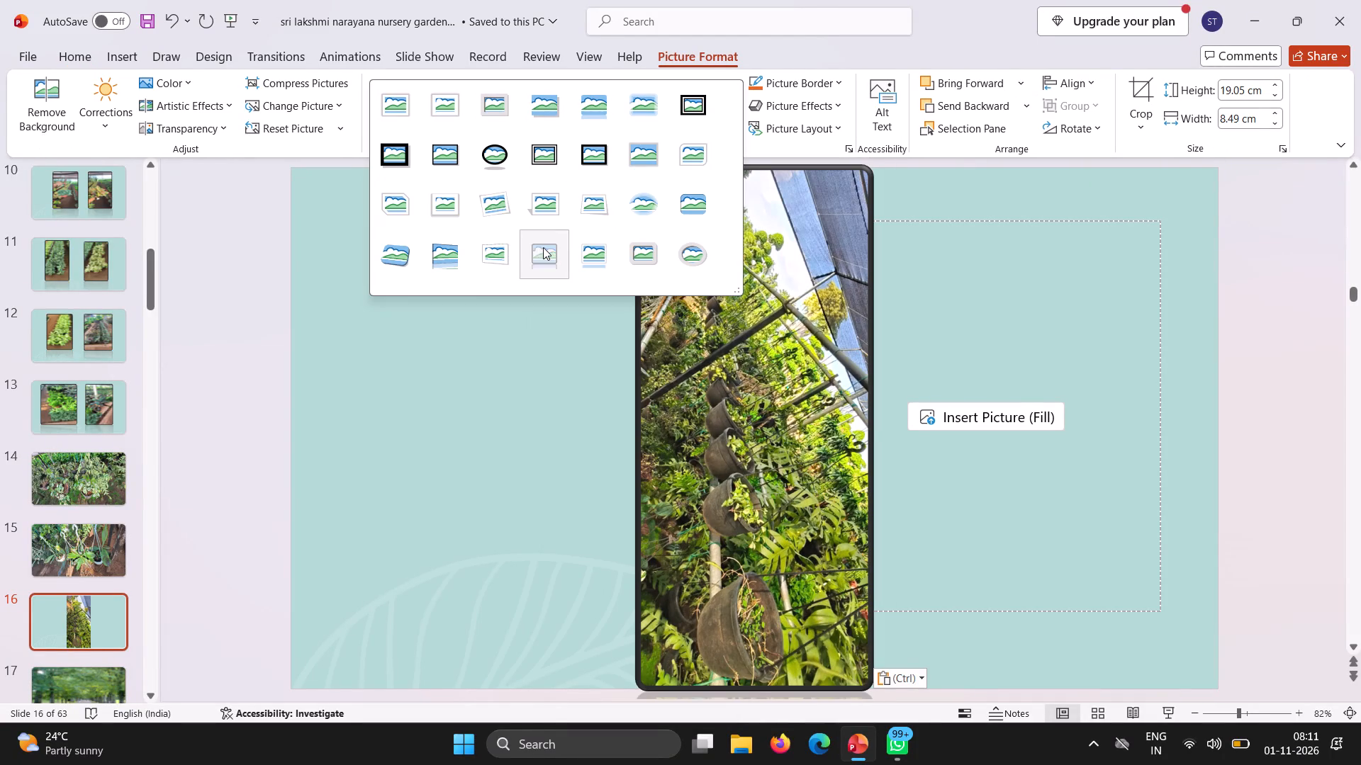
pyautogui.moveTo(630, 333); pyautogui.dragTo(656, 354)
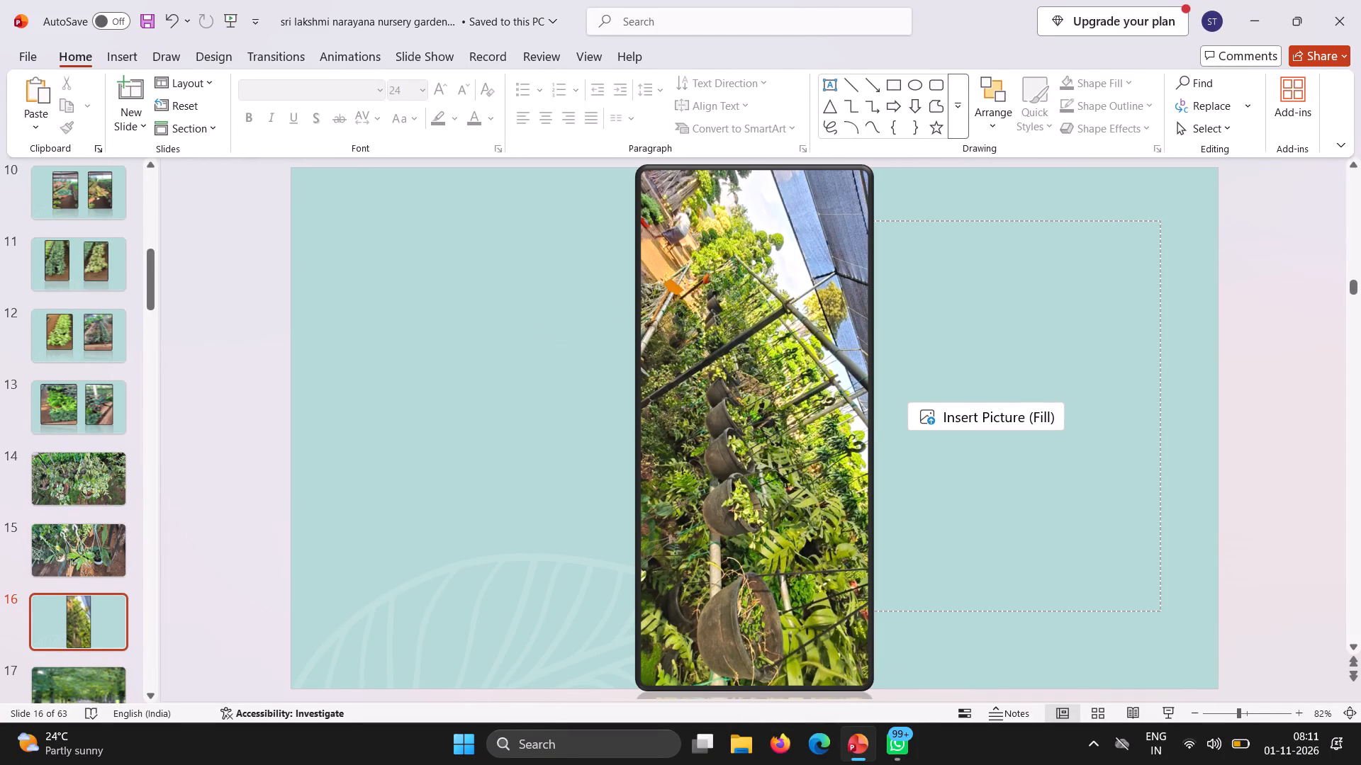
# Fit the hanging-pots photo into the left half of slide 16, shortening it from the bottom edge and widening it slightly.
pyautogui.moveTo(722, 378); pyautogui.dragTo(554, 379)
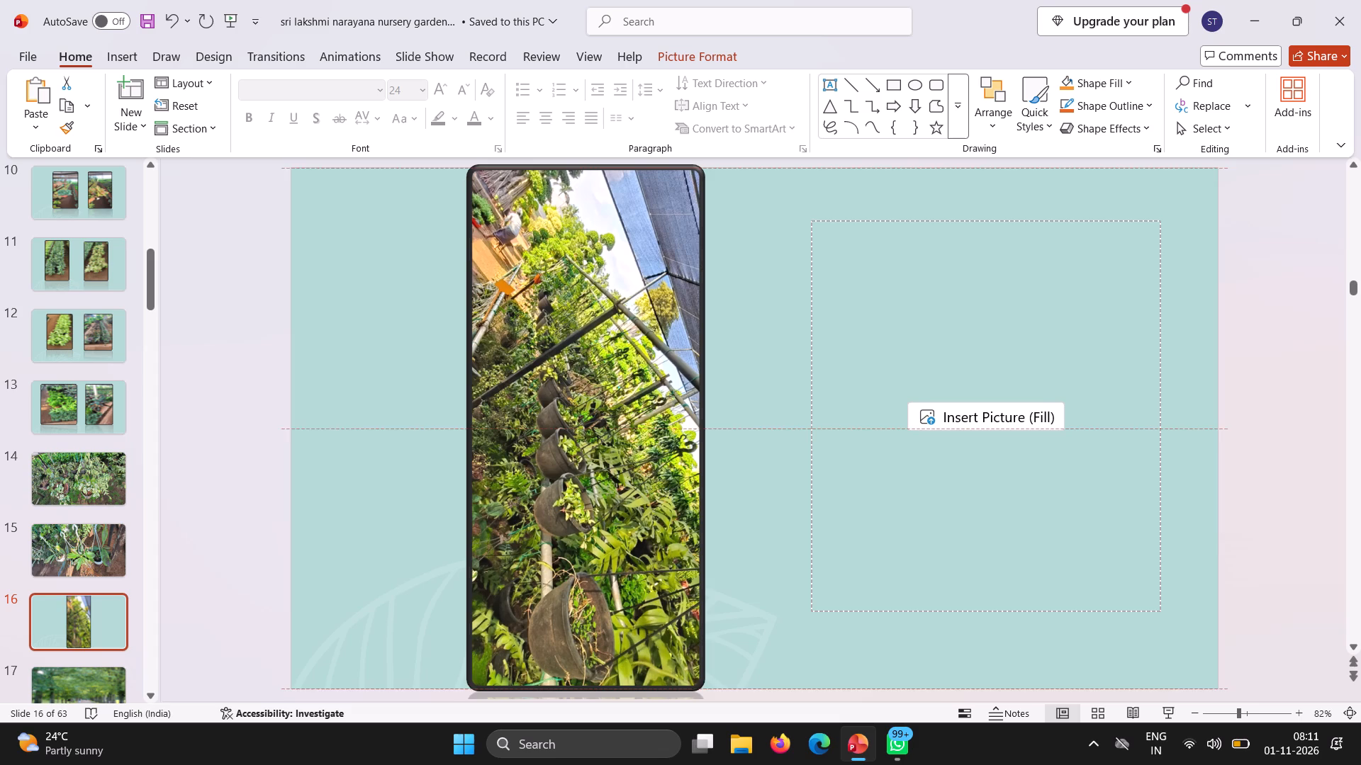
pyautogui.moveTo(554, 379); pyautogui.dragTo(554, 380)
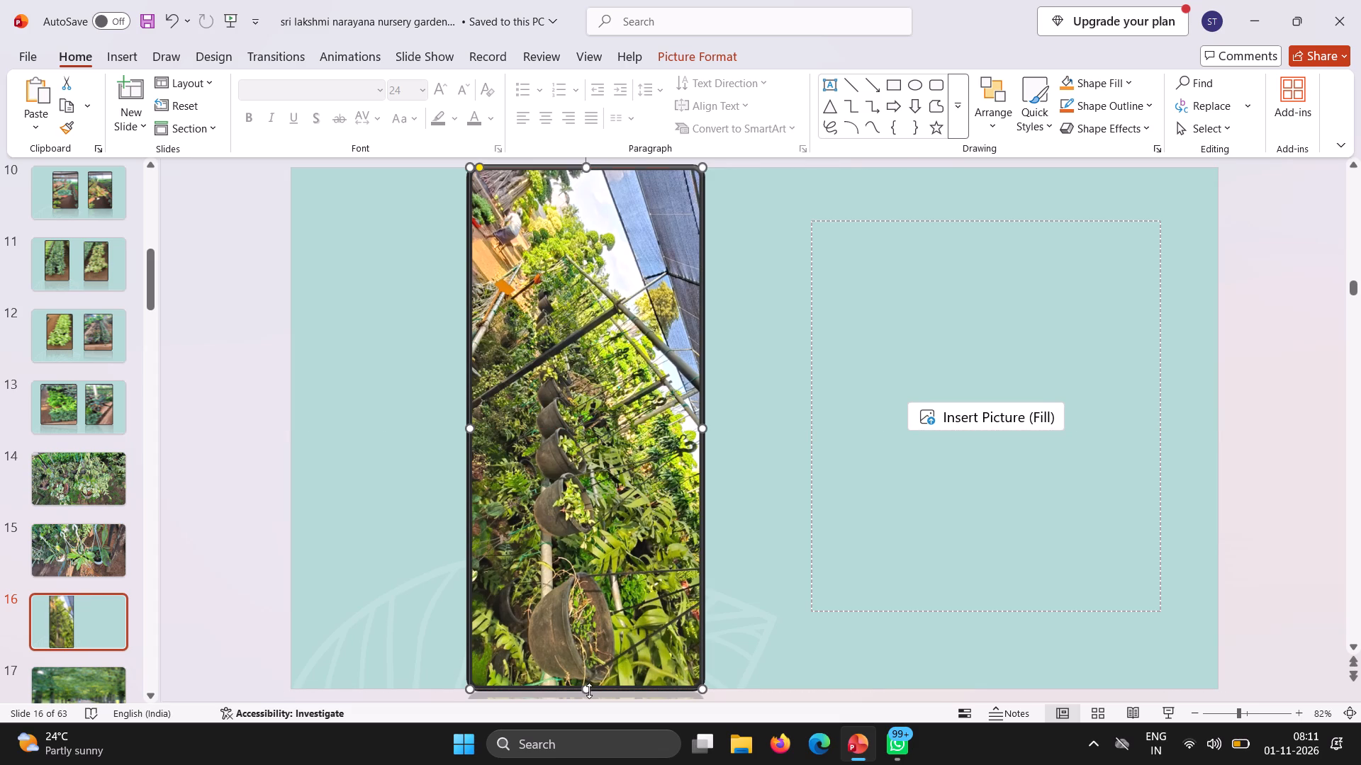
pyautogui.moveTo(589, 691); pyautogui.dragTo(606, 594)
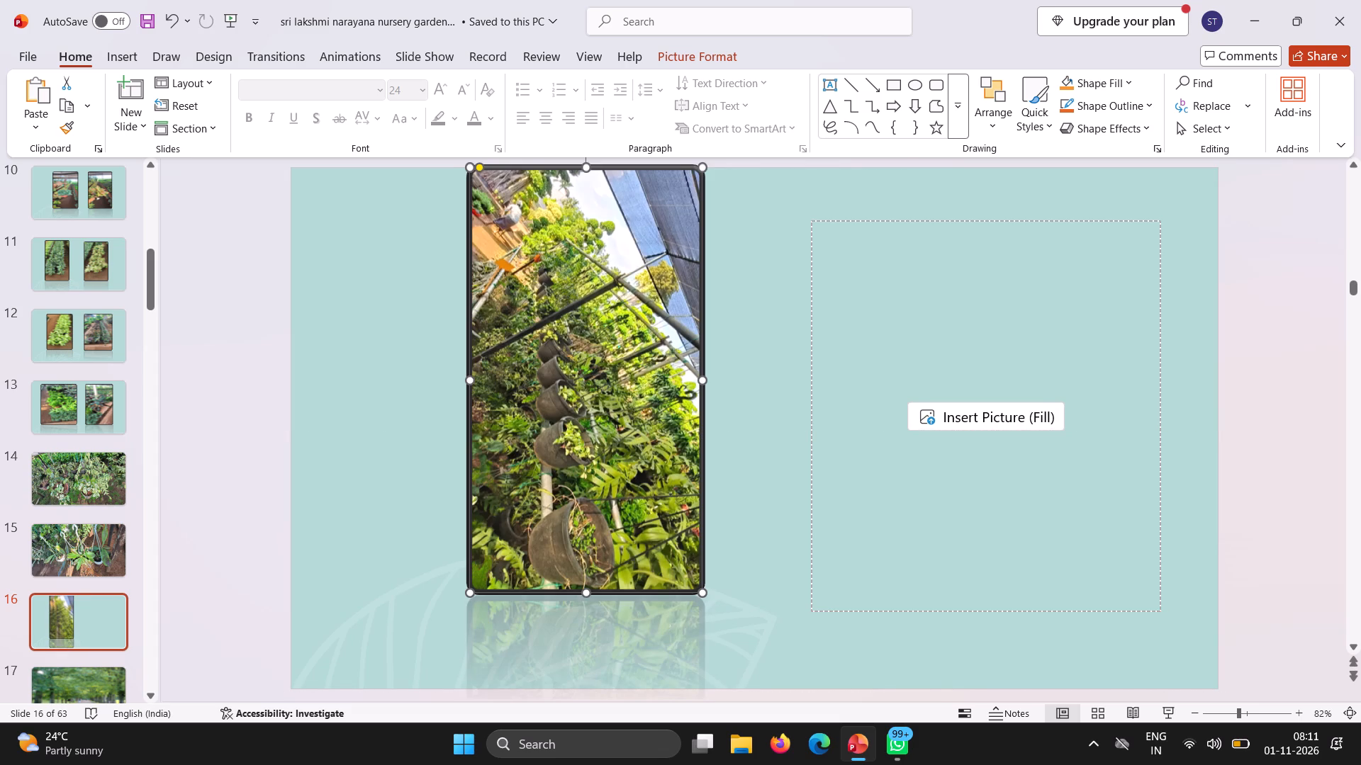
pyautogui.moveTo(605, 384); pyautogui.dragTo(551, 424)
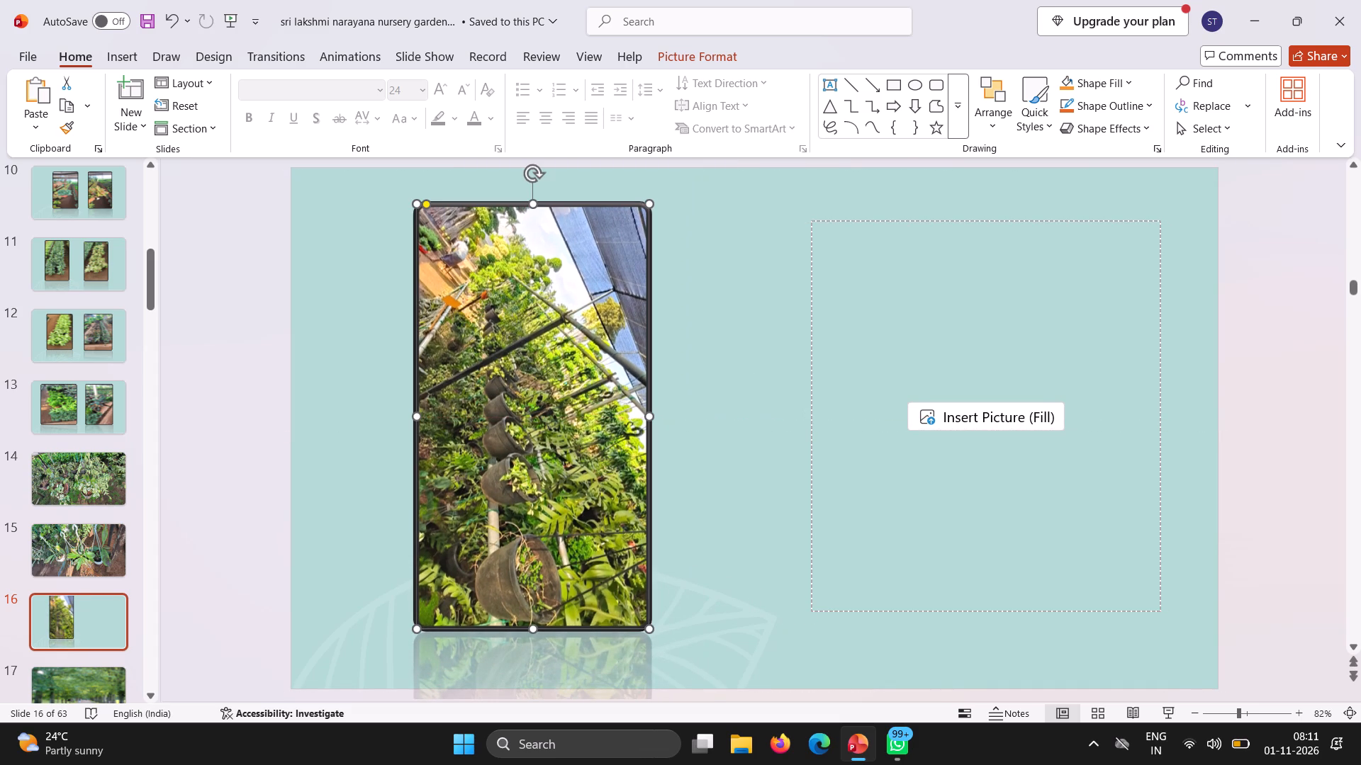
pyautogui.moveTo(649, 417); pyautogui.dragTo(725, 403)
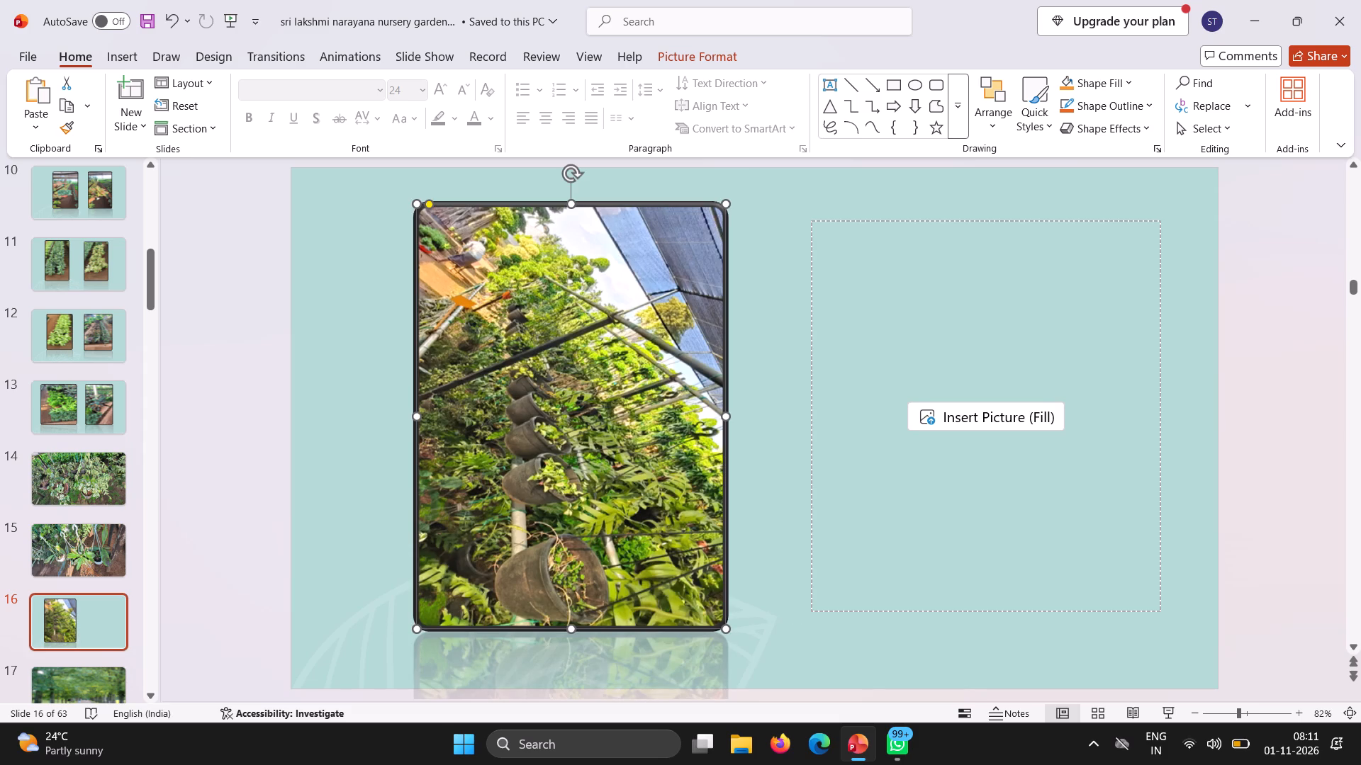
pyautogui.moveTo(724, 412); pyautogui.dragTo(666, 412)
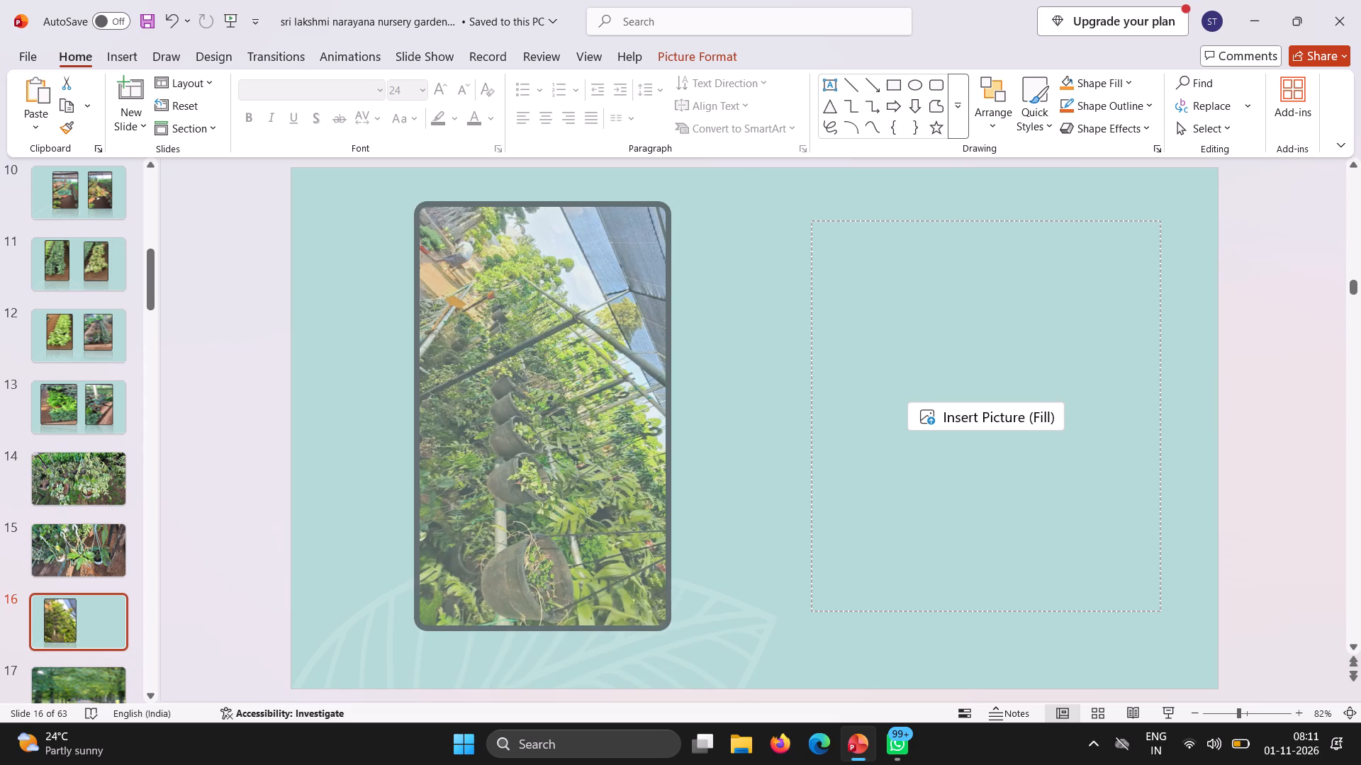
pyautogui.moveTo(666, 412); pyautogui.dragTo(664, 410)
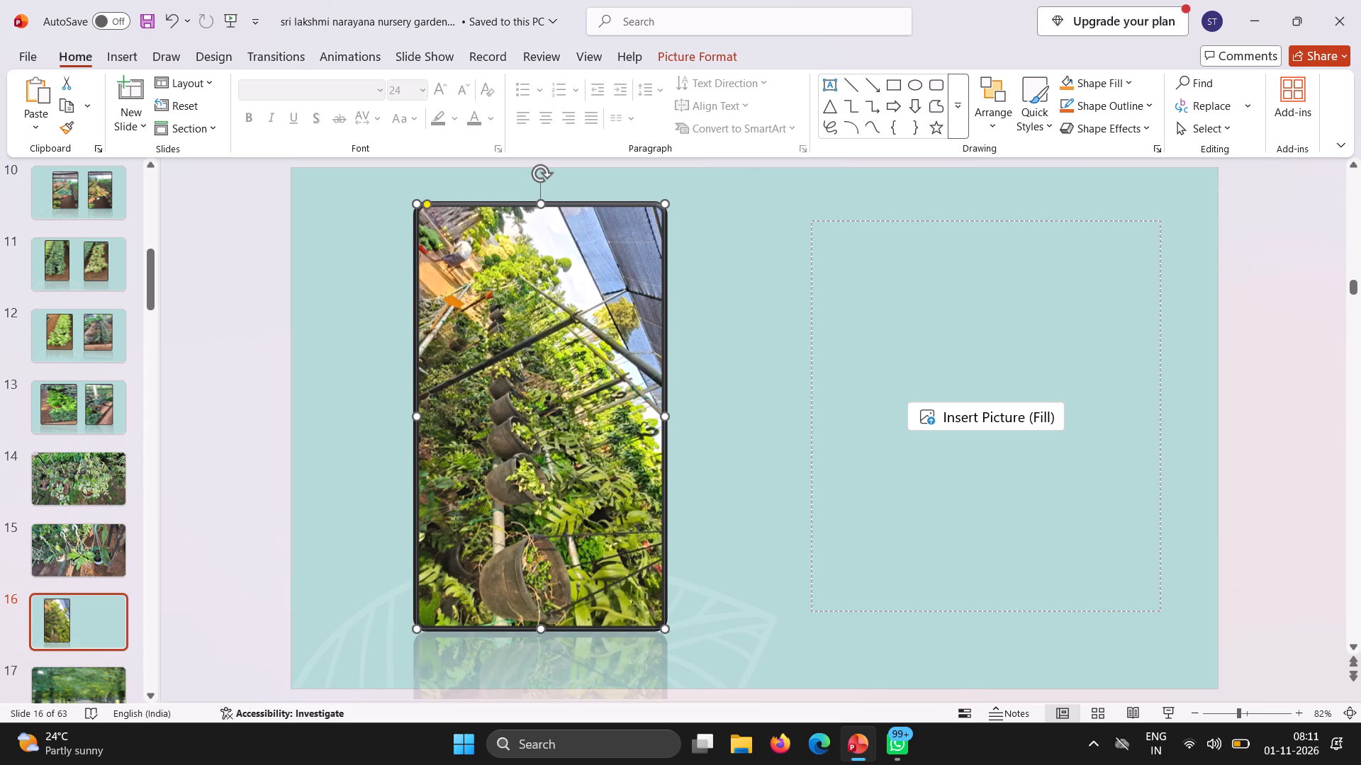
pyautogui.moveTo(523, 436); pyautogui.dragTo(493, 428)
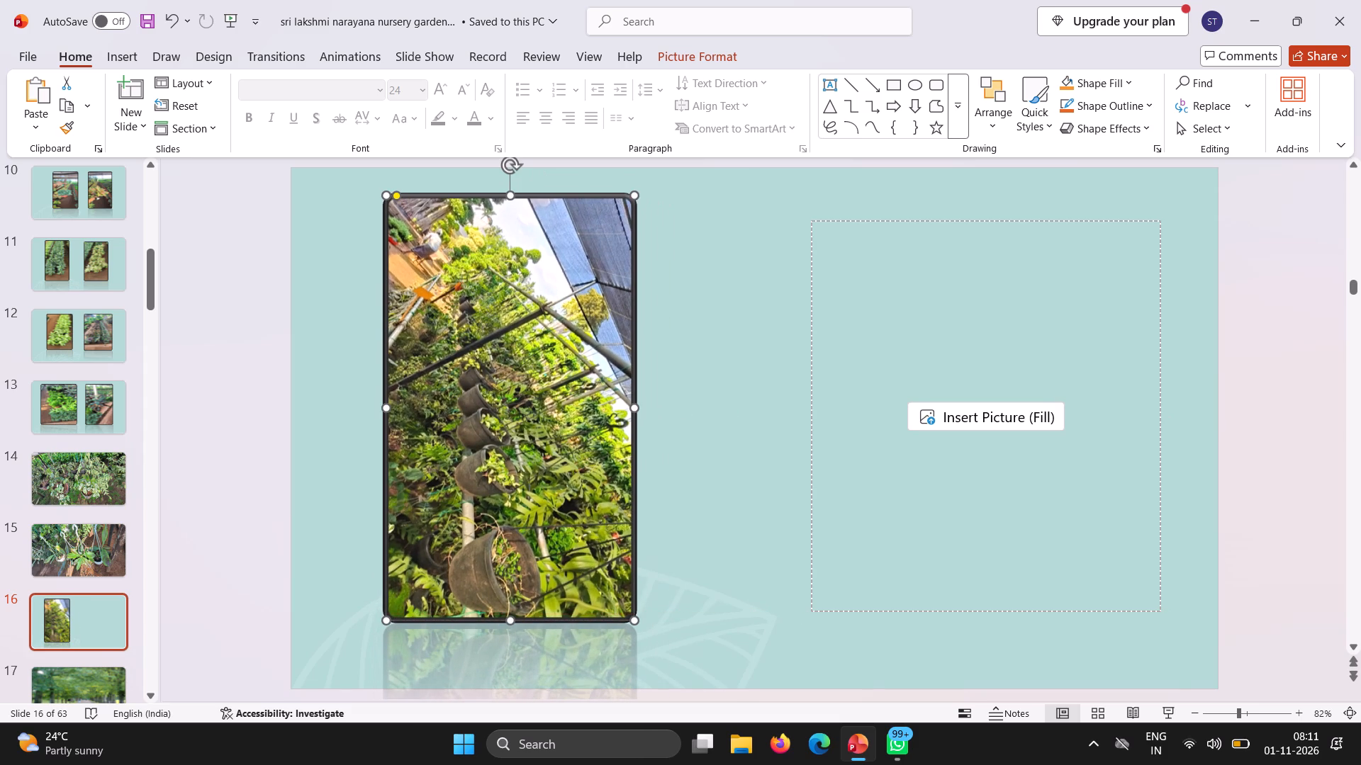
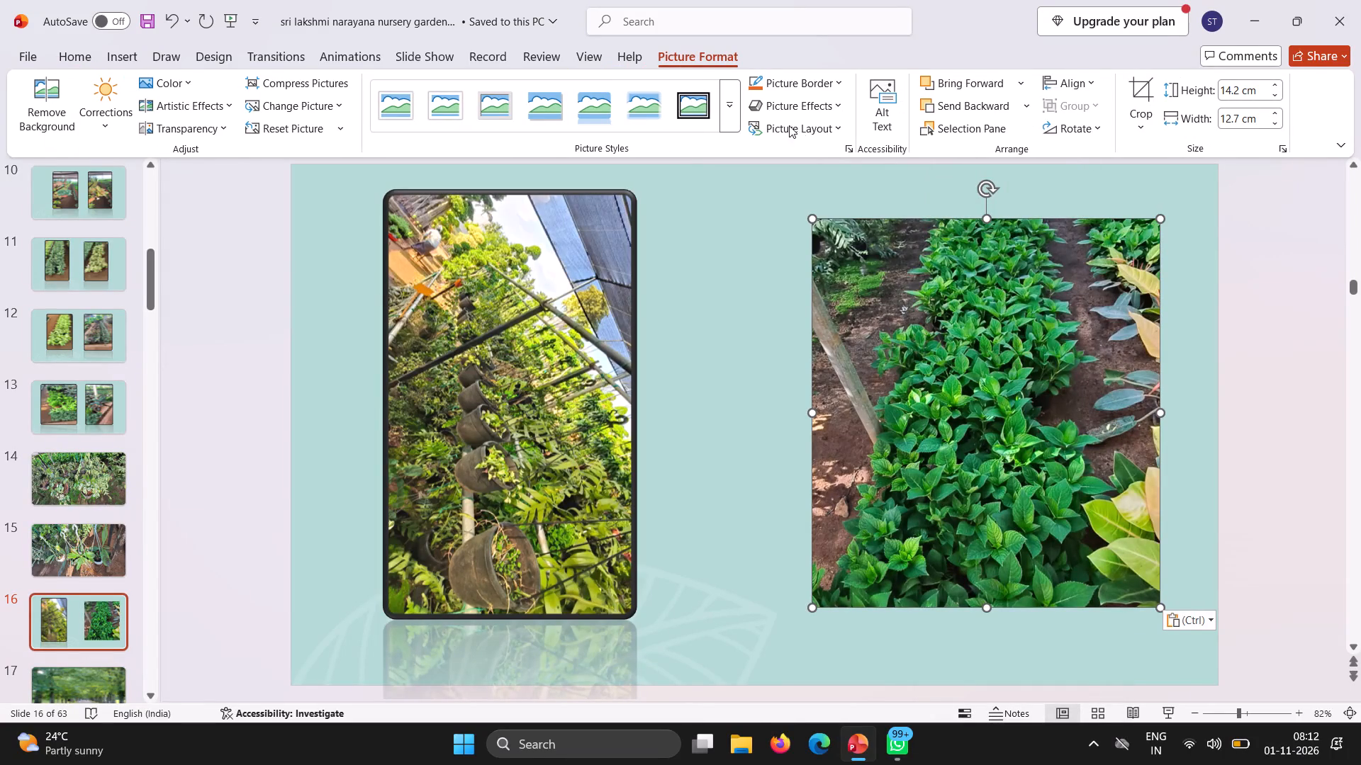
# Apply the black rounded frame picture style with reflection to the leafy green plants photo on slide 16, matching the hanging-pots photo.
pyautogui.click(720, 97)
pyautogui.click(543, 258)
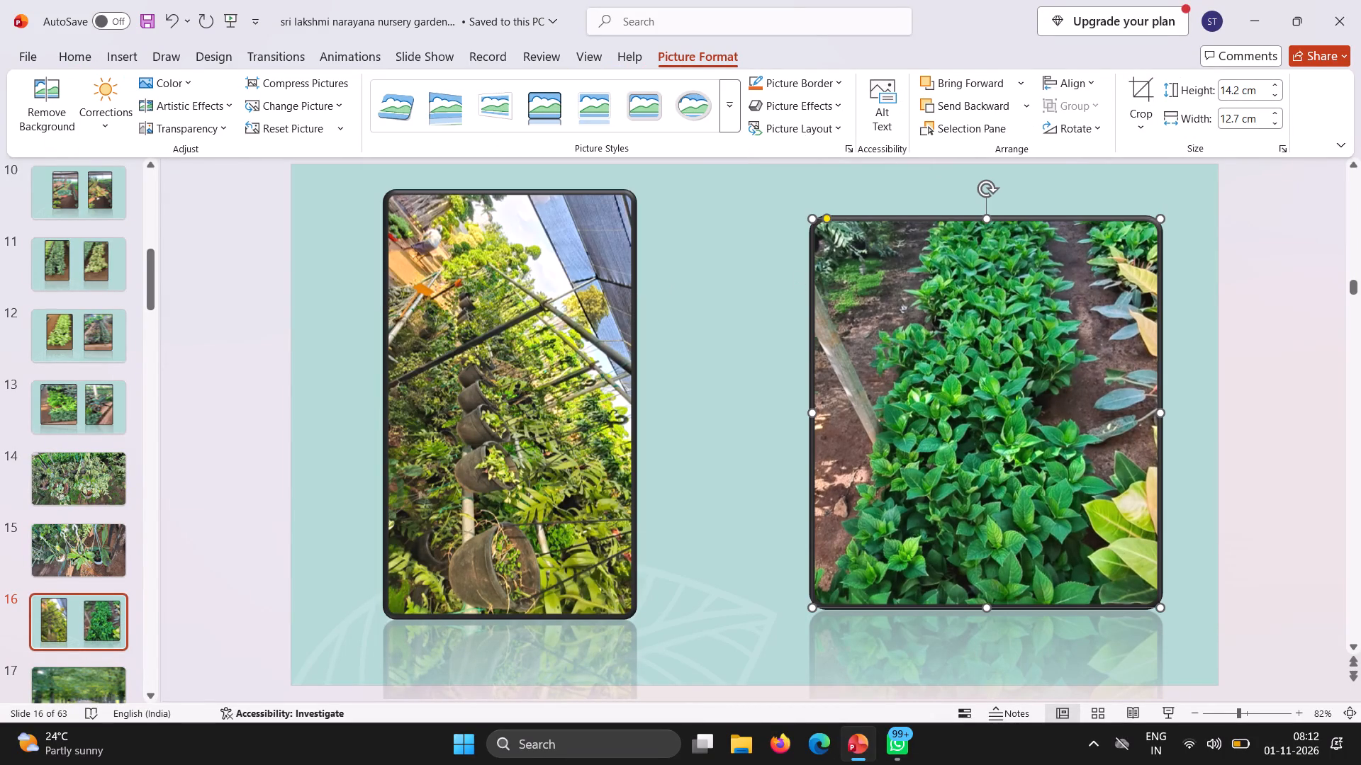
# Reposition the hanging-pots photo and the leafy plant bed photo on slide 16 closer together, at a similar height.
pyautogui.moveTo(985, 225); pyautogui.dragTo(976, 207)
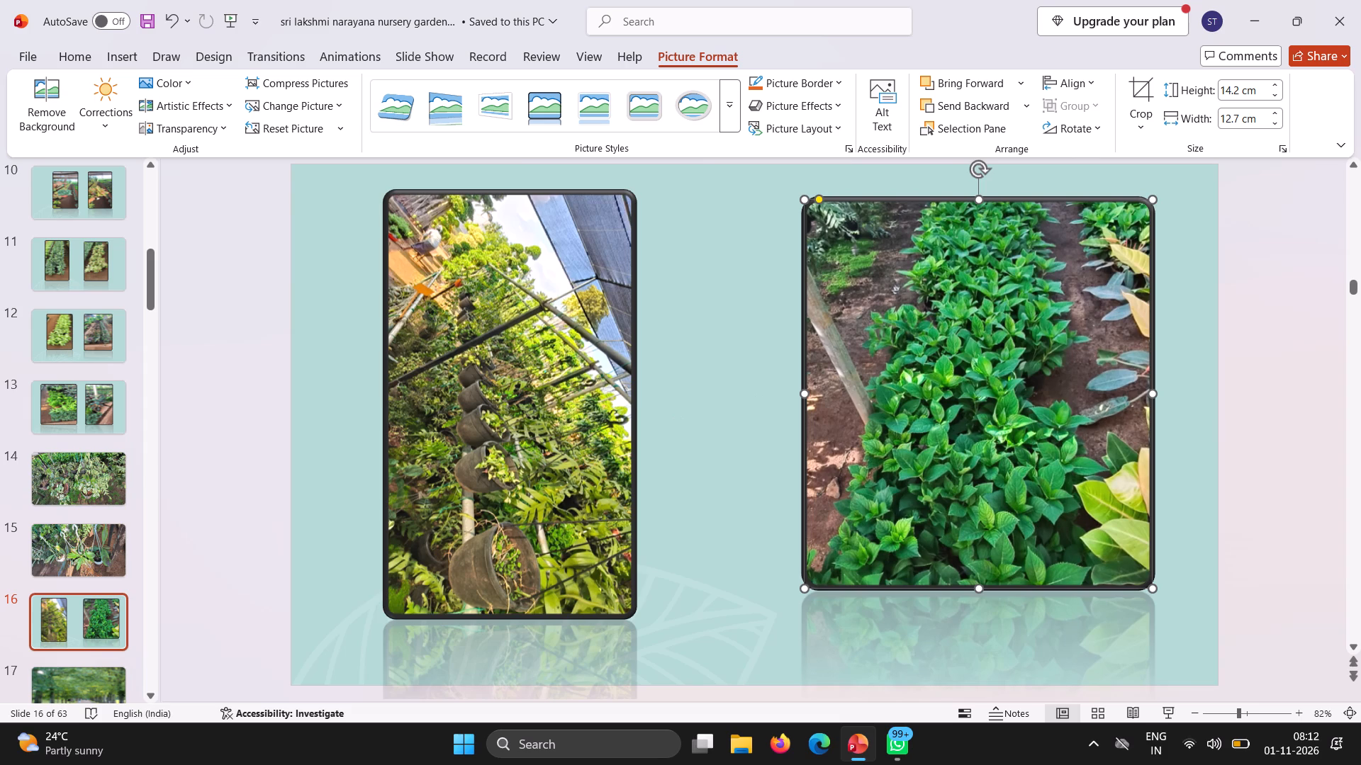
pyautogui.moveTo(543, 433); pyautogui.dragTo(588, 439)
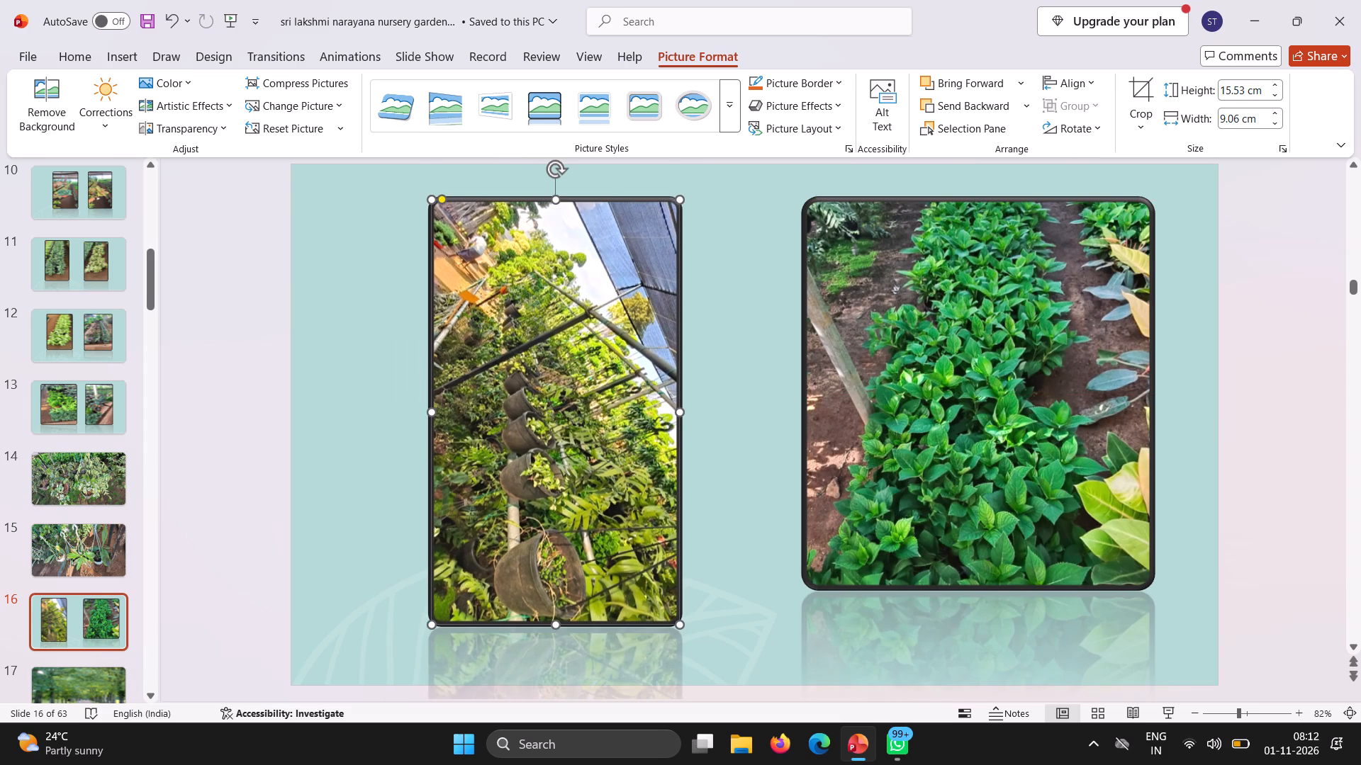
pyautogui.click(931, 538)
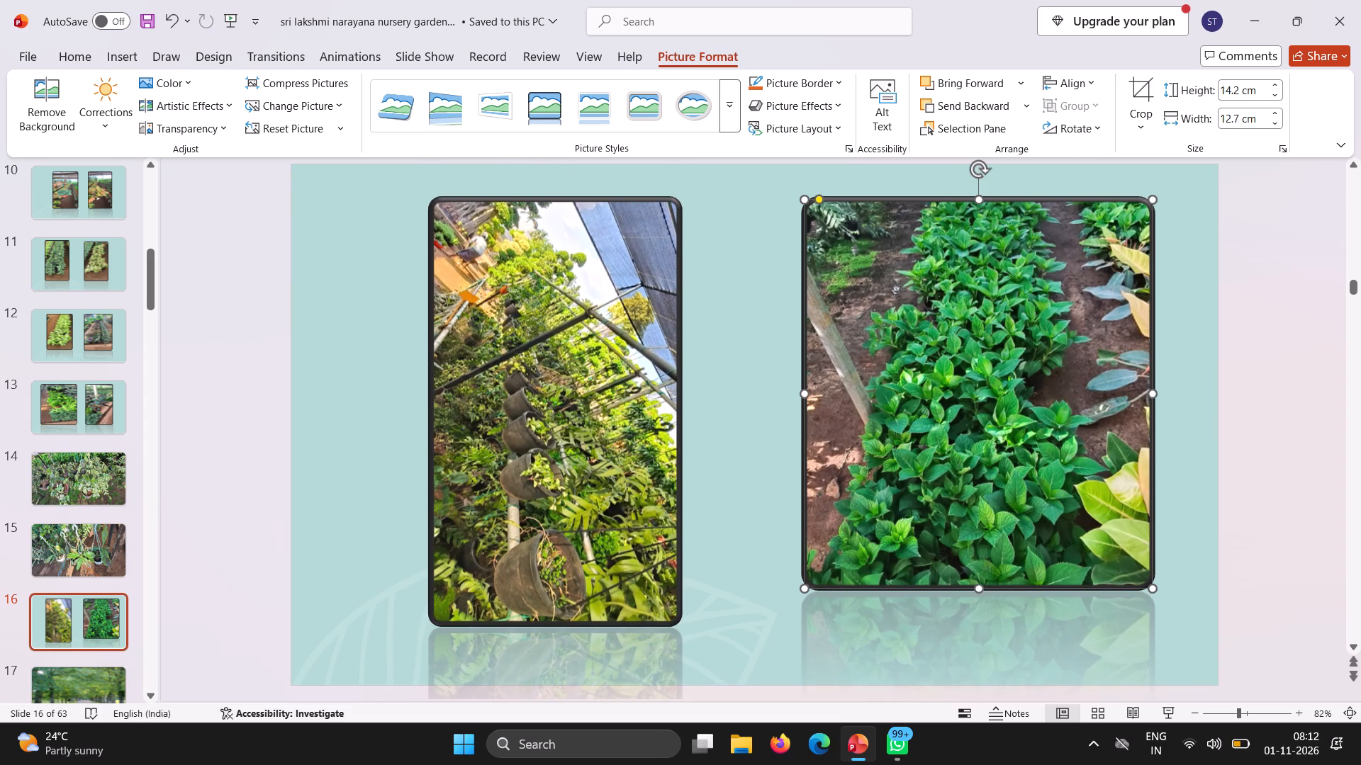
pyautogui.moveTo(980, 596); pyautogui.dragTo(970, 556)
pyautogui.click(970, 556)
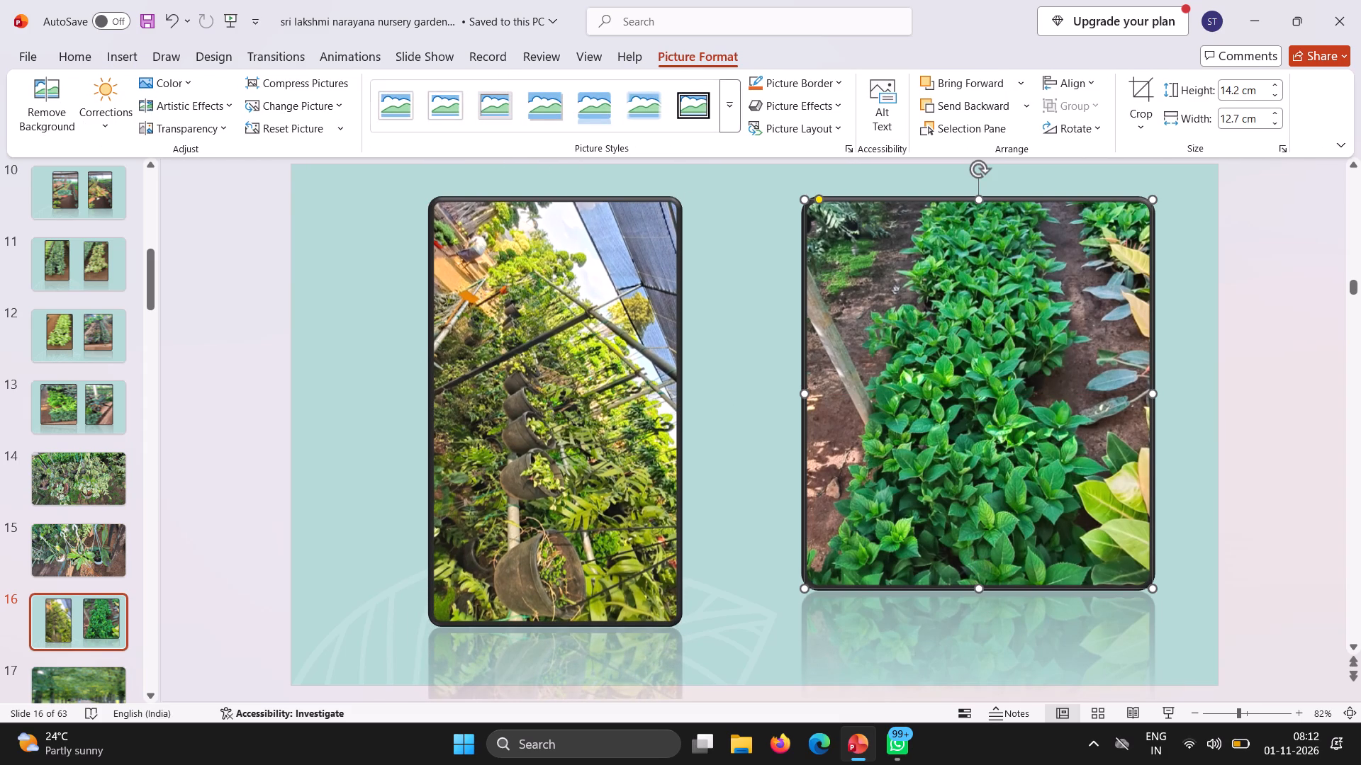
pyautogui.moveTo(978, 581); pyautogui.dragTo(960, 595)
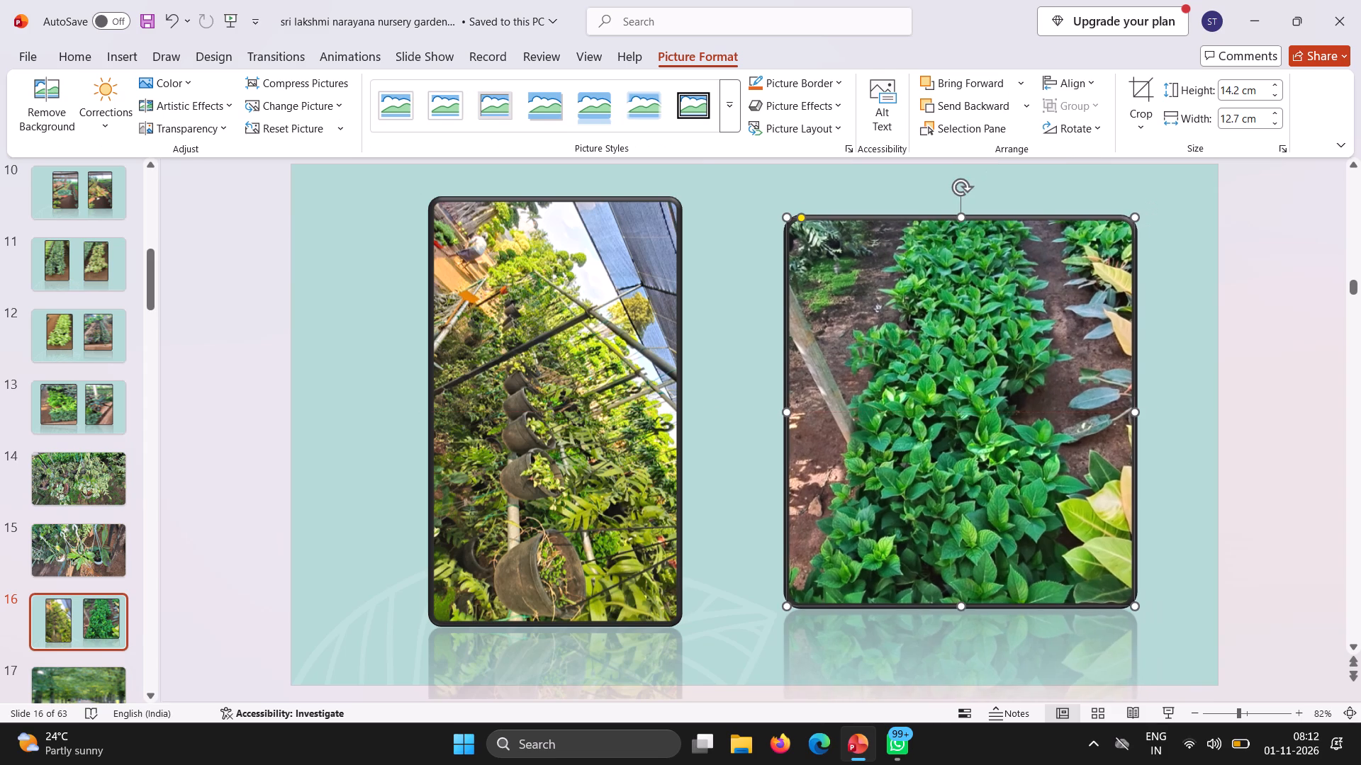
pyautogui.moveTo(559, 599); pyautogui.dragTo(559, 600)
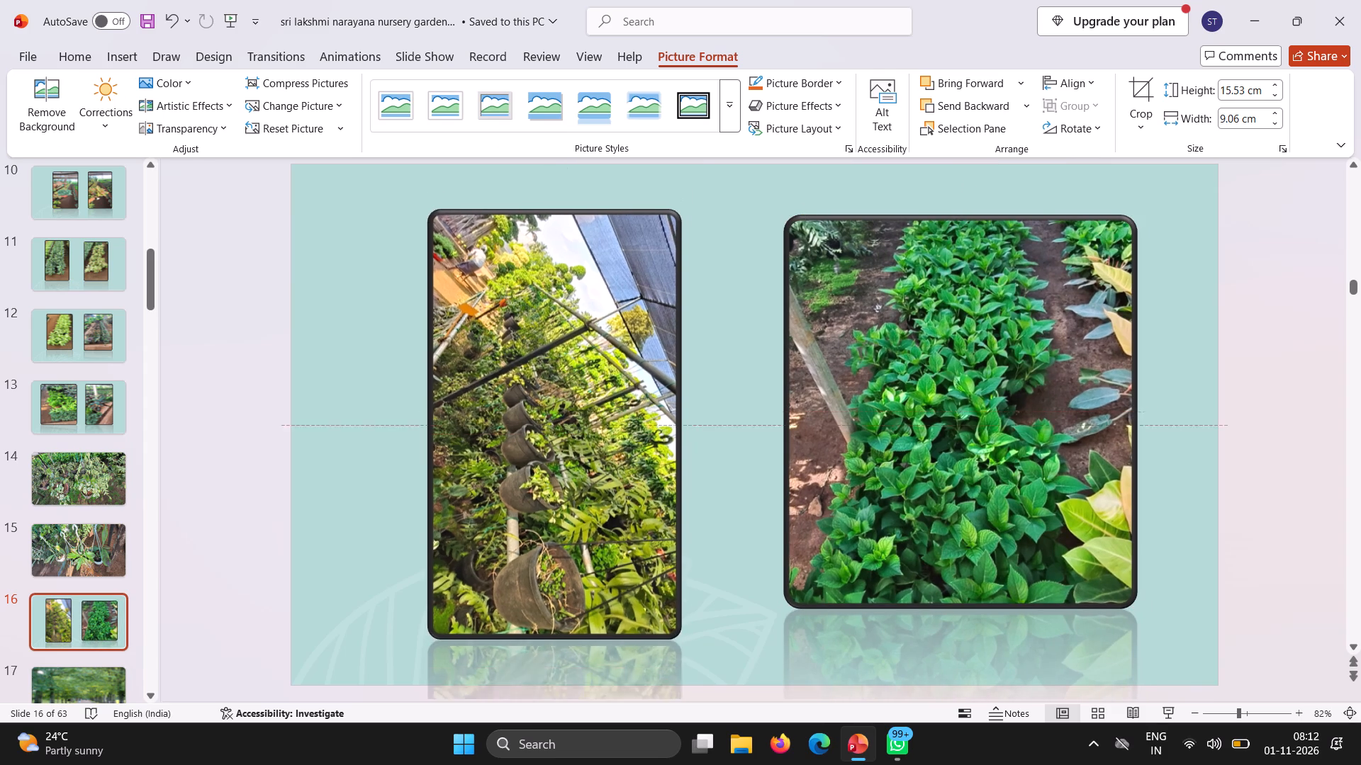
pyautogui.moveTo(559, 600); pyautogui.dragTo(567, 612)
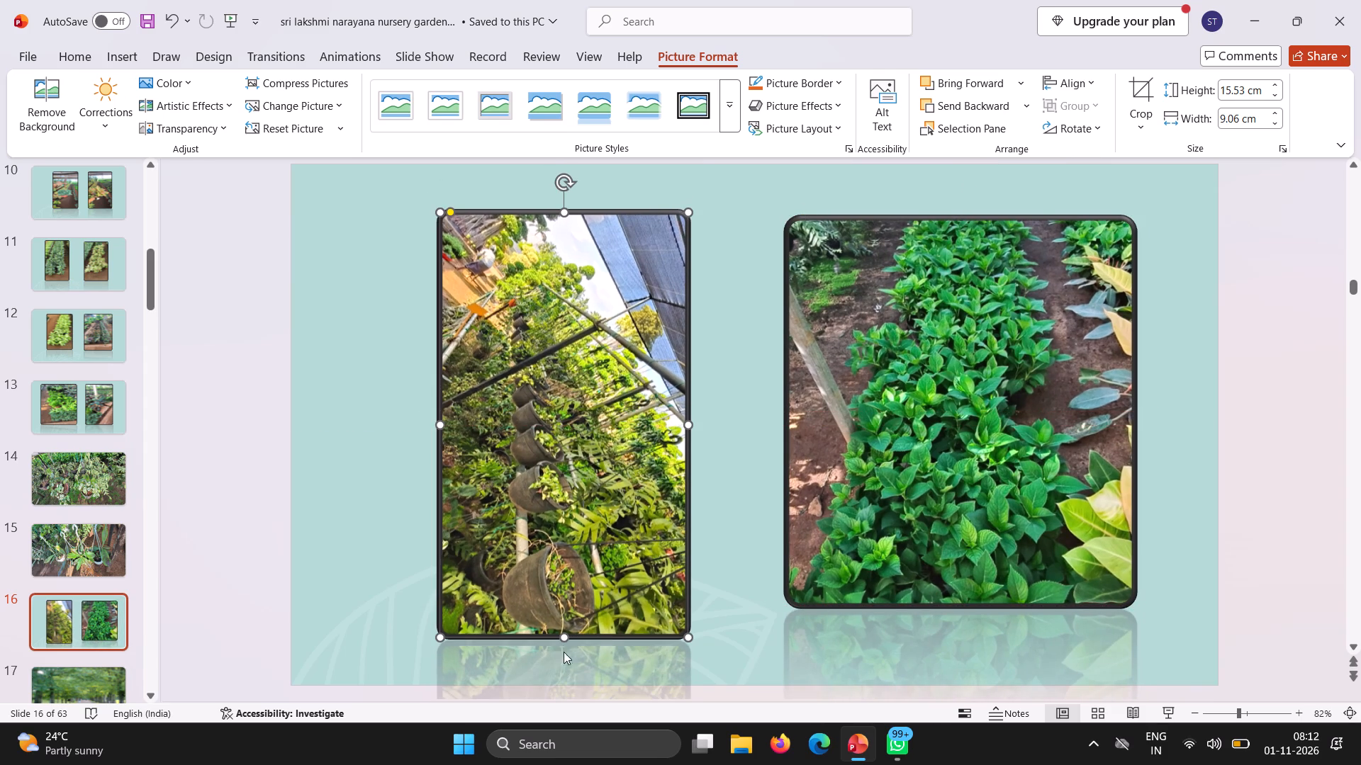
# Shorten the hanging-pots photo on slide 16 to about 14.39 cm high, keeping its width.
pyautogui.moveTo(564, 640); pyautogui.dragTo(564, 615)
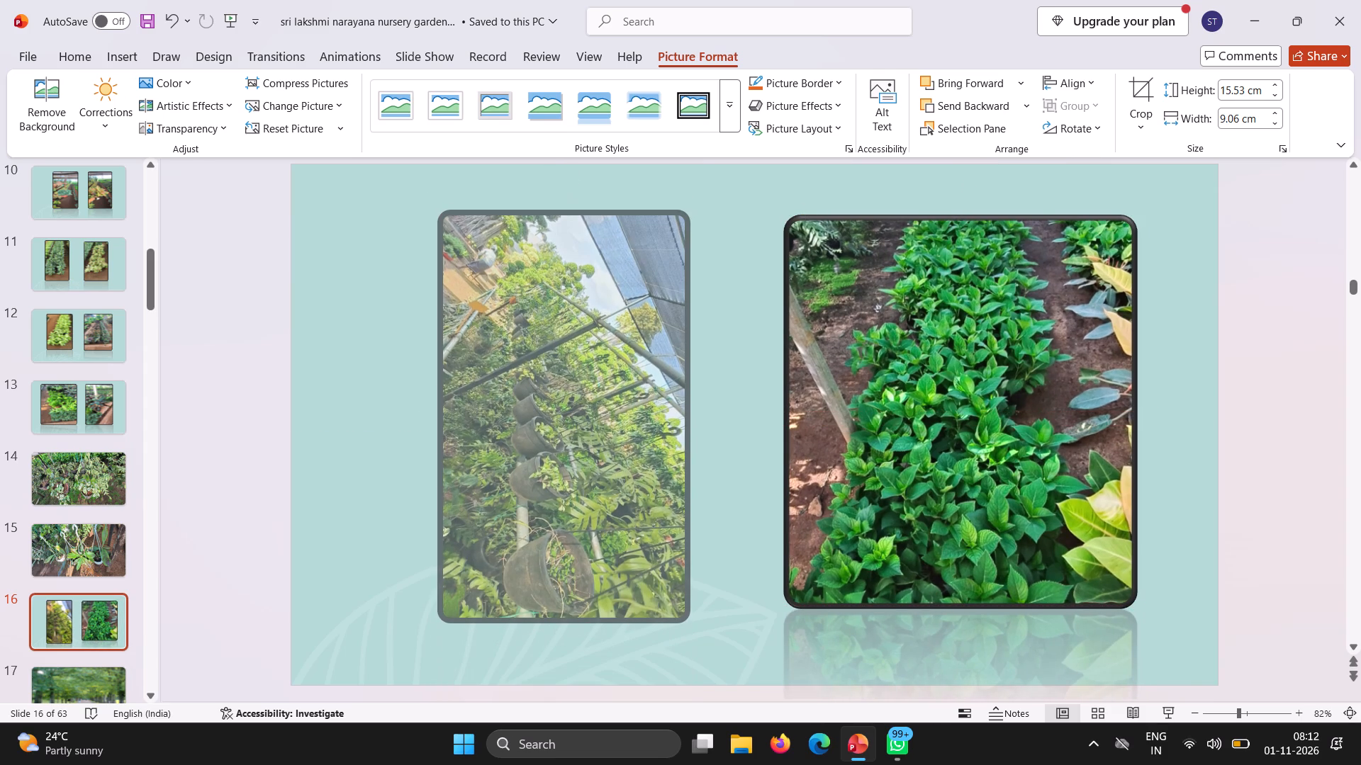
pyautogui.moveTo(564, 615); pyautogui.dragTo(566, 590)
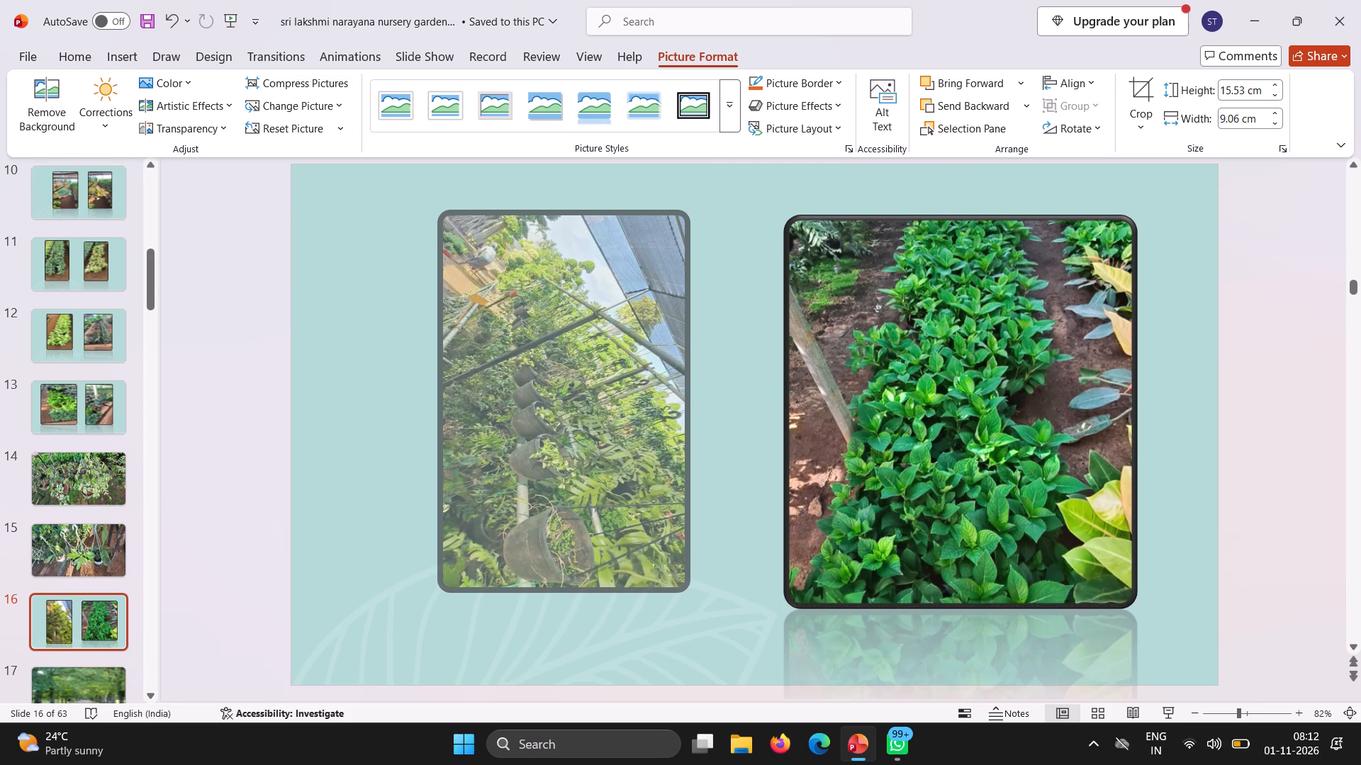
pyautogui.moveTo(566, 590); pyautogui.dragTo(578, 609)
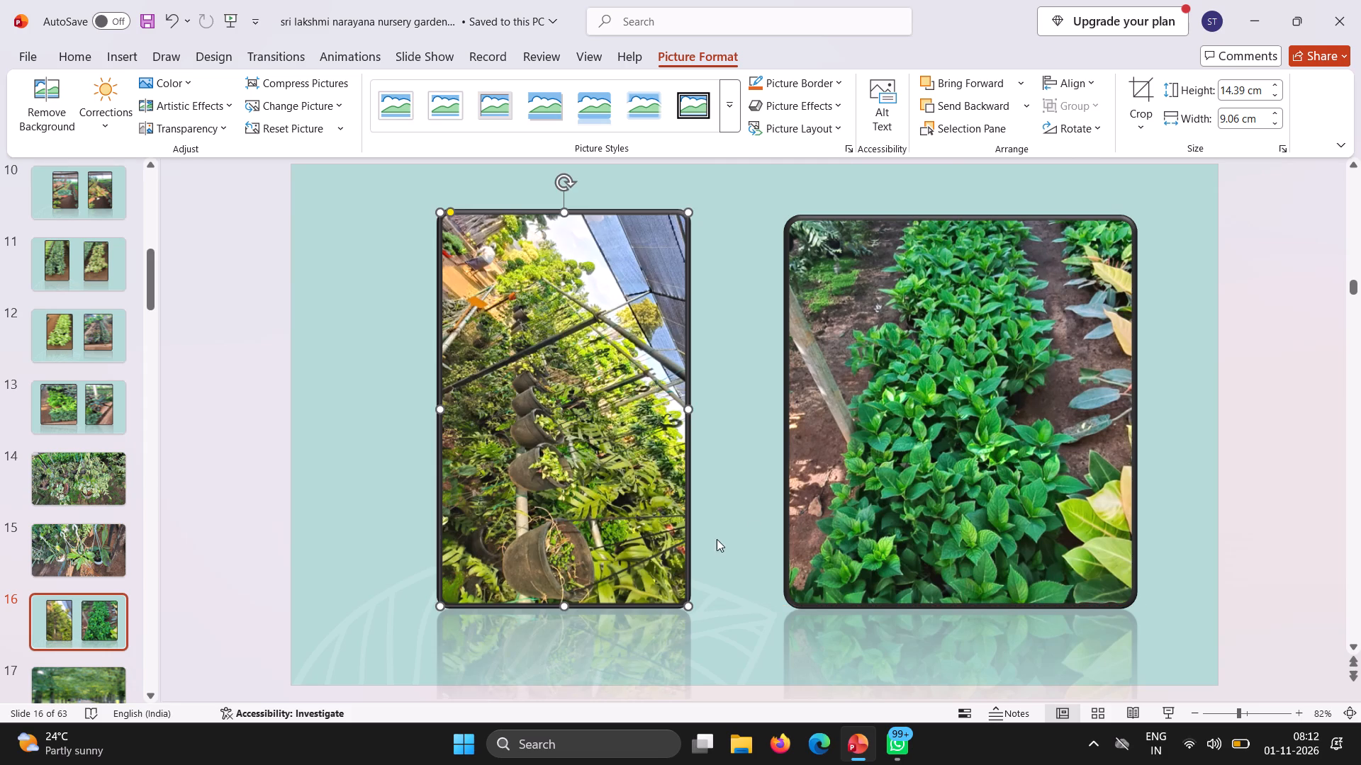
pyautogui.click(758, 523)
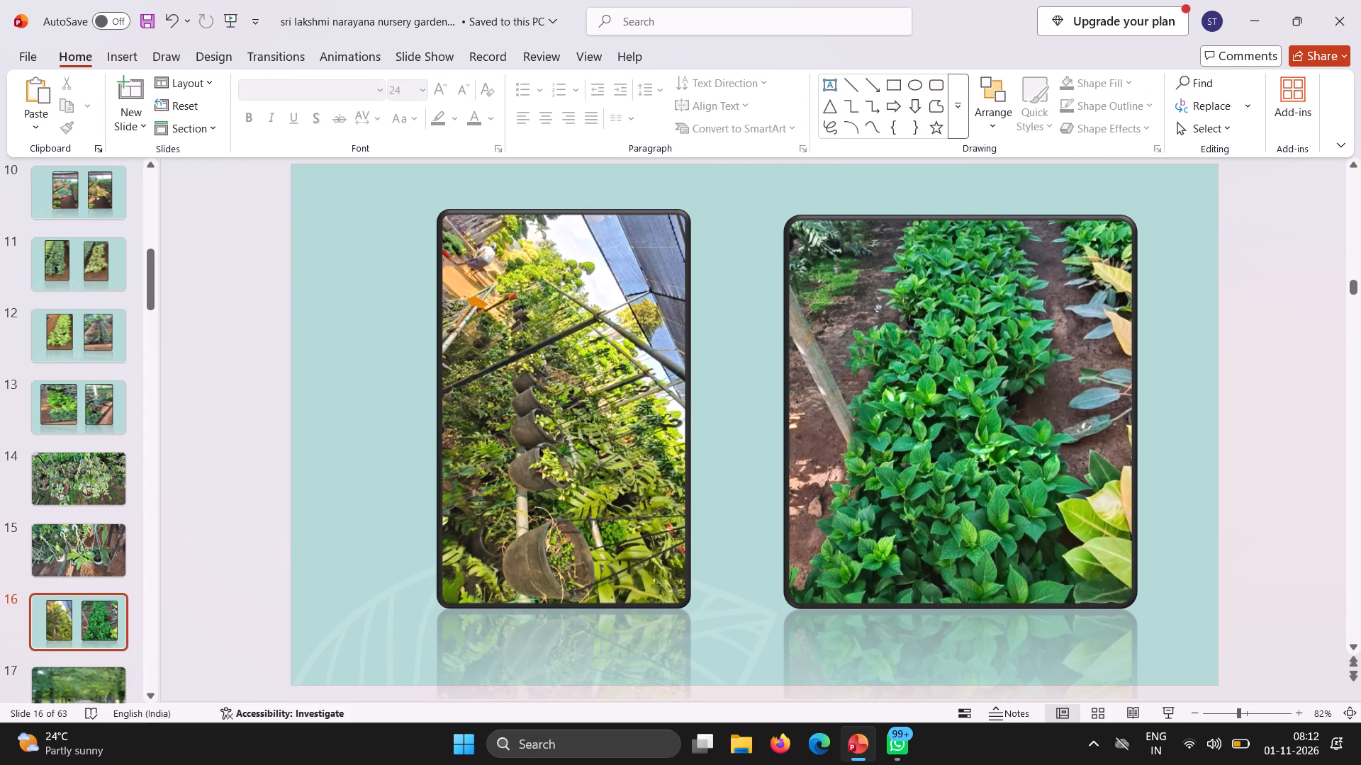
# Shift the leafy plant bed photo slightly toward the hanging-pots photo and narrow it a little.
pyautogui.click(1086, 406)
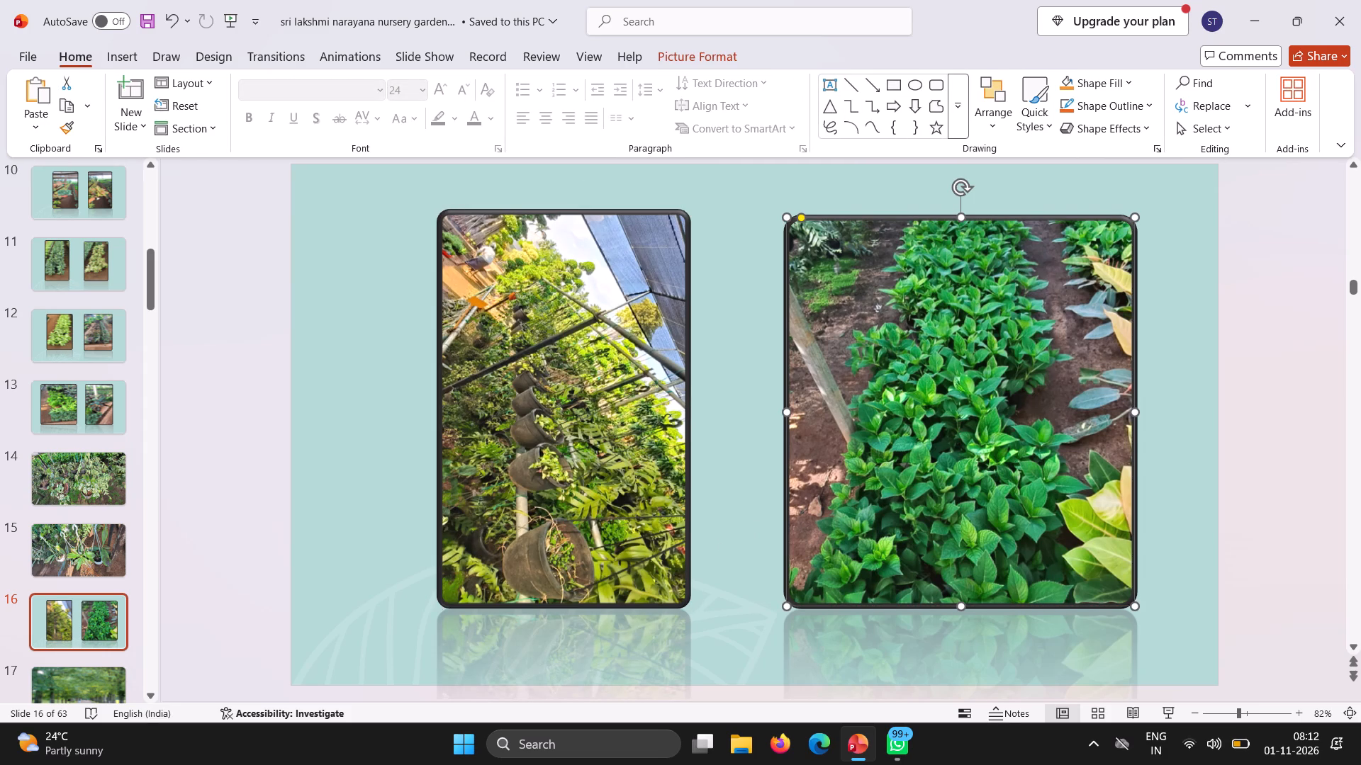
pyautogui.moveTo(1136, 417); pyautogui.dragTo(1116, 418)
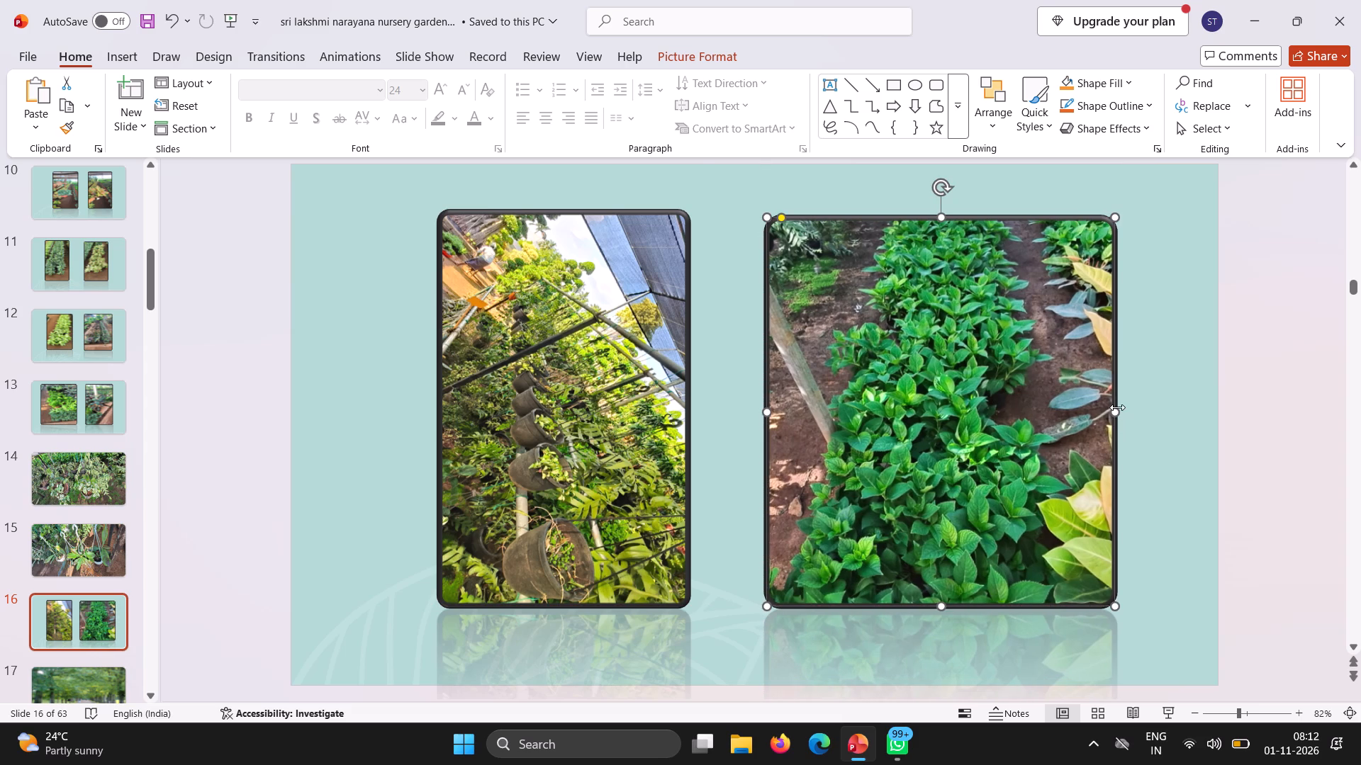
pyautogui.moveTo(1111, 412); pyautogui.dragTo(1090, 414)
# Space the two photos on slide 16 further apart and align their bottom edges.
pyautogui.moveTo(907, 392); pyautogui.dragTo(935, 380)
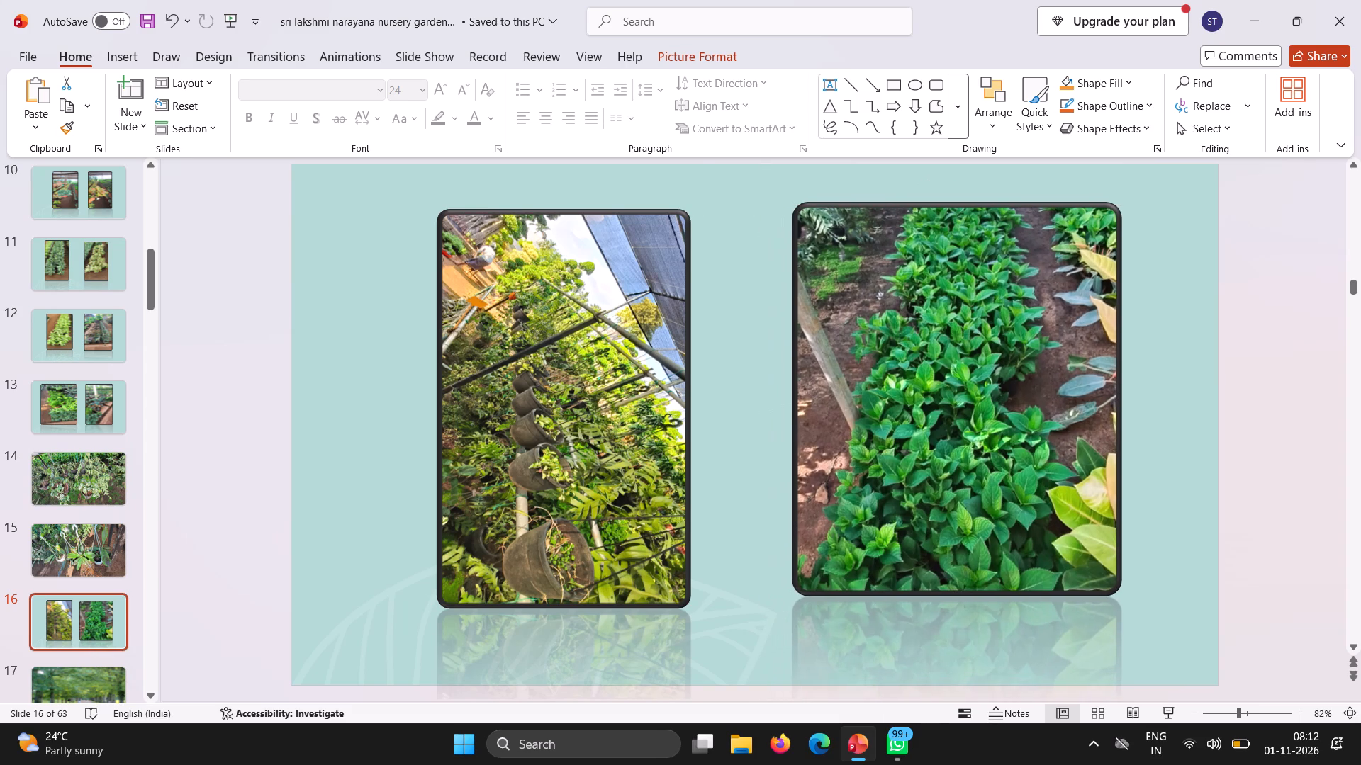
pyautogui.moveTo(935, 380); pyautogui.dragTo(935, 383)
pyautogui.moveTo(619, 420); pyautogui.dragTo(607, 419)
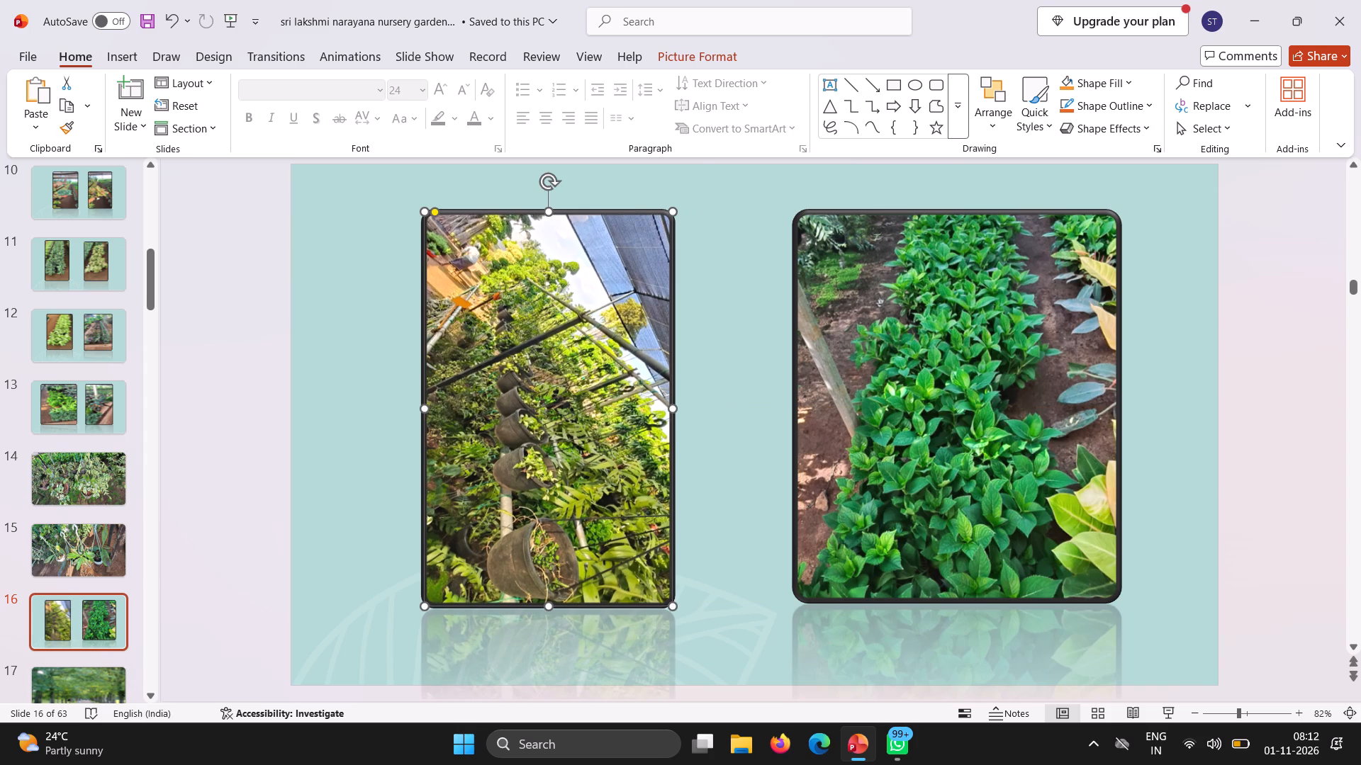
pyautogui.moveTo(550, 600); pyautogui.dragTo(550, 591)
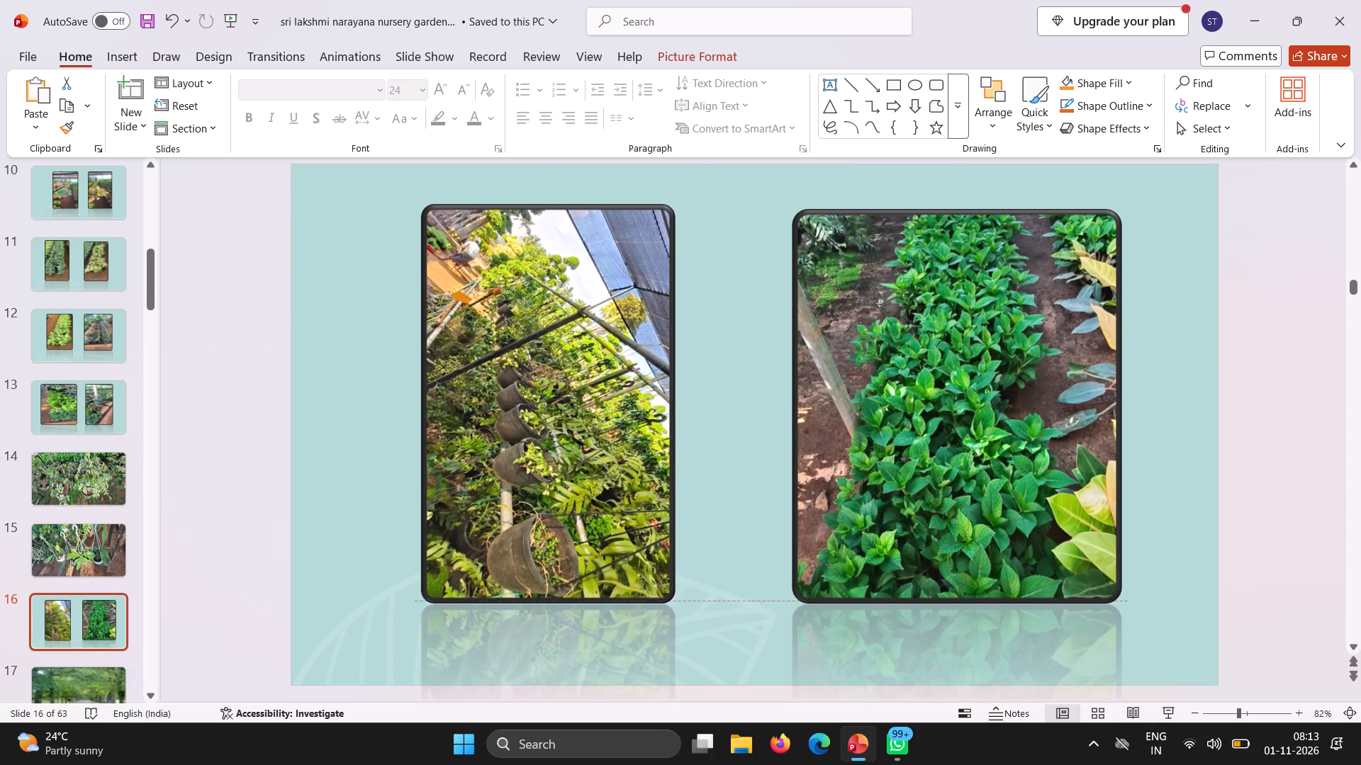
pyautogui.moveTo(550, 591); pyautogui.dragTo(550, 592)
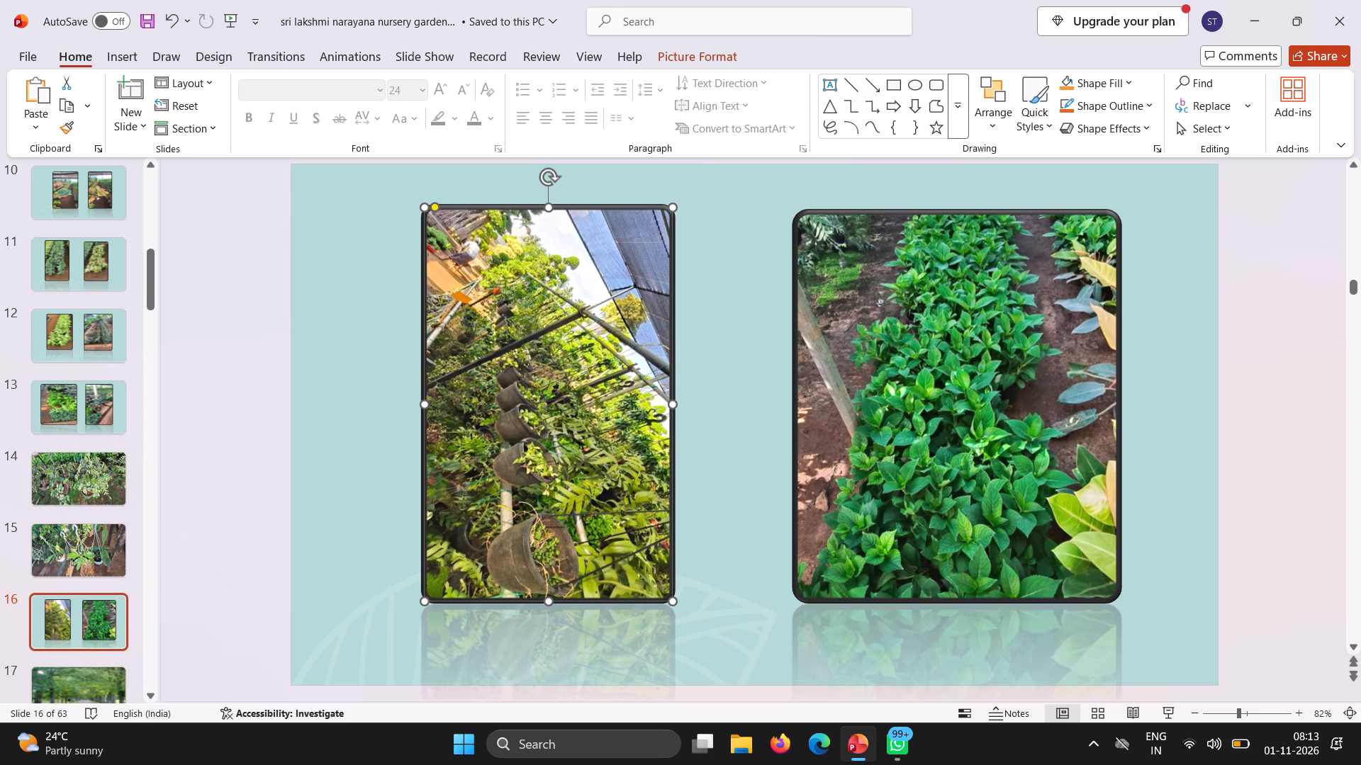
pyautogui.click(521, 504)
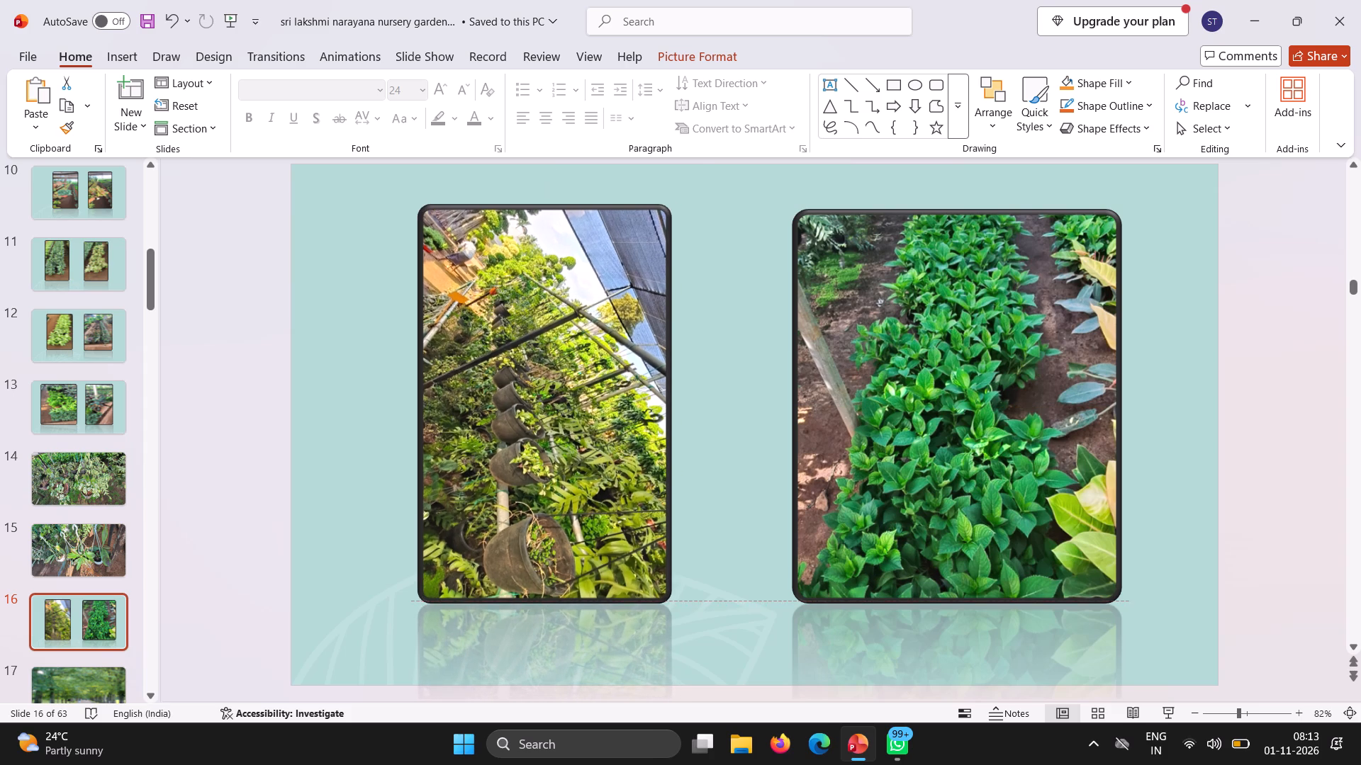
# Cut the full-slide tree-lined avenue picture from slide 17.
pyautogui.click(77, 692)
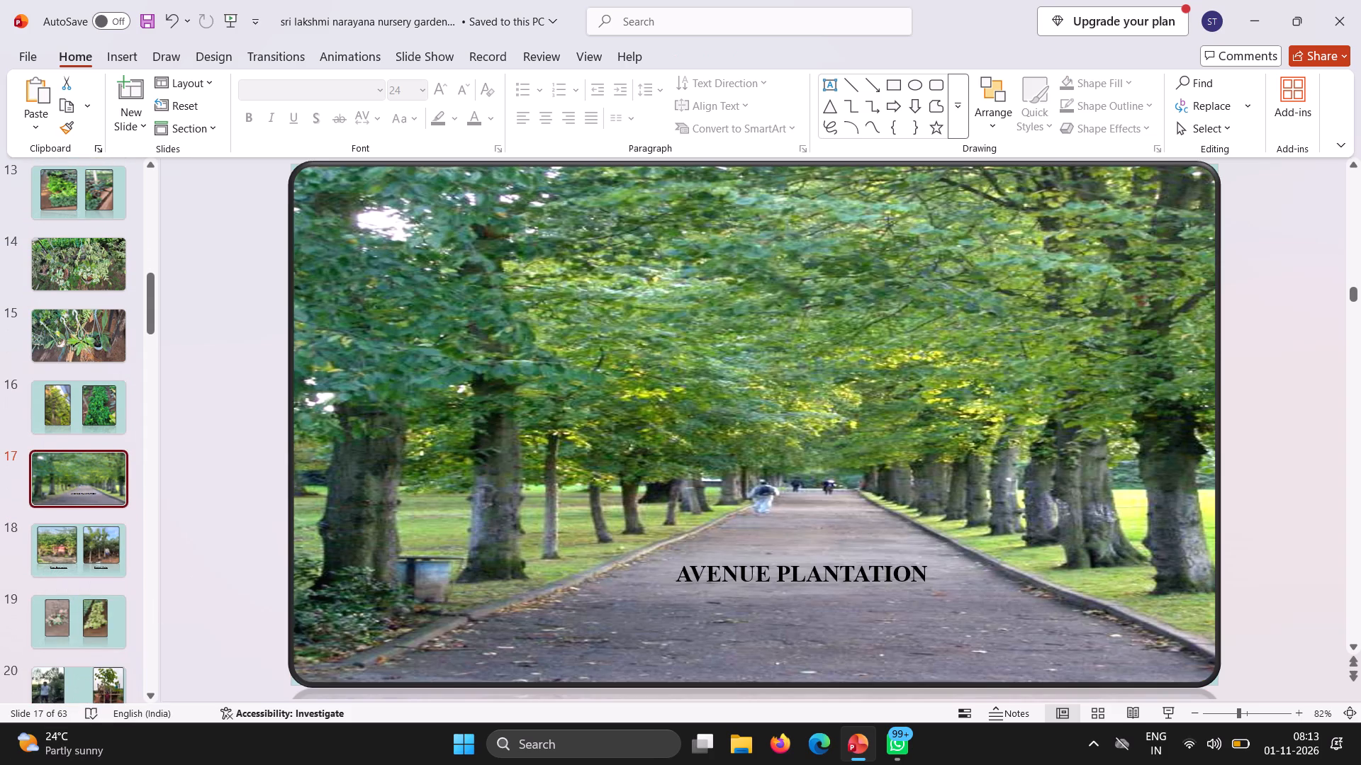
pyautogui.rightClick(407, 484)
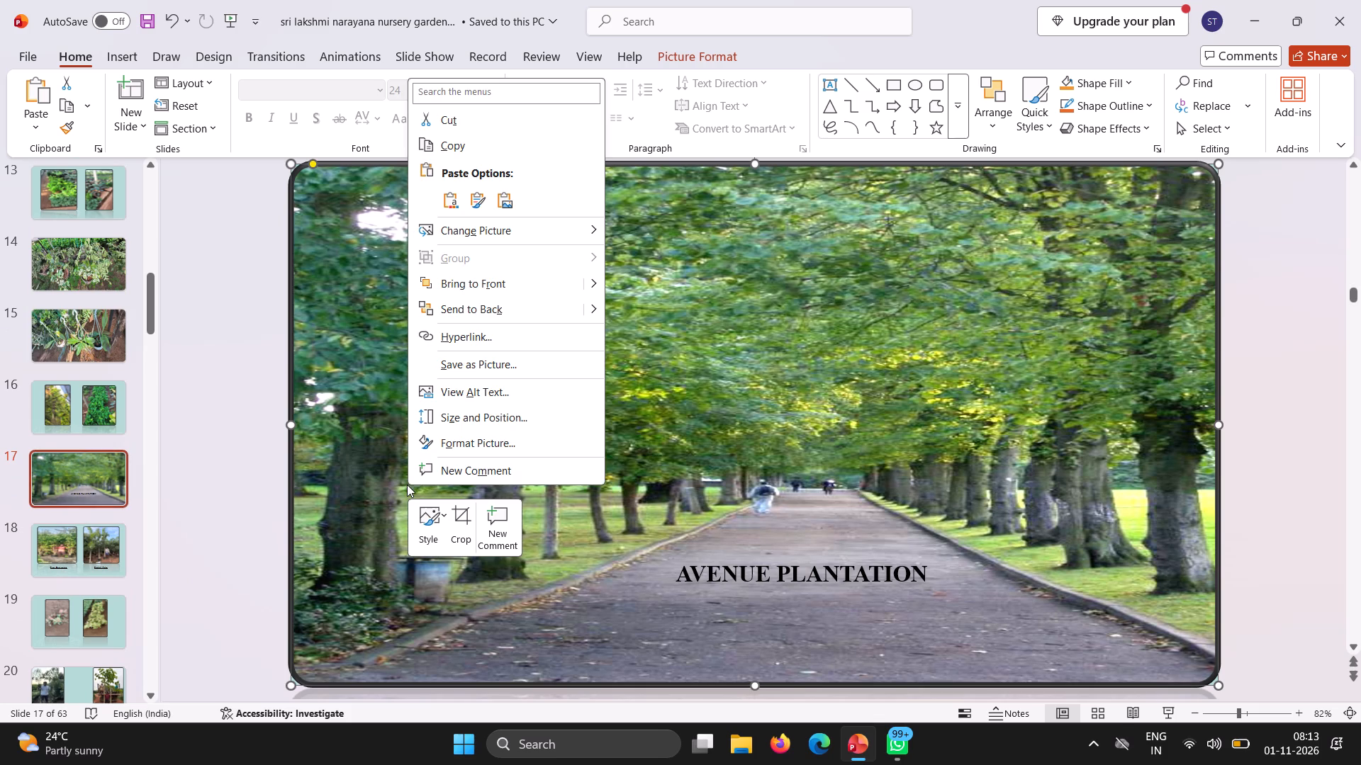
pyautogui.click(476, 120)
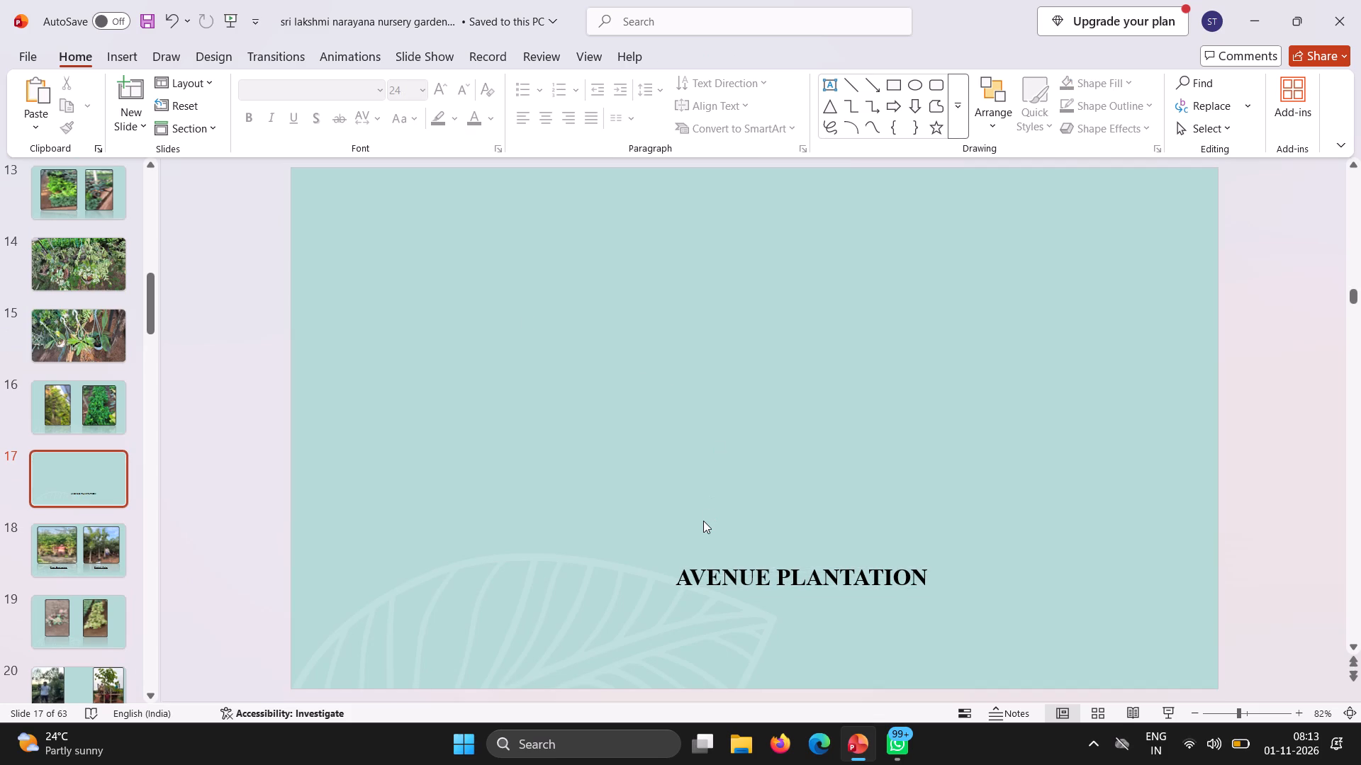
# Cut the AVENUE PLANTATION caption from slide 17.
pyautogui.click(698, 521)
pyautogui.click(713, 597)
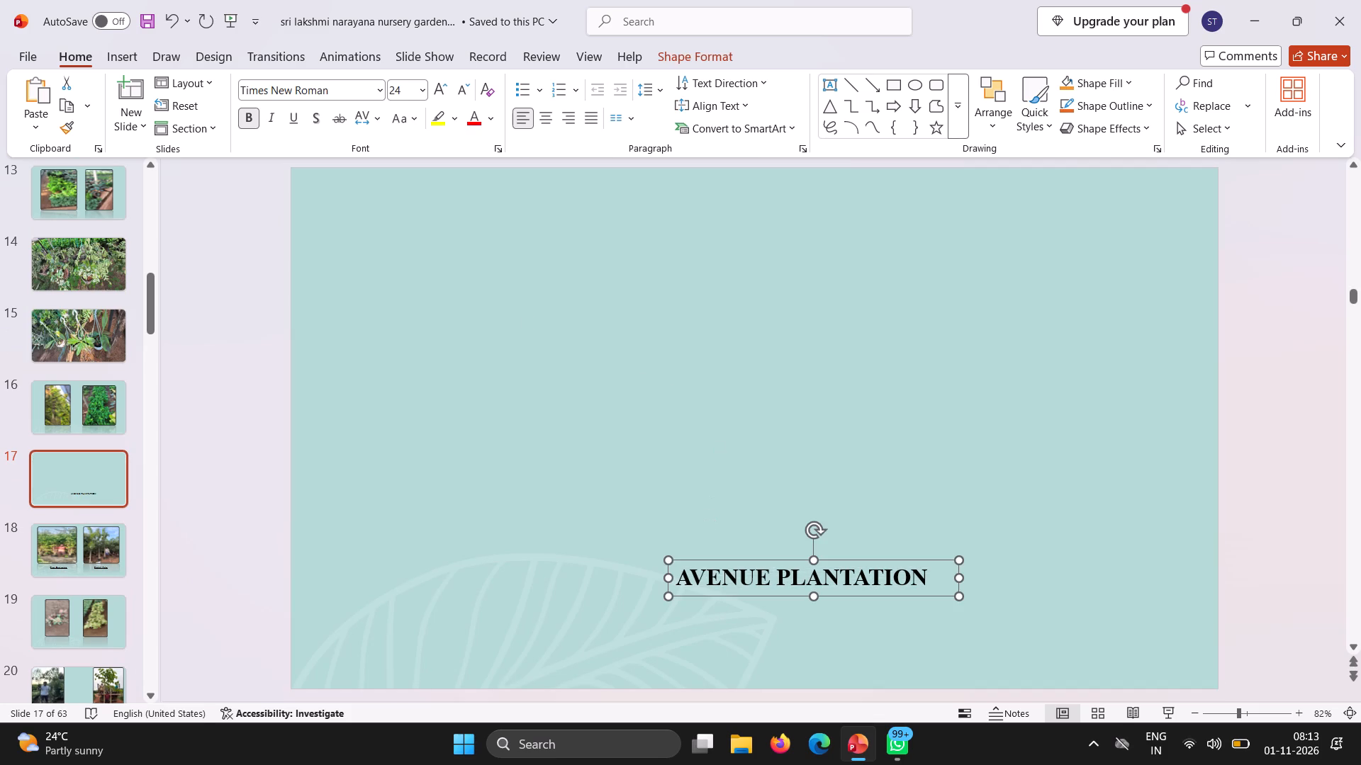
pyautogui.rightClick(693, 562)
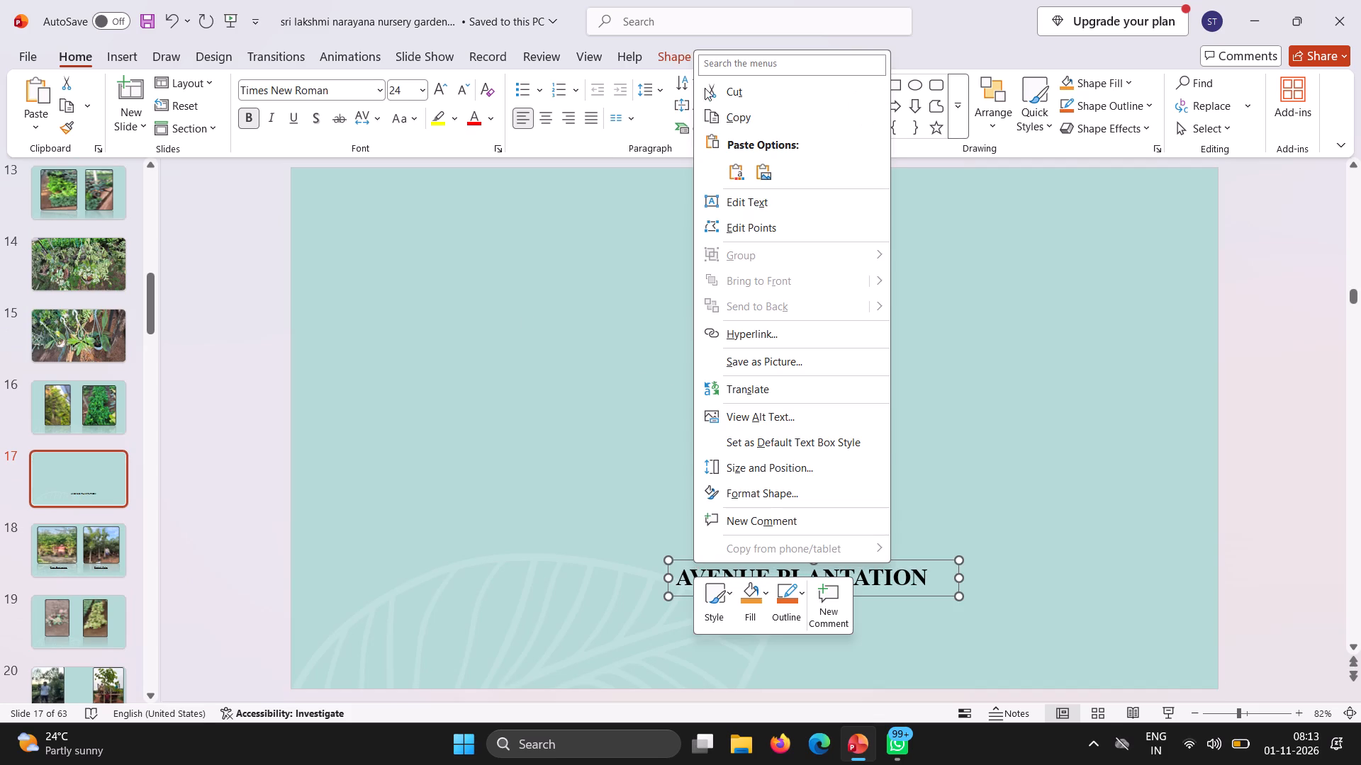
pyautogui.click(744, 85)
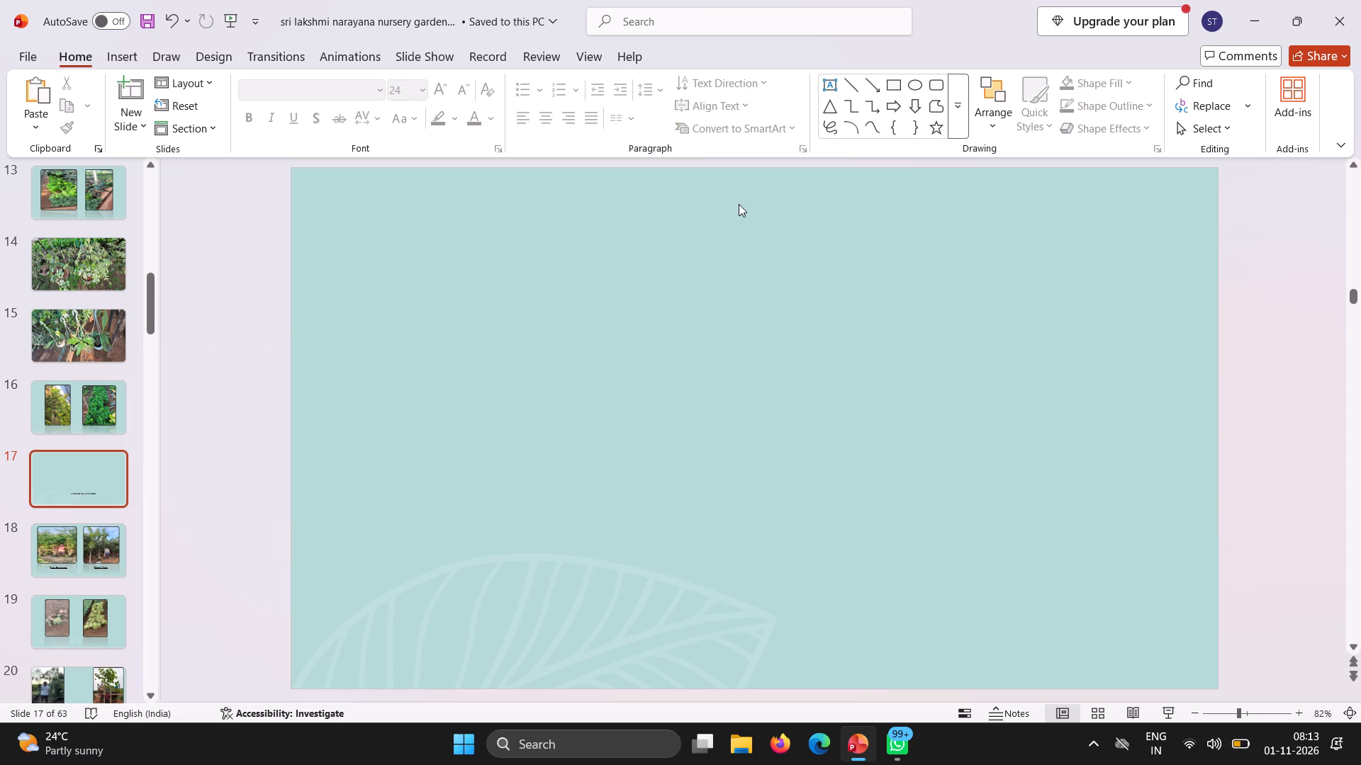
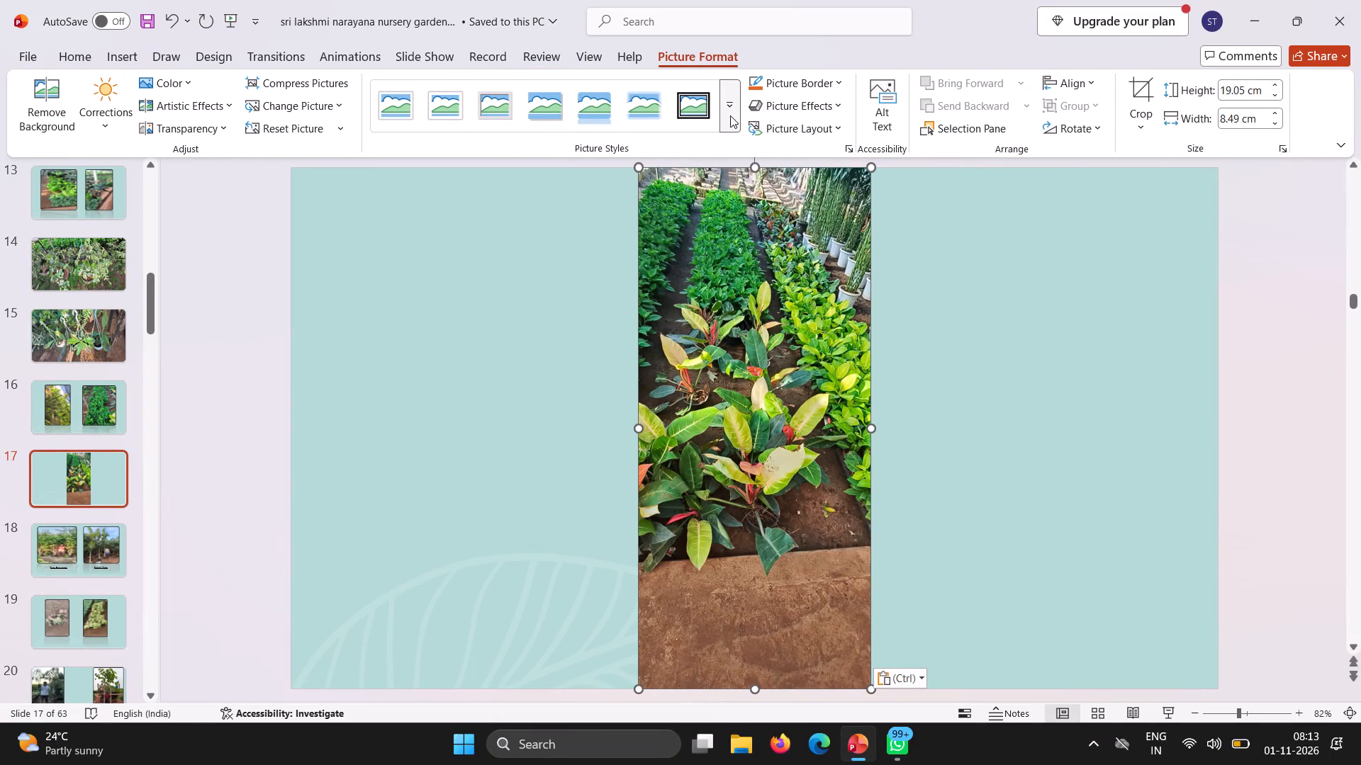
# Apply the reflected picture style with a dark, rounded bevel frame to the plant-rows photo on slide 17.
pyautogui.click(732, 95)
pyautogui.click(541, 246)
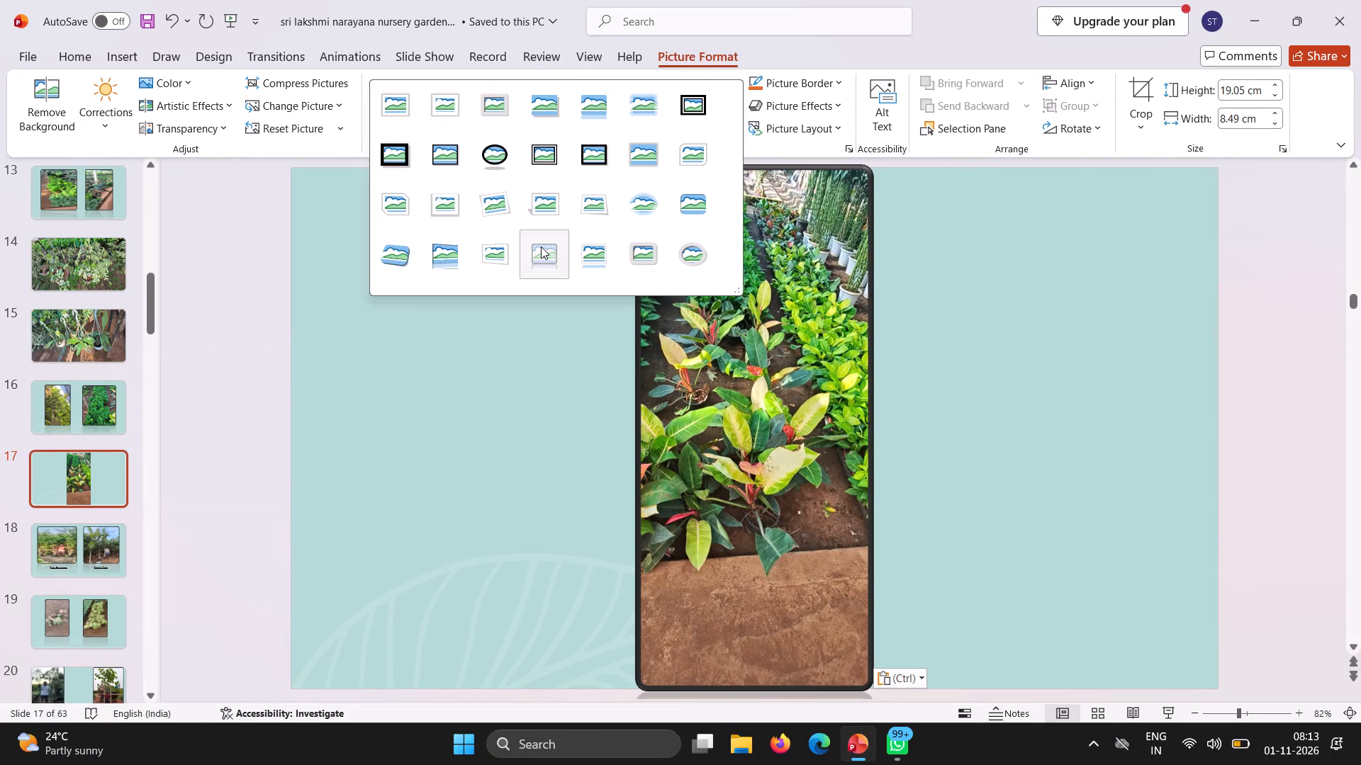
# Shorten the plant-rows photo to about 14.3 cm high, keeping its width, and place it in the left half of slide 17.
pyautogui.moveTo(757, 164); pyautogui.dragTo(776, 274)
pyautogui.moveTo(748, 402); pyautogui.dragTo(661, 365)
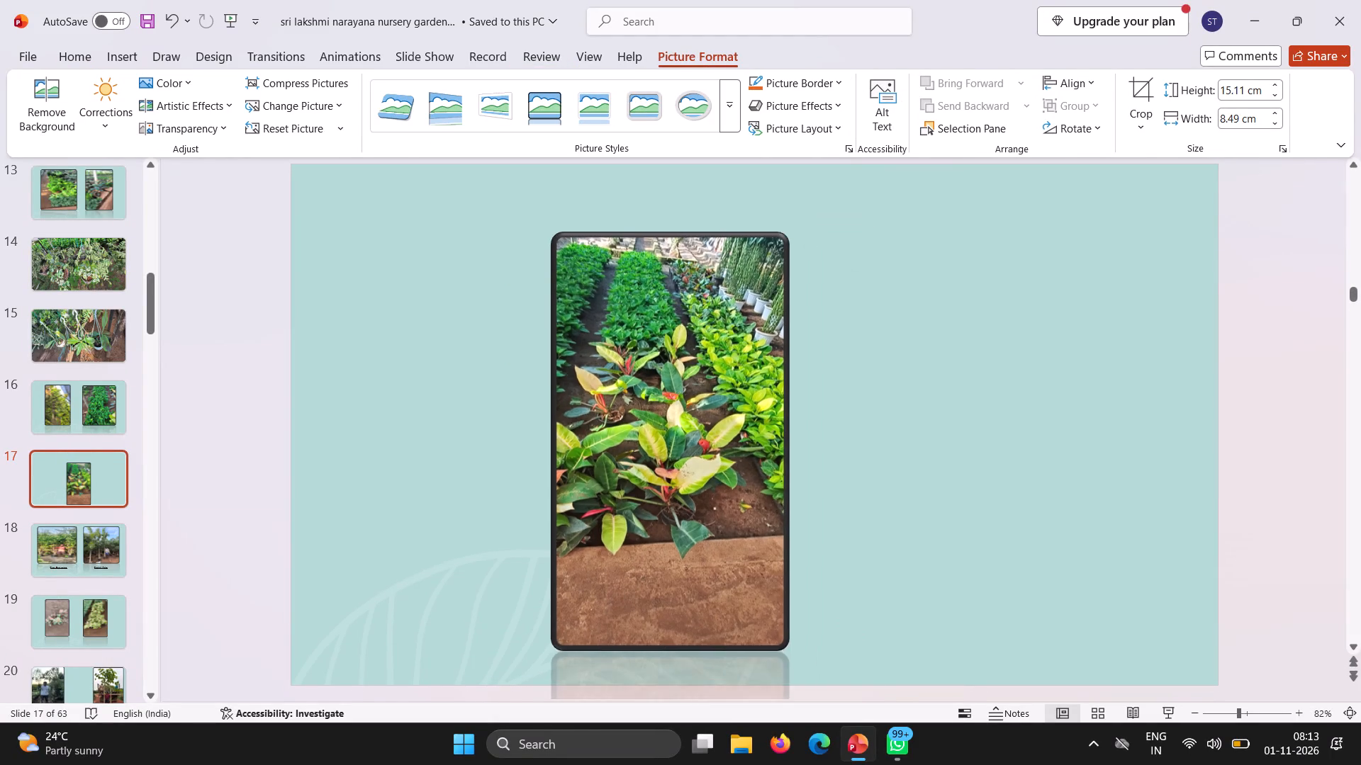
pyautogui.moveTo(661, 365); pyautogui.dragTo(494, 338)
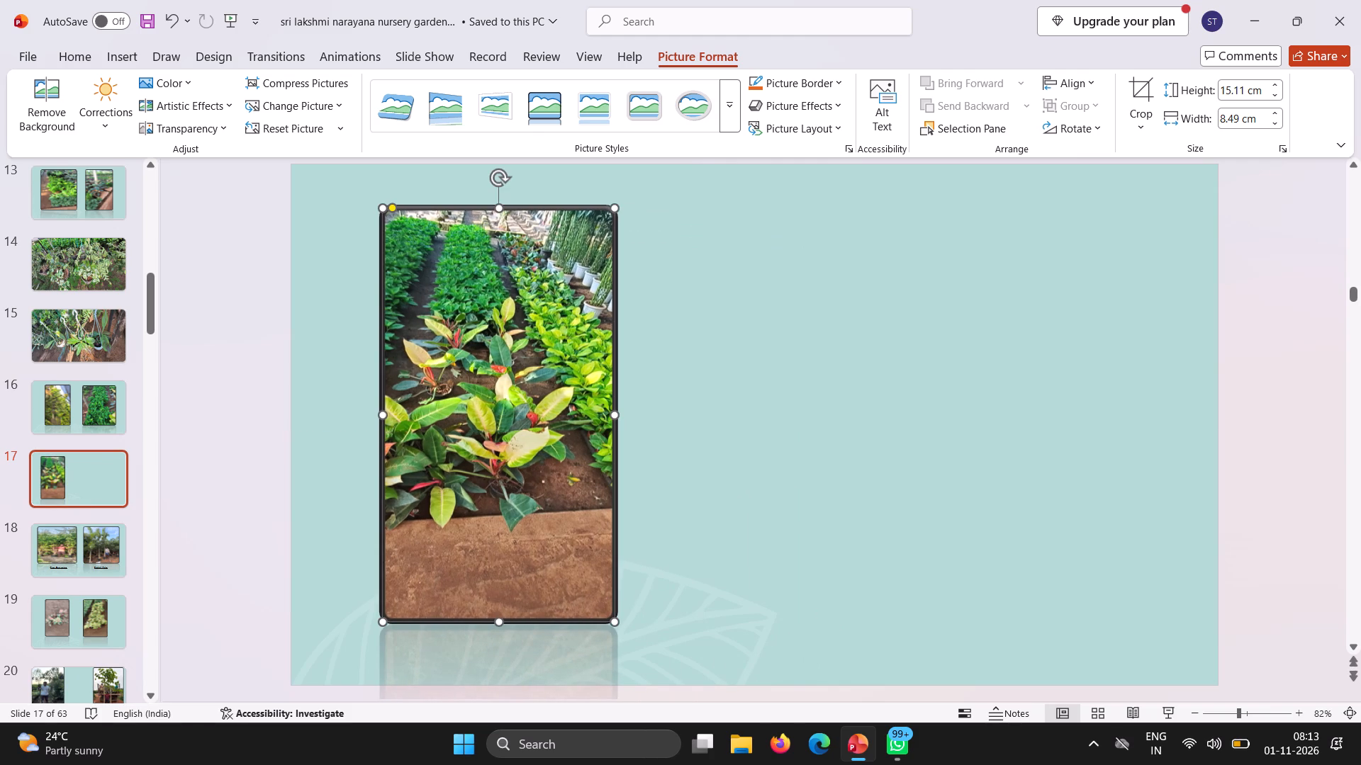
pyautogui.moveTo(497, 620); pyautogui.dragTo(502, 550)
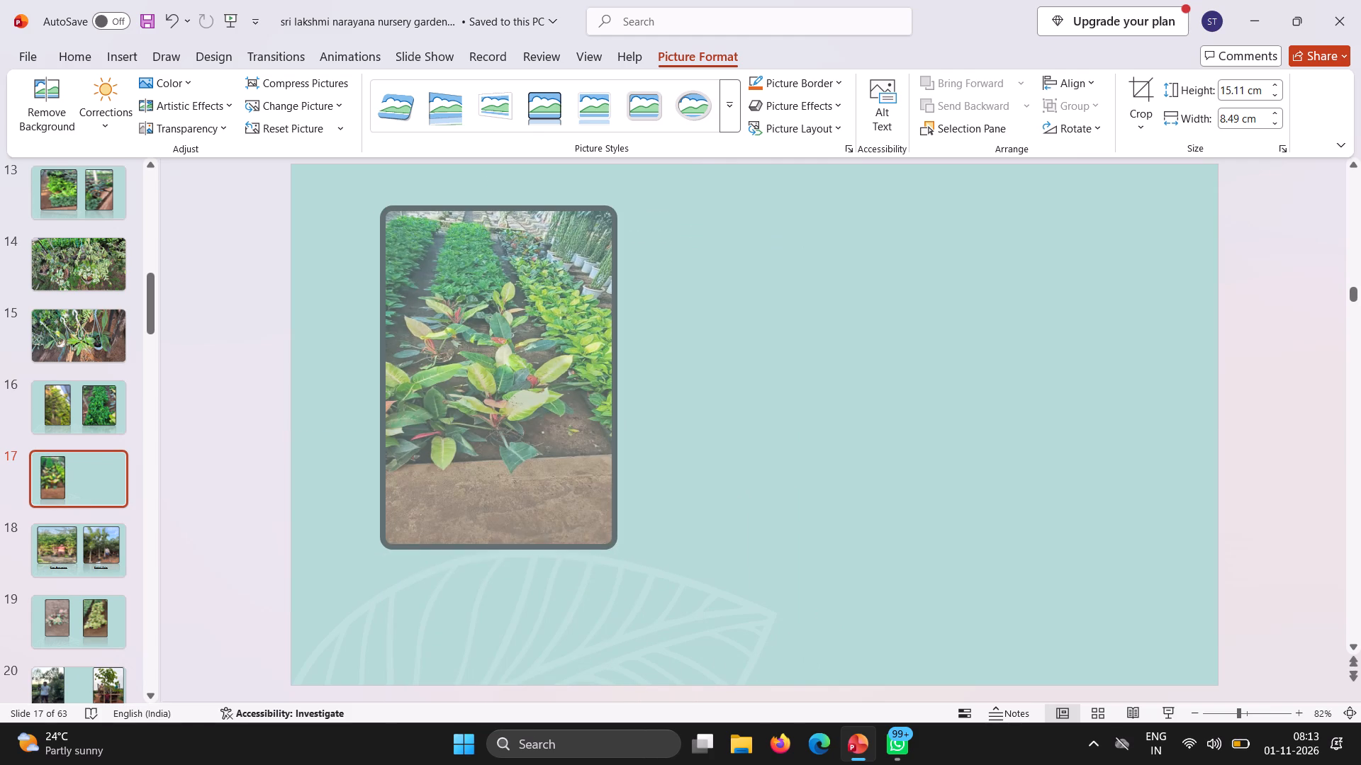
pyautogui.moveTo(502, 550); pyautogui.dragTo(536, 598)
pyautogui.moveTo(525, 514); pyautogui.dragTo(566, 525)
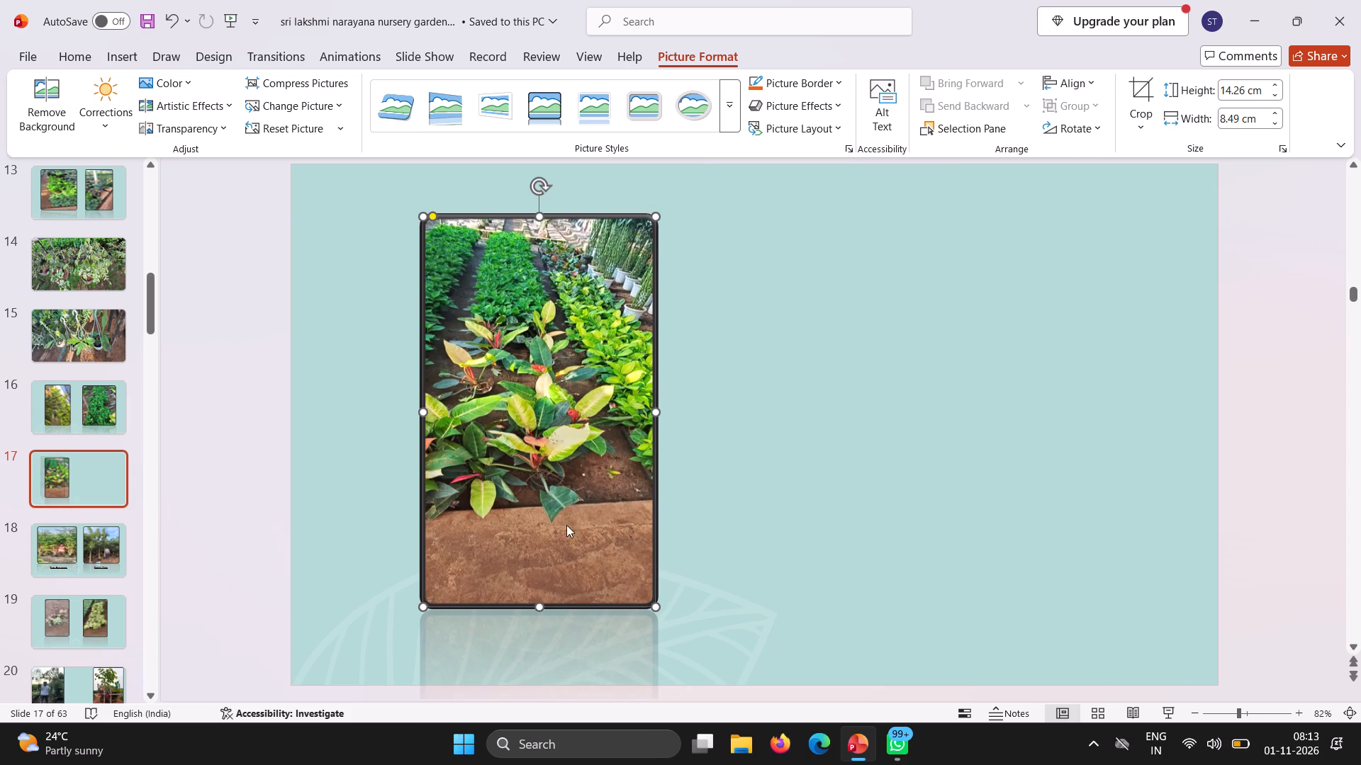
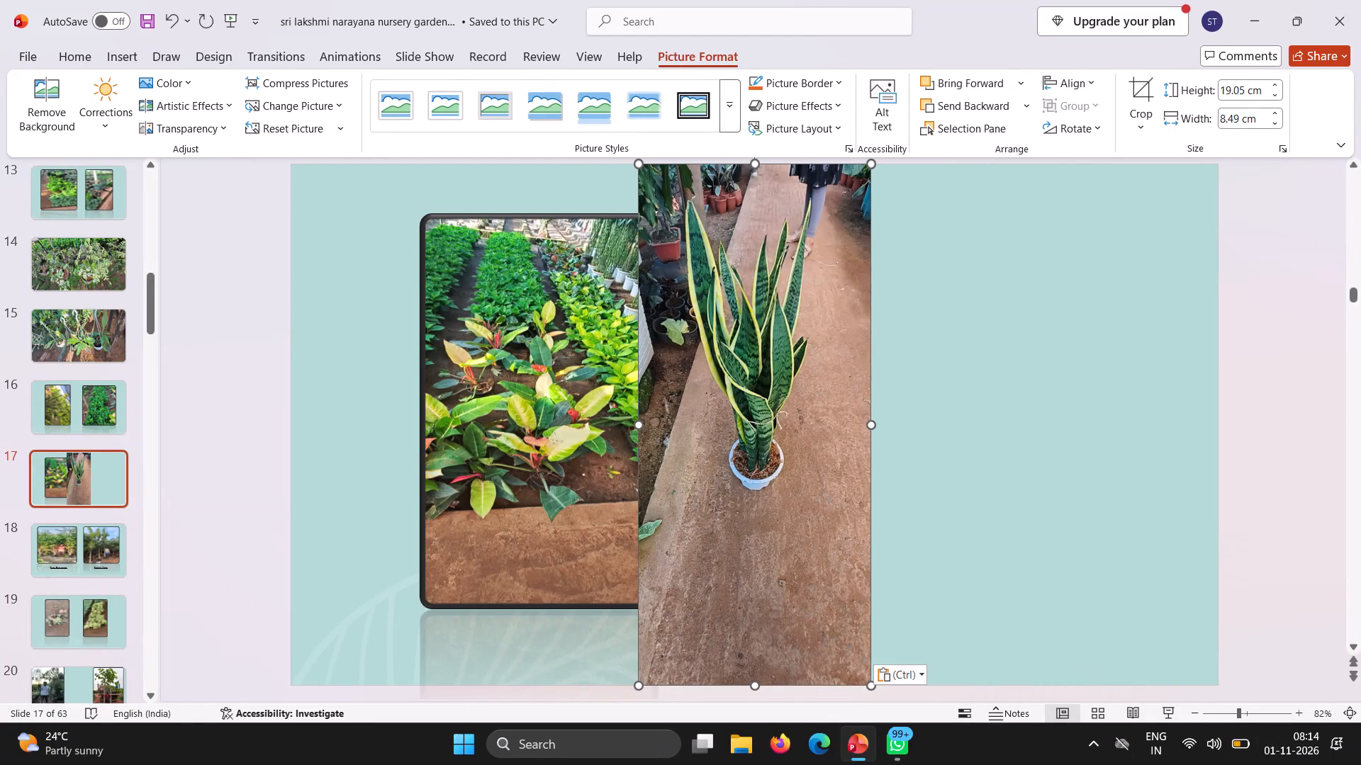
# Apply the reflected picture style with a dark, rounded bevel frame to the snake plant photo on slide 17.
pyautogui.click(729, 98)
pyautogui.click(542, 255)
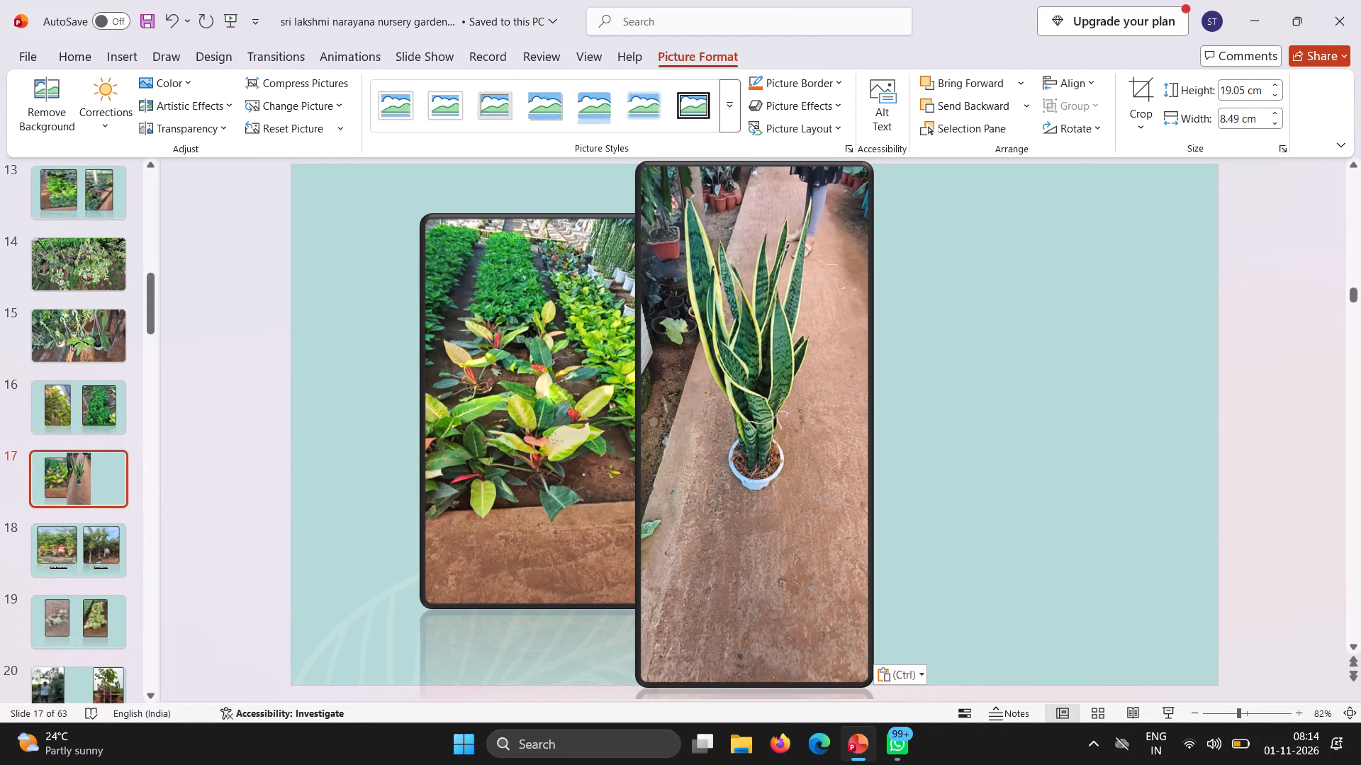
# Move the snake plant photo into the right half of slide 17 and shorten it to about 12.6 cm high, keeping its width.
pyautogui.moveTo(708, 327); pyautogui.dragTo(892, 336)
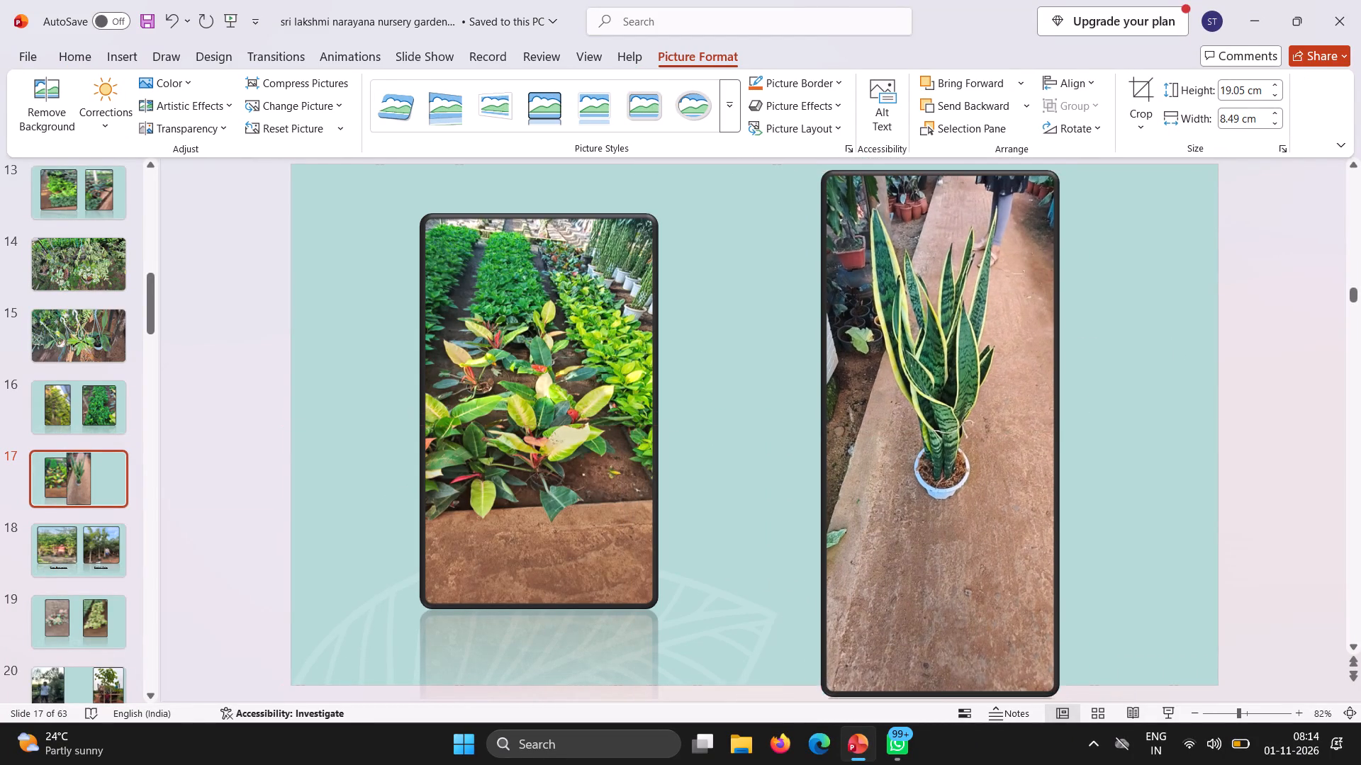
pyautogui.moveTo(892, 336); pyautogui.dragTo(890, 339)
pyautogui.moveTo(939, 171); pyautogui.dragTo(939, 173)
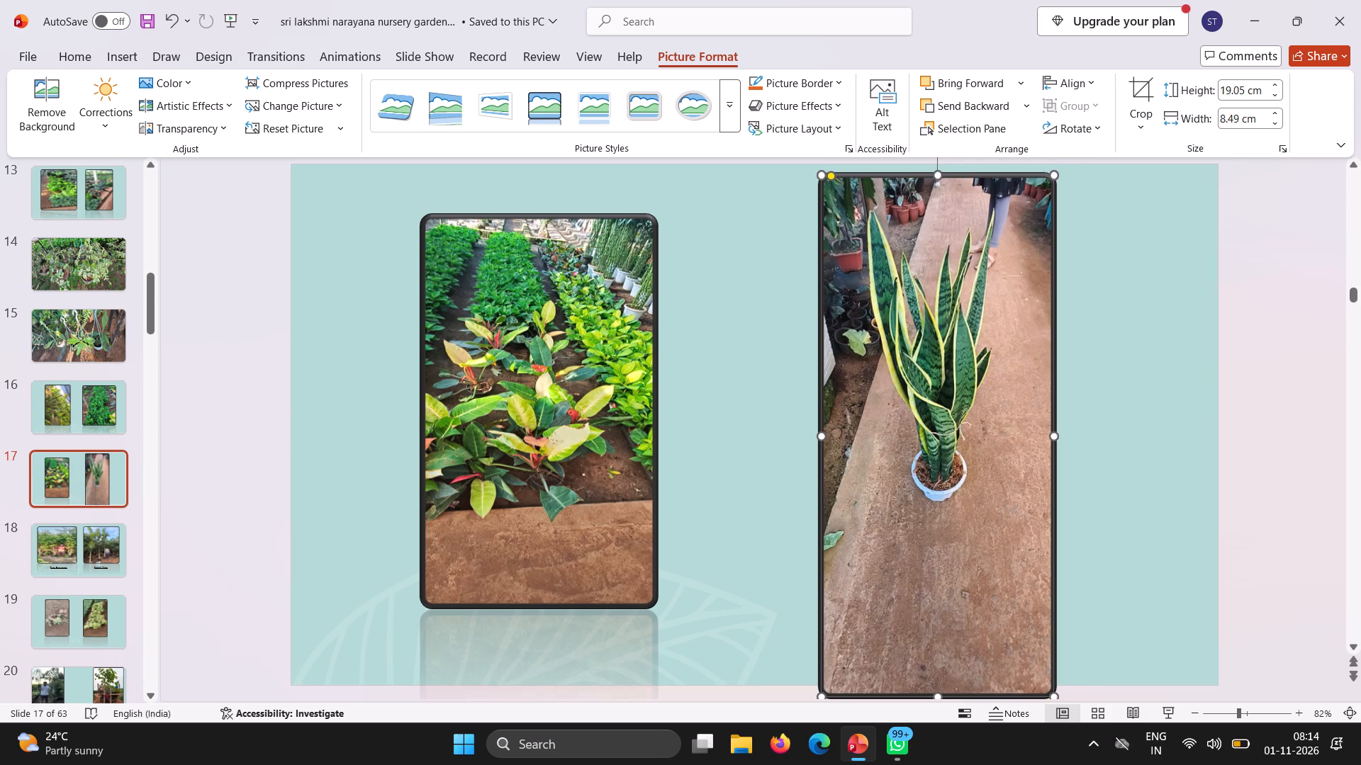
pyautogui.moveTo(939, 173); pyautogui.dragTo(964, 237)
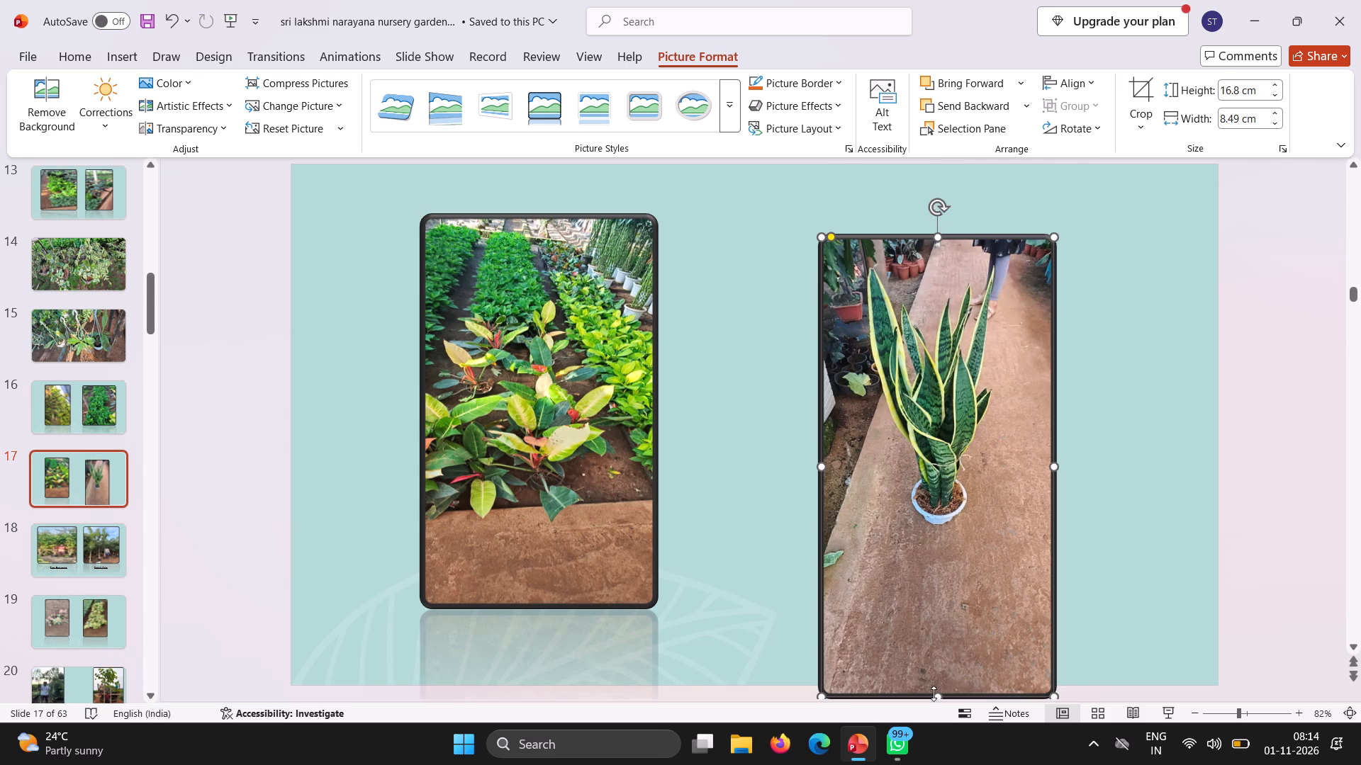
pyautogui.moveTo(935, 691); pyautogui.dragTo(935, 640)
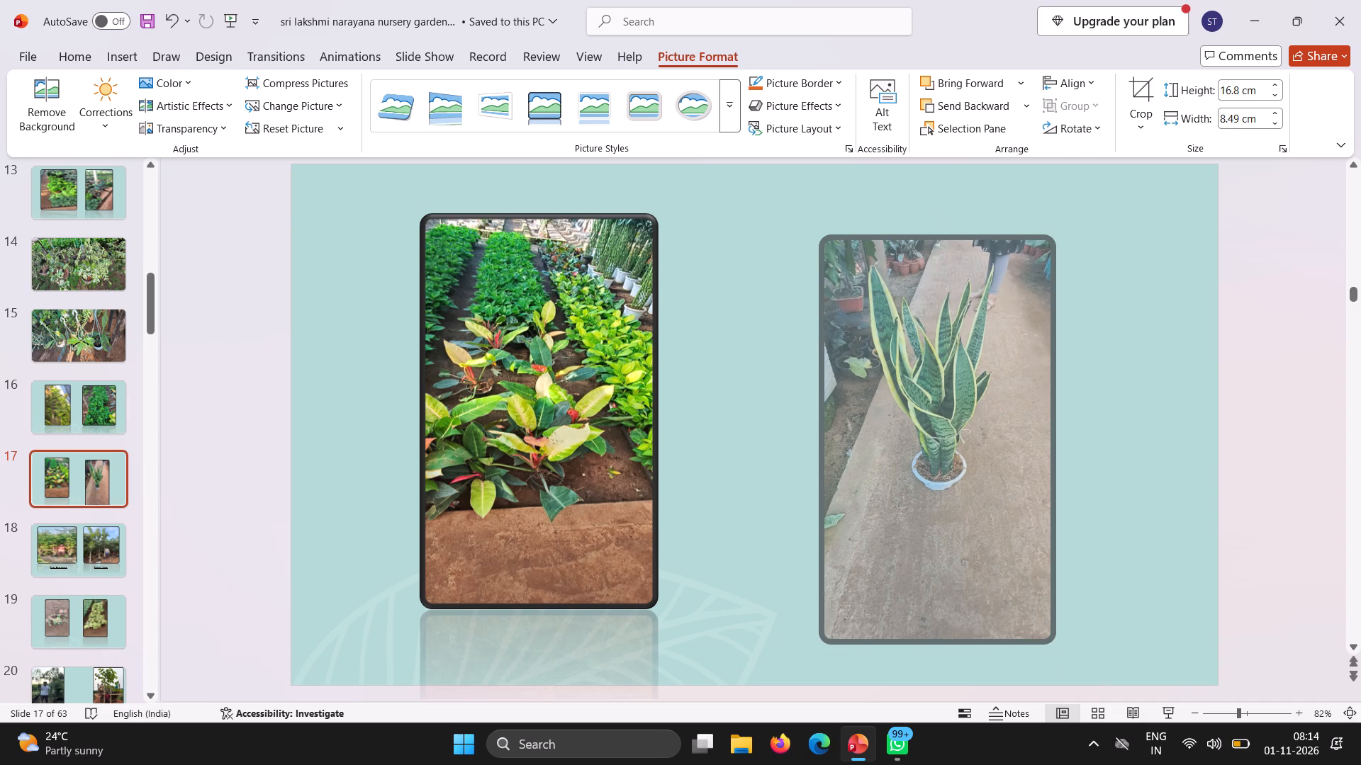
pyautogui.moveTo(935, 640); pyautogui.dragTo(946, 582)
pyautogui.moveTo(945, 466); pyautogui.dragTo(970, 468)
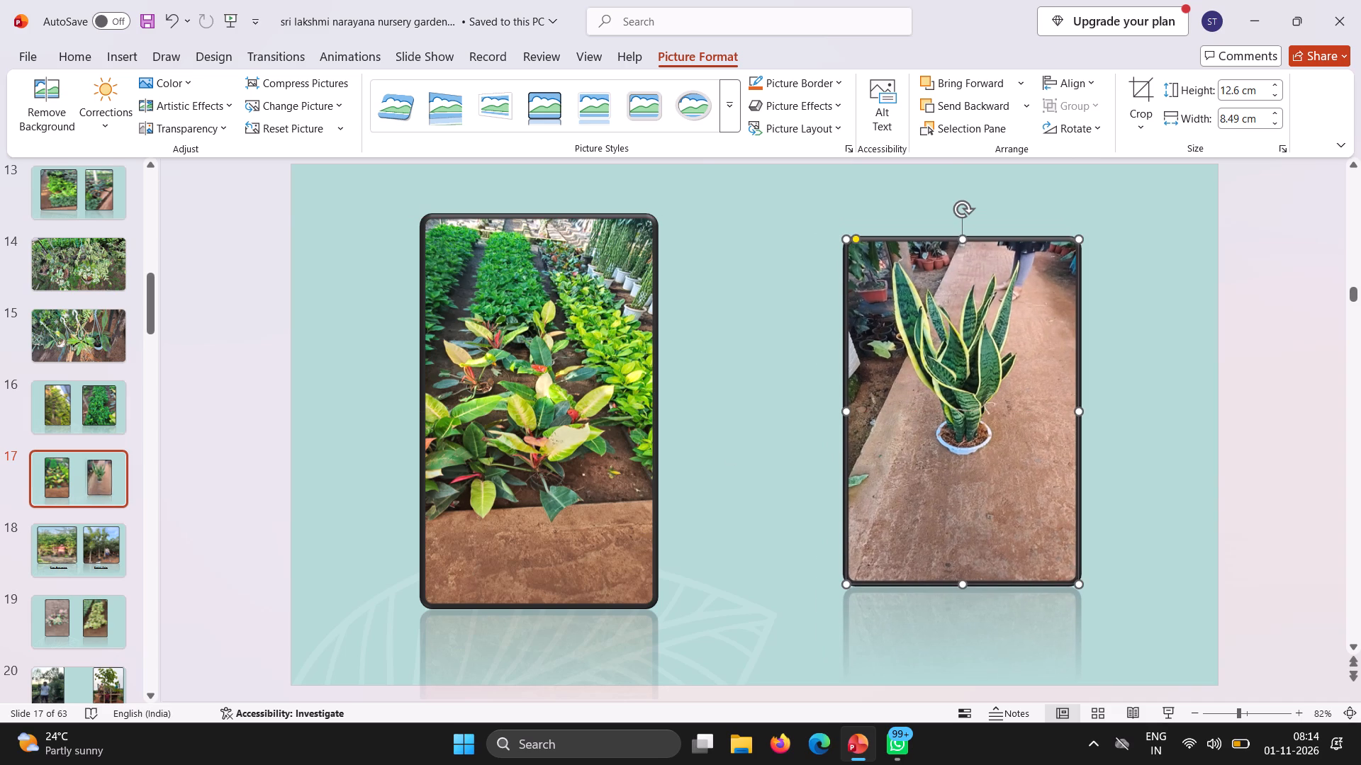
# Make both photos on slide 17 about 13.3 cm high and shift the plant-rows photo closer to the snake plant photo.
pyautogui.moveTo(483, 392); pyautogui.dragTo(527, 409)
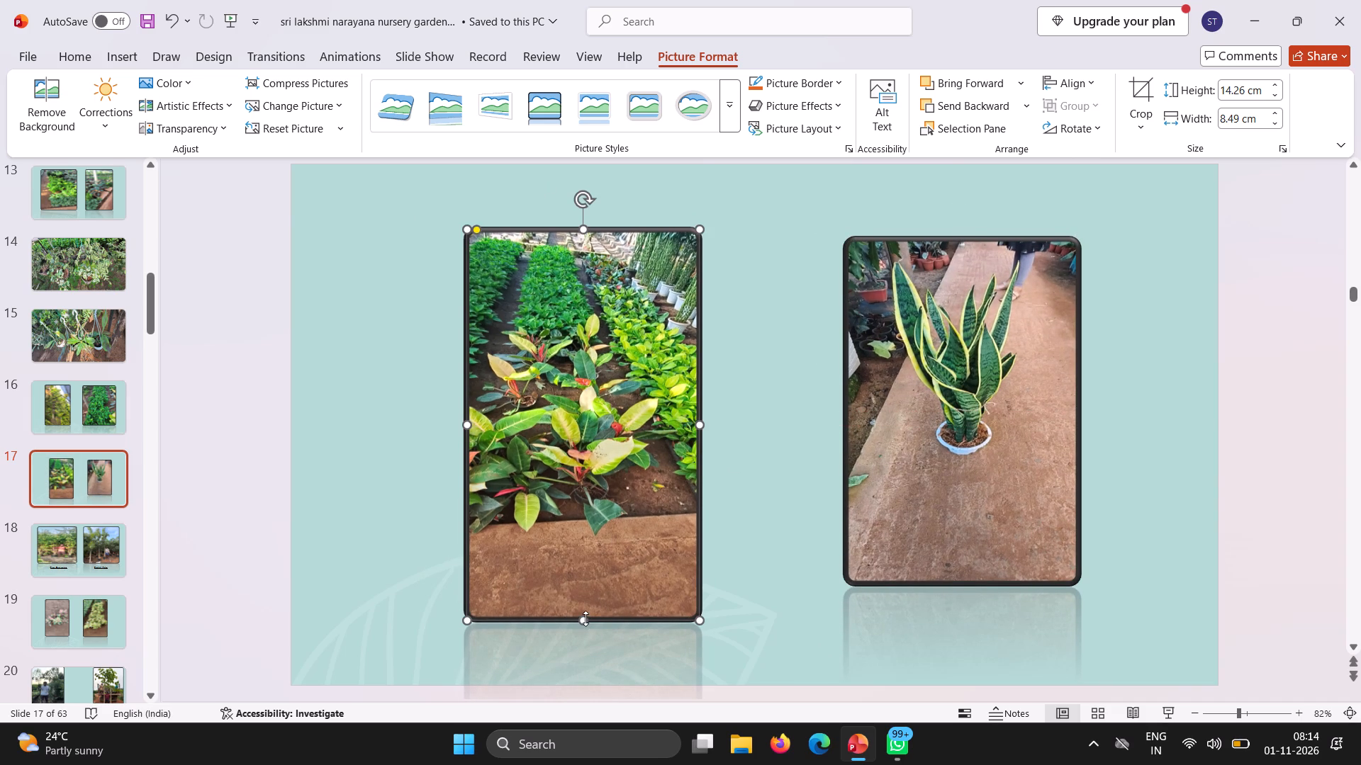
pyautogui.moveTo(586, 618); pyautogui.dragTo(586, 594)
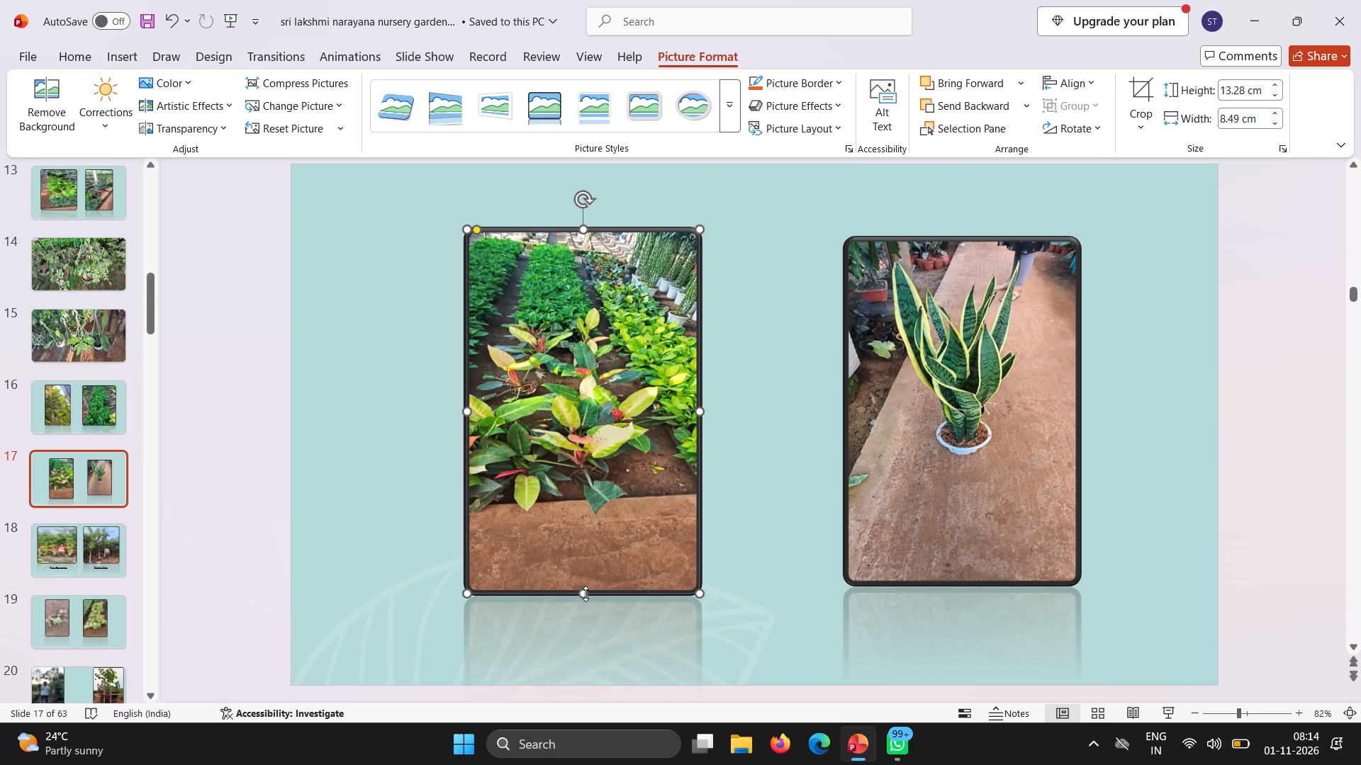
pyautogui.click(946, 452)
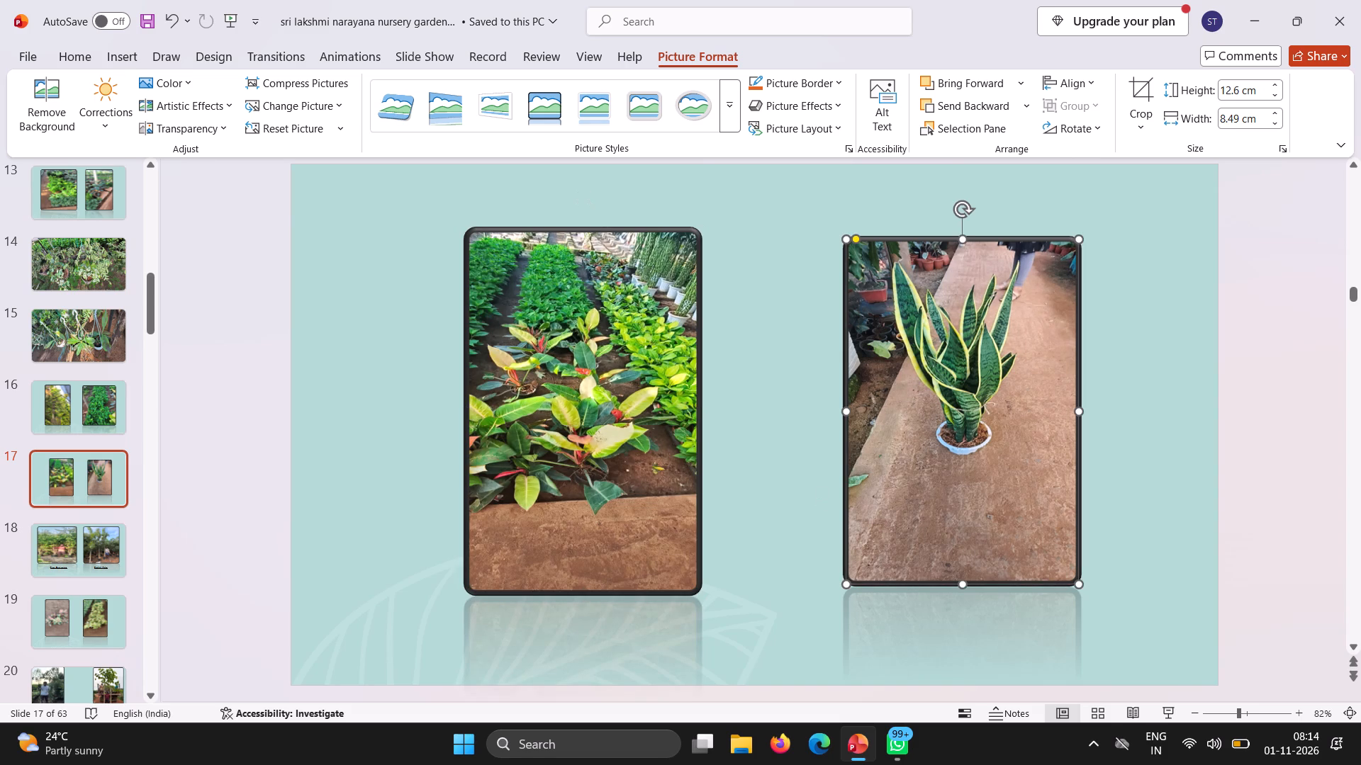
pyautogui.click(963, 589)
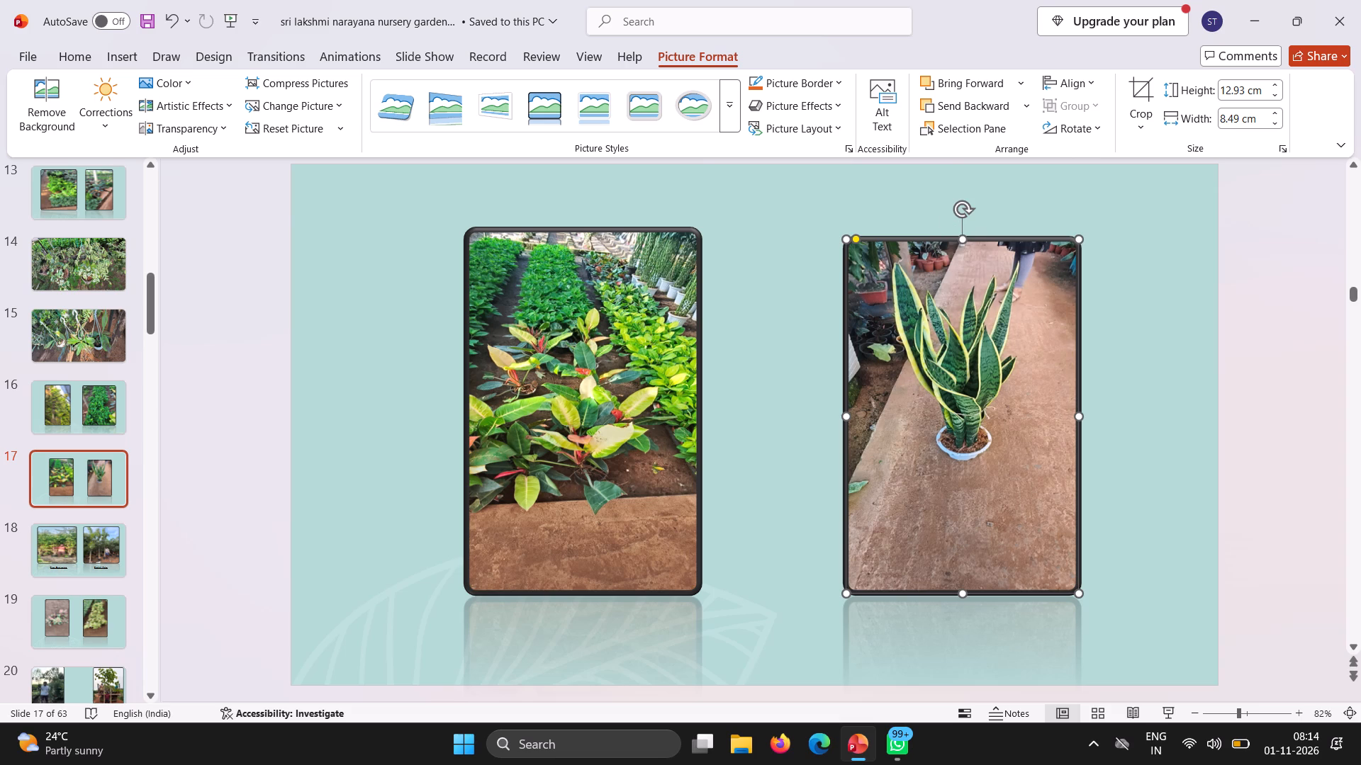
pyautogui.moveTo(961, 237); pyautogui.dragTo(961, 232)
pyautogui.moveTo(961, 232); pyautogui.dragTo(961, 229)
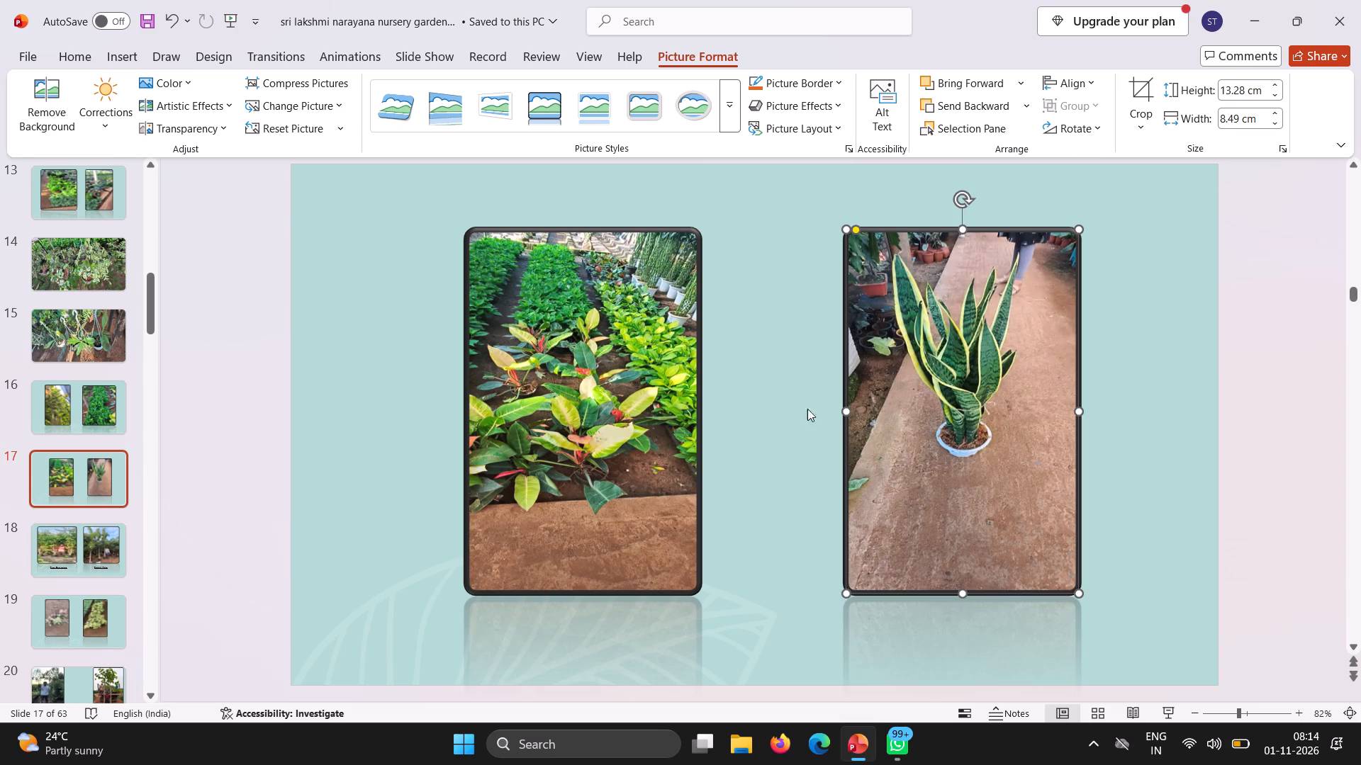
pyautogui.click(602, 382)
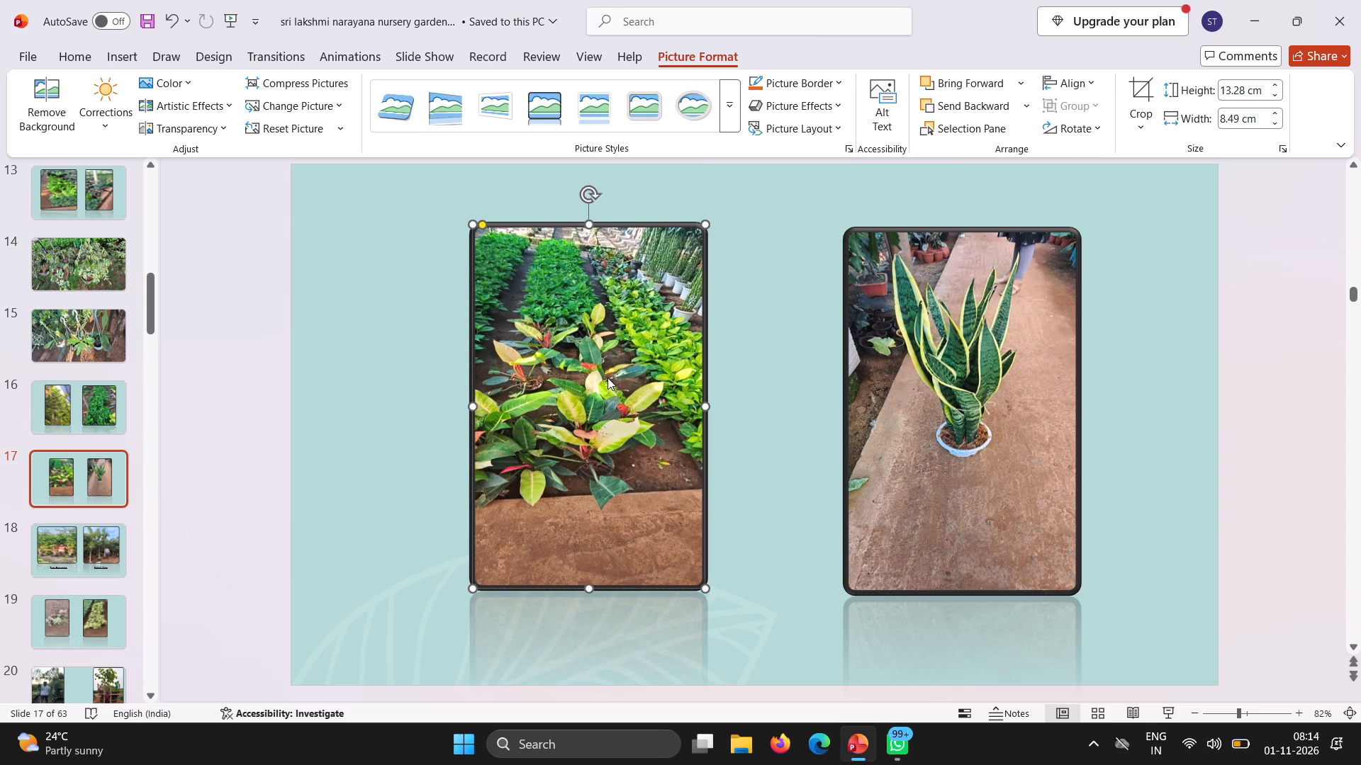
# Cut the Ficus Benjamina photo from slide 18.
pyautogui.click(82, 550)
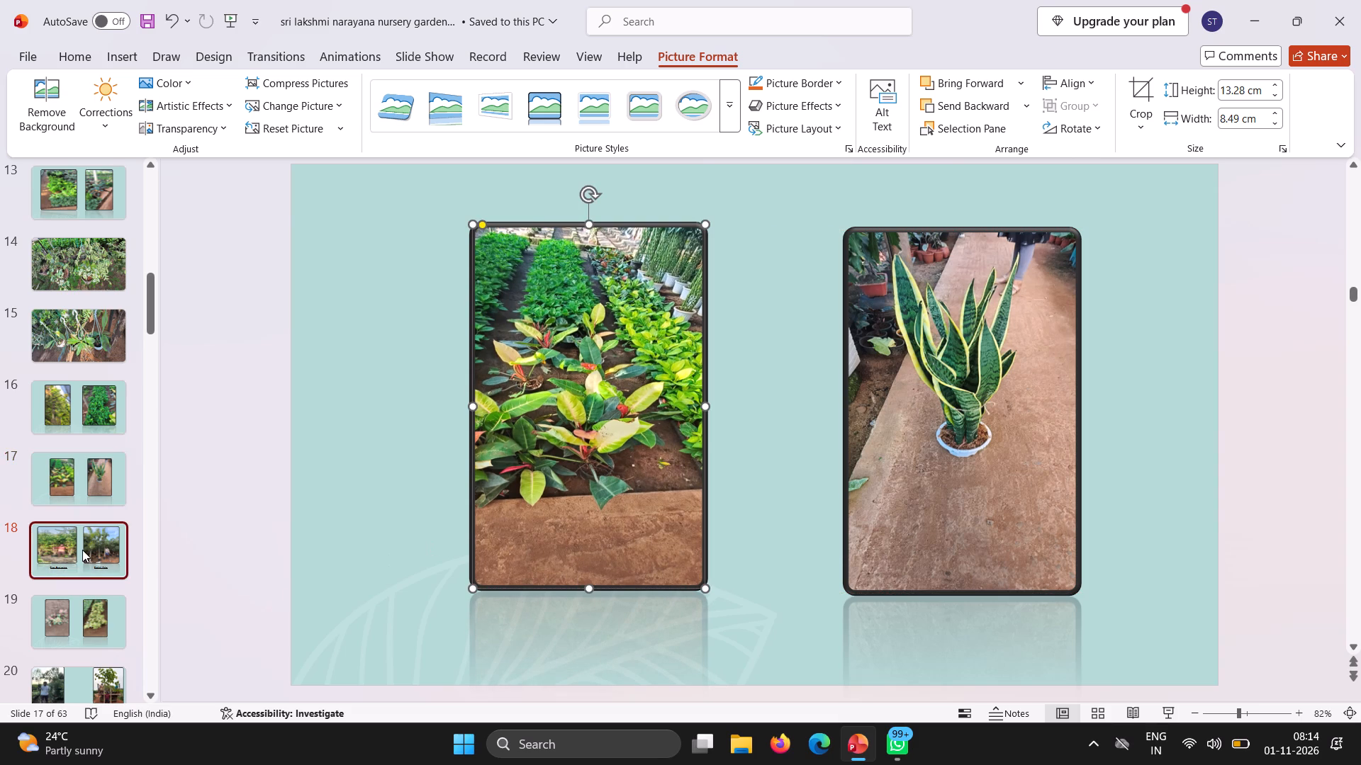
pyautogui.keyDown('ctrl'); pyautogui.scroll(-1, 434, 439); pyautogui.keyUp('ctrl')
pyautogui.keyDown('ctrl'); pyautogui.scroll(2, 434, 439); pyautogui.keyUp('ctrl')
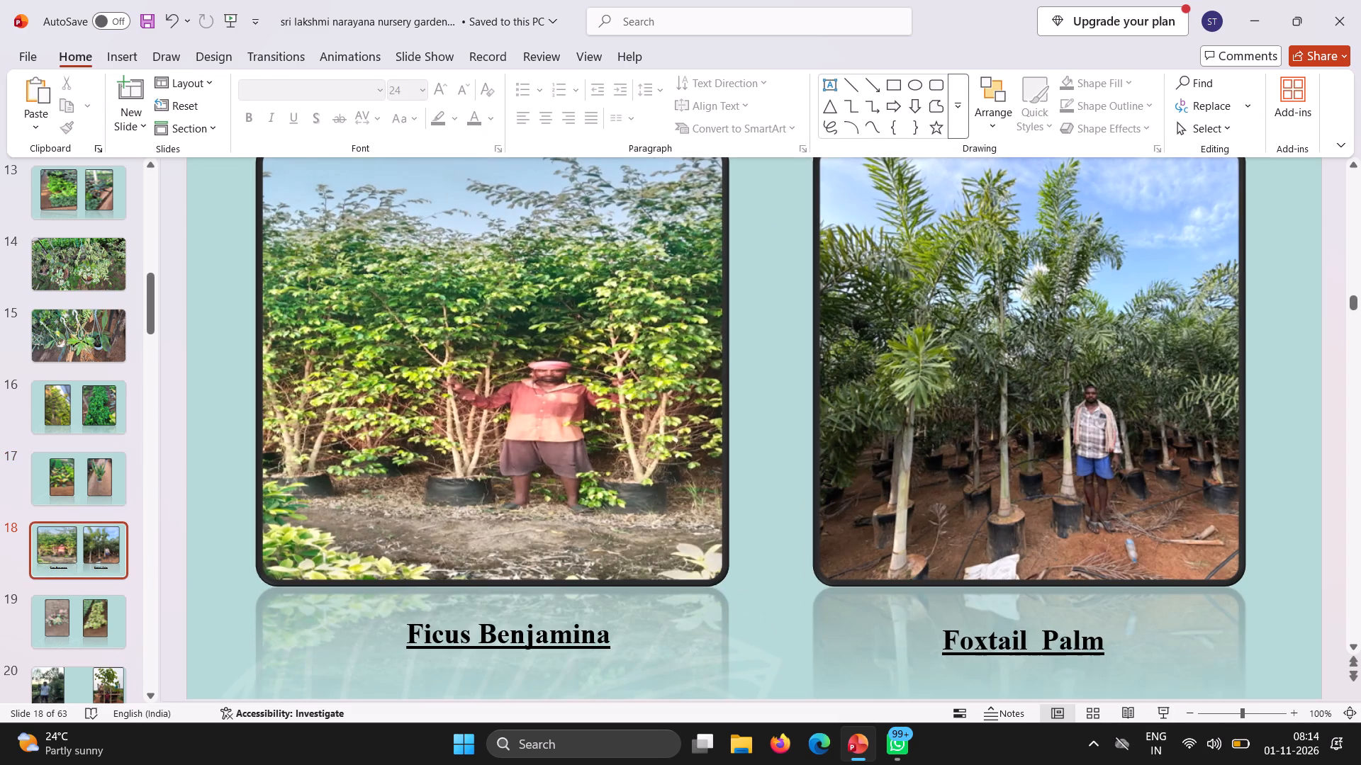
pyautogui.click(434, 439)
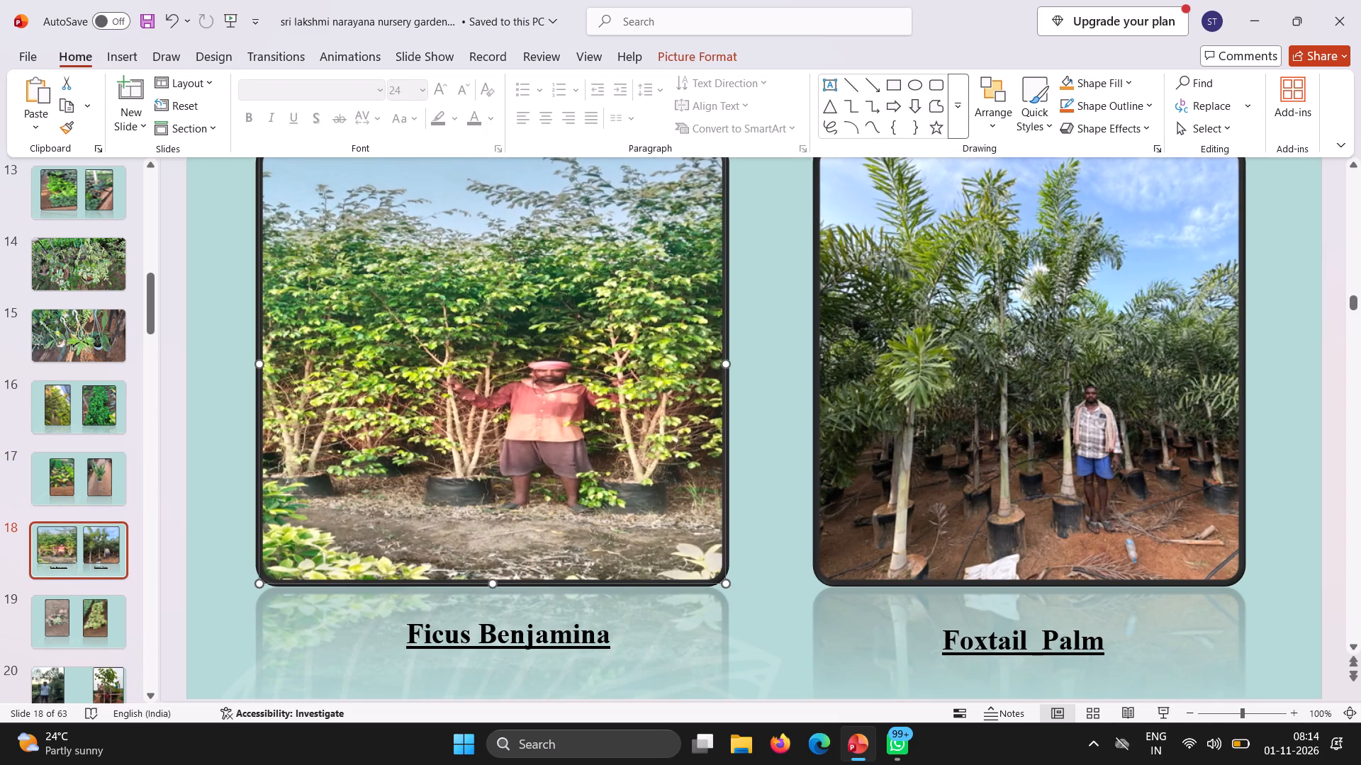
pyautogui.keyDown('ctrl'); pyautogui.scroll(-5, 434, 436); pyautogui.keyUp('ctrl')
pyautogui.keyDown('ctrl'); pyautogui.scroll(2, 434, 436); pyautogui.keyUp('ctrl')
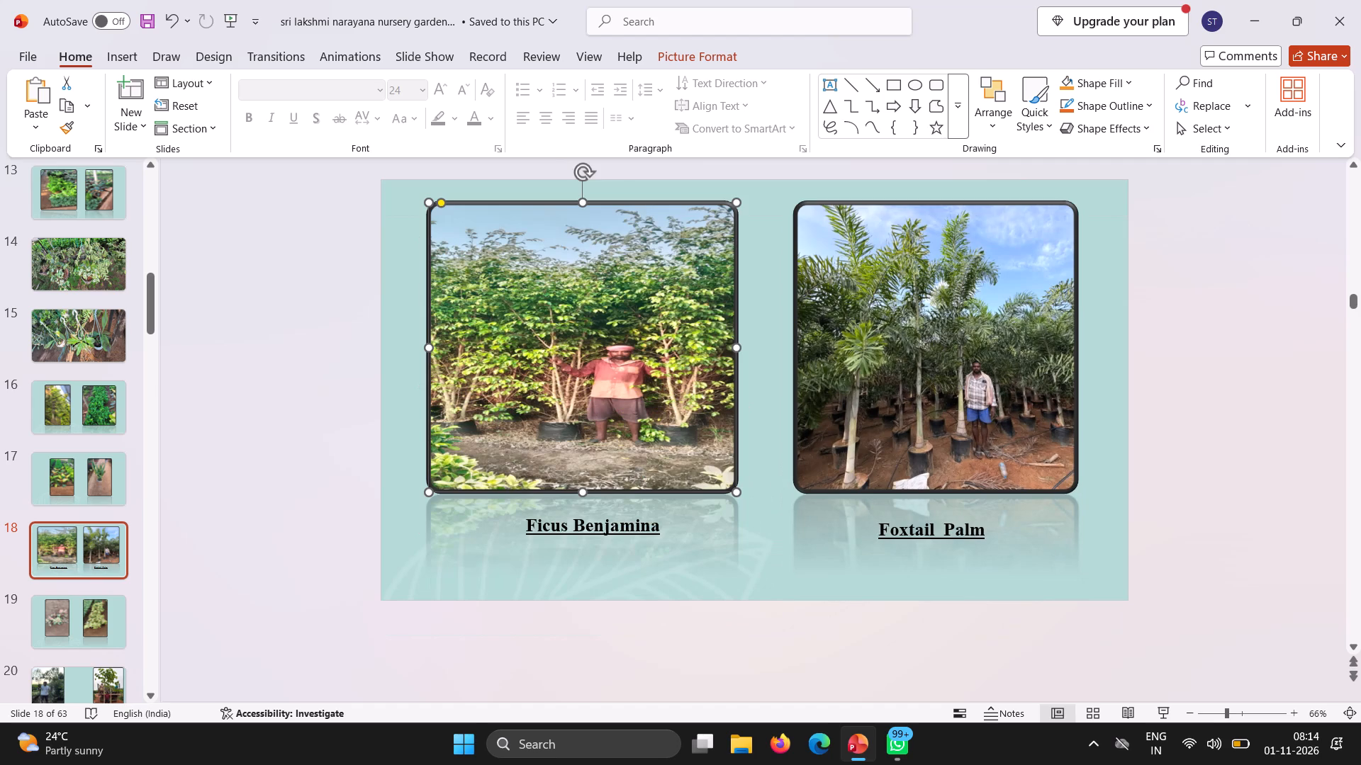
pyautogui.rightClick(579, 201)
pyautogui.click(613, 243)
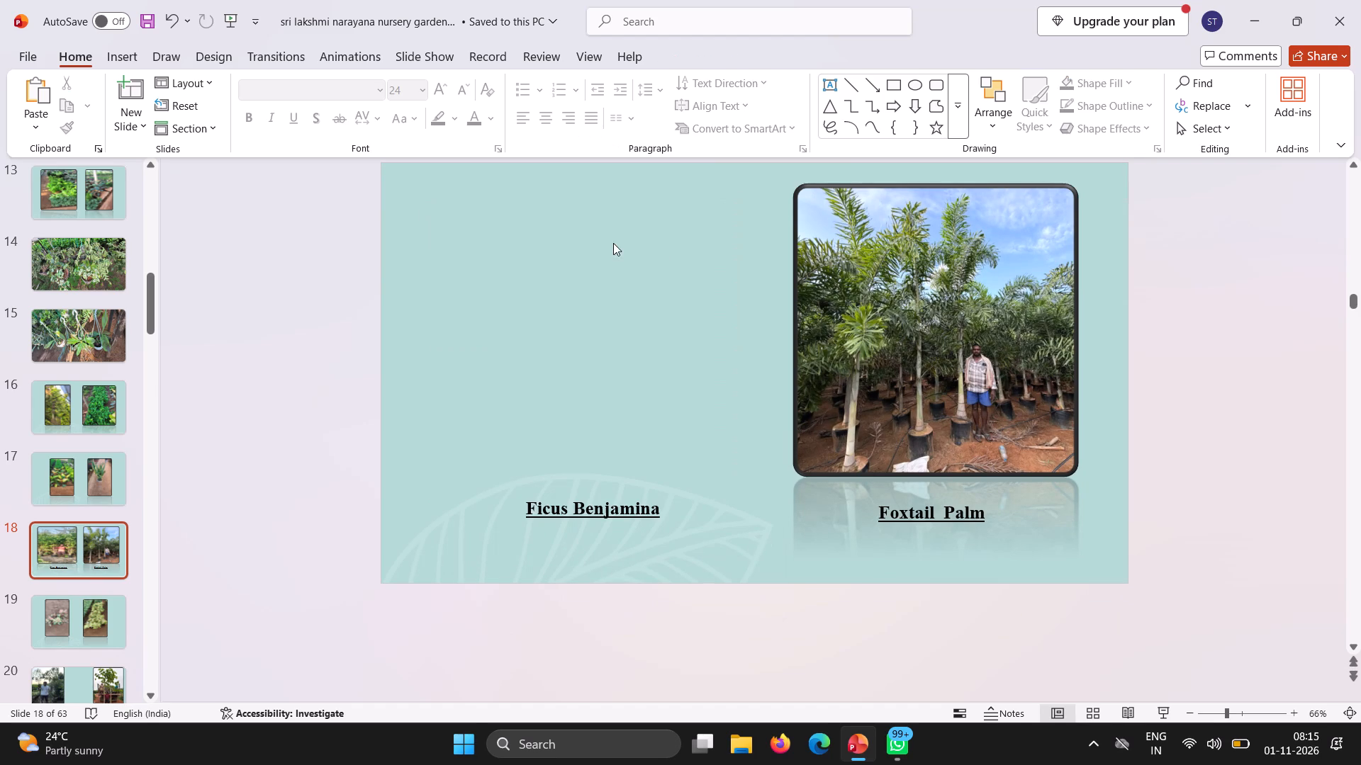
# Cut the Foxtail Palm photo from slide 18.
pyautogui.click(907, 270)
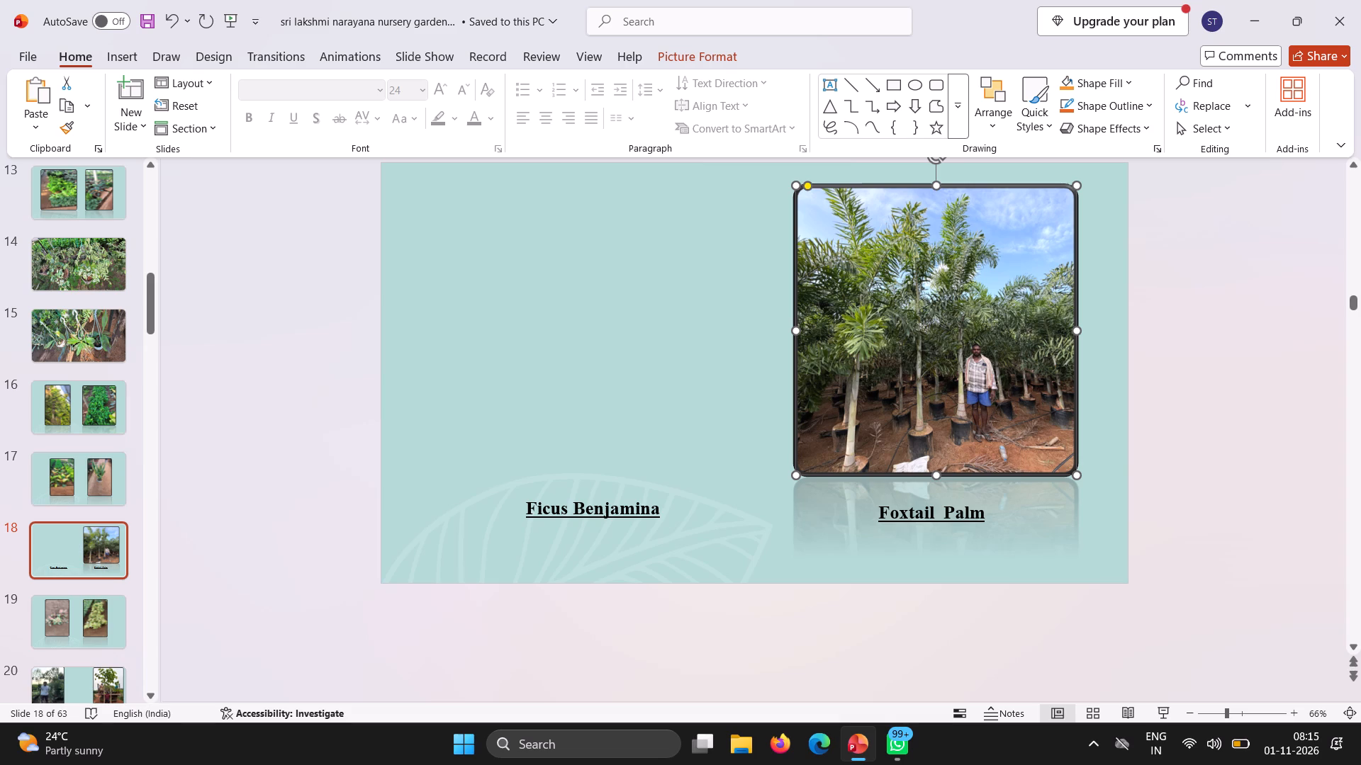
pyautogui.click(939, 188)
pyautogui.rightClick(939, 188)
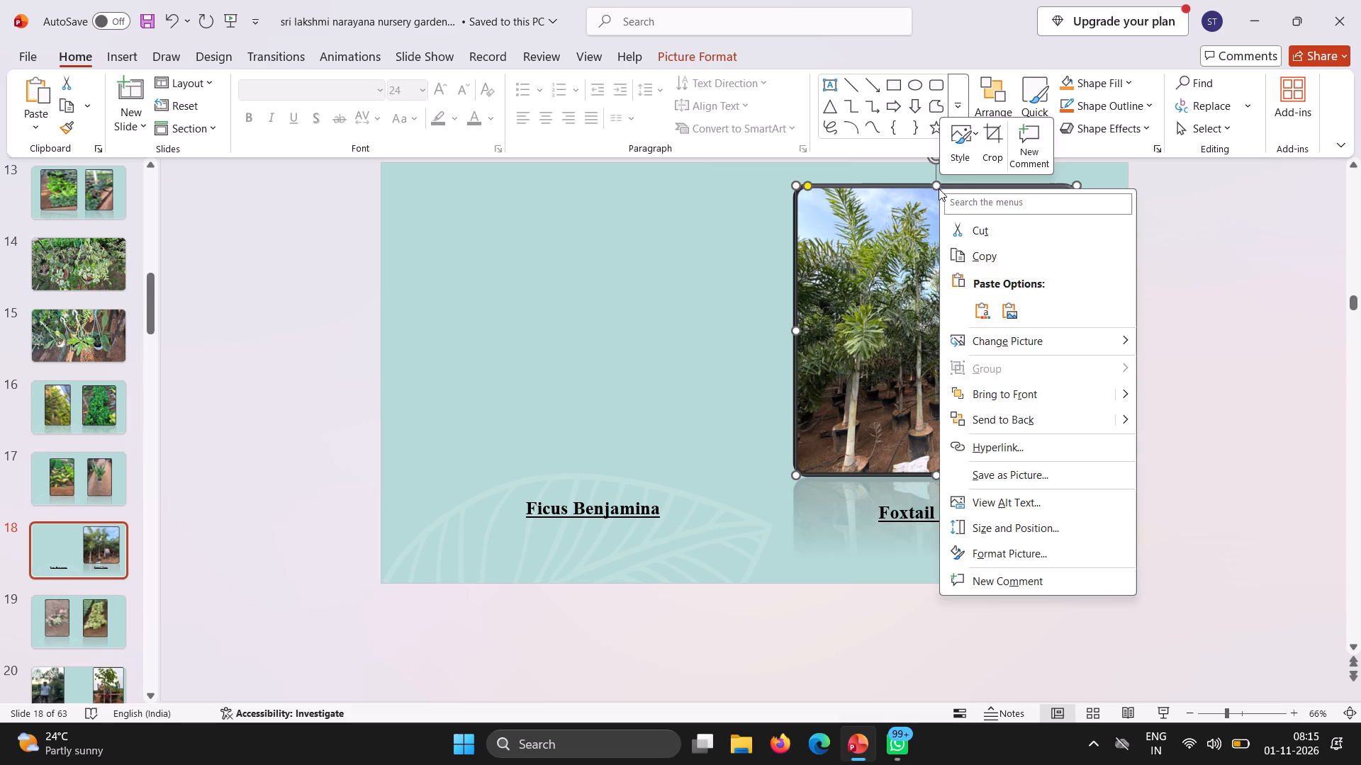
pyautogui.click(978, 233)
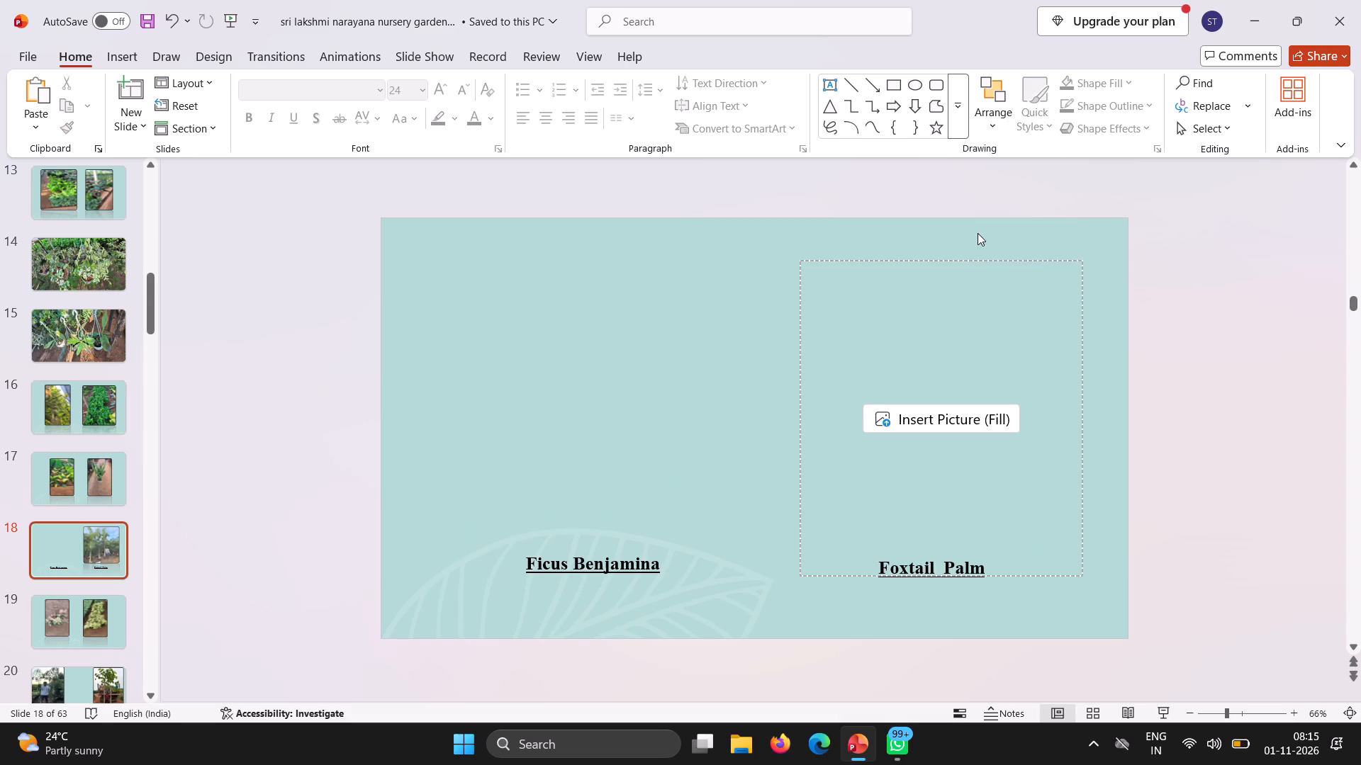
# Move the empty picture placeholder on slide 18 up clear of the Foxtail Palm caption and select the caption's text box.
pyautogui.click(883, 567)
pyautogui.click(883, 567)
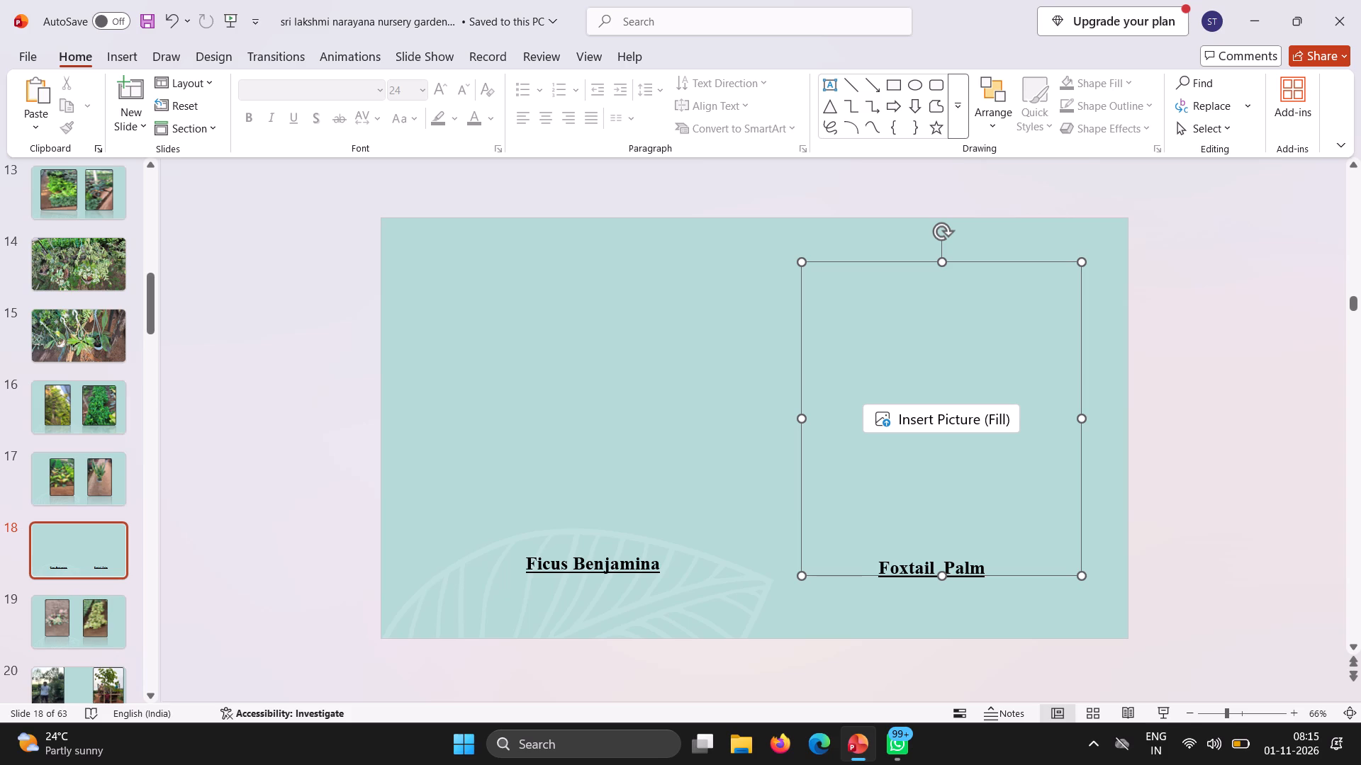
pyautogui.click(886, 575)
pyautogui.moveTo(886, 575); pyautogui.dragTo(874, 535)
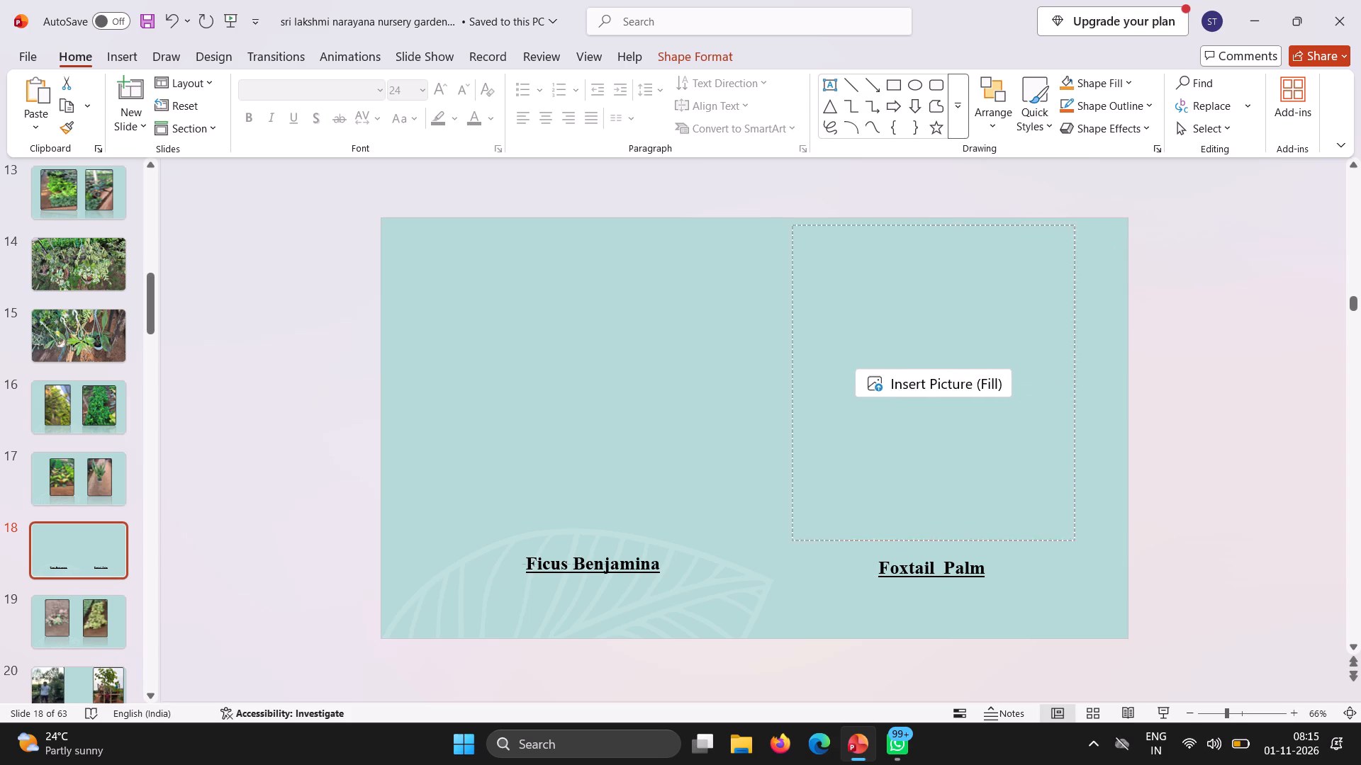
pyautogui.moveTo(874, 535); pyautogui.dragTo(866, 525)
pyautogui.click(866, 568)
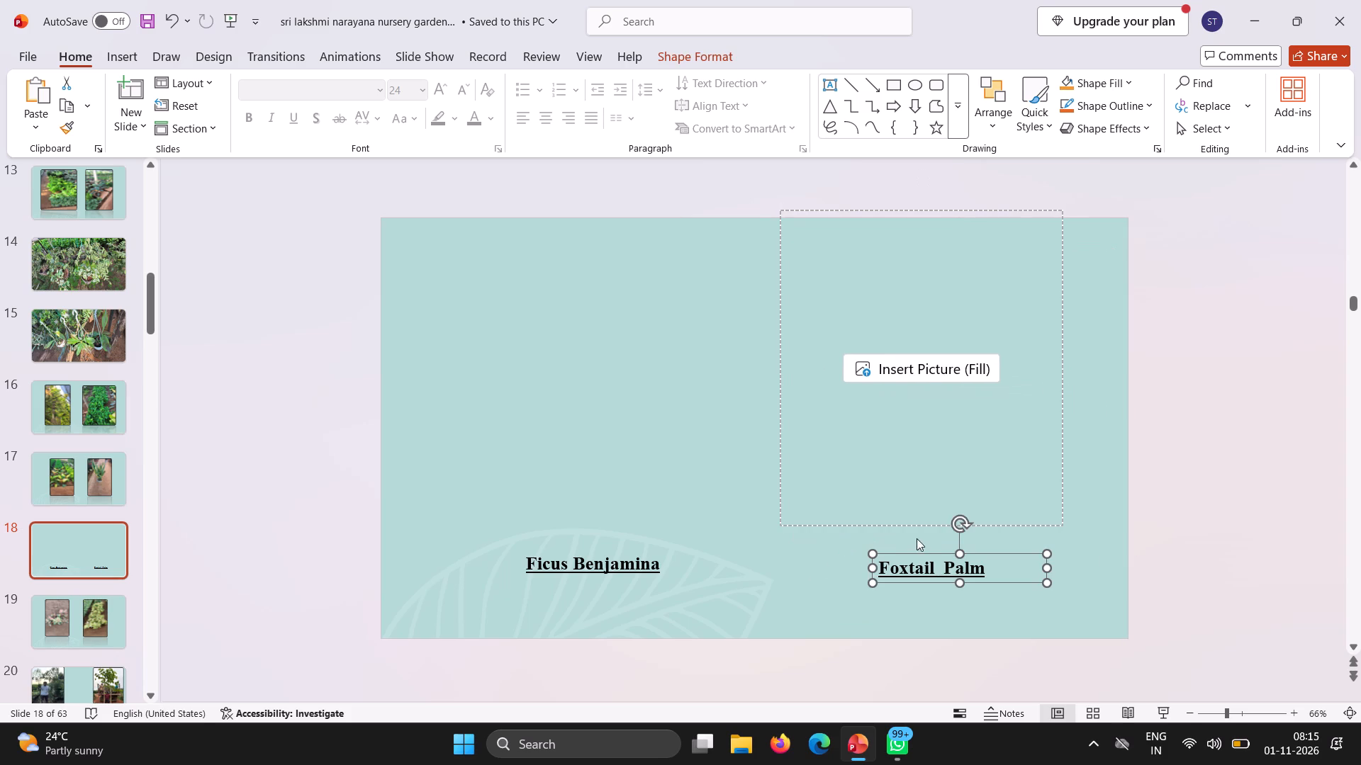
# Cut the Foxtail Palm caption text box from slide 18.
pyautogui.rightClick(903, 547)
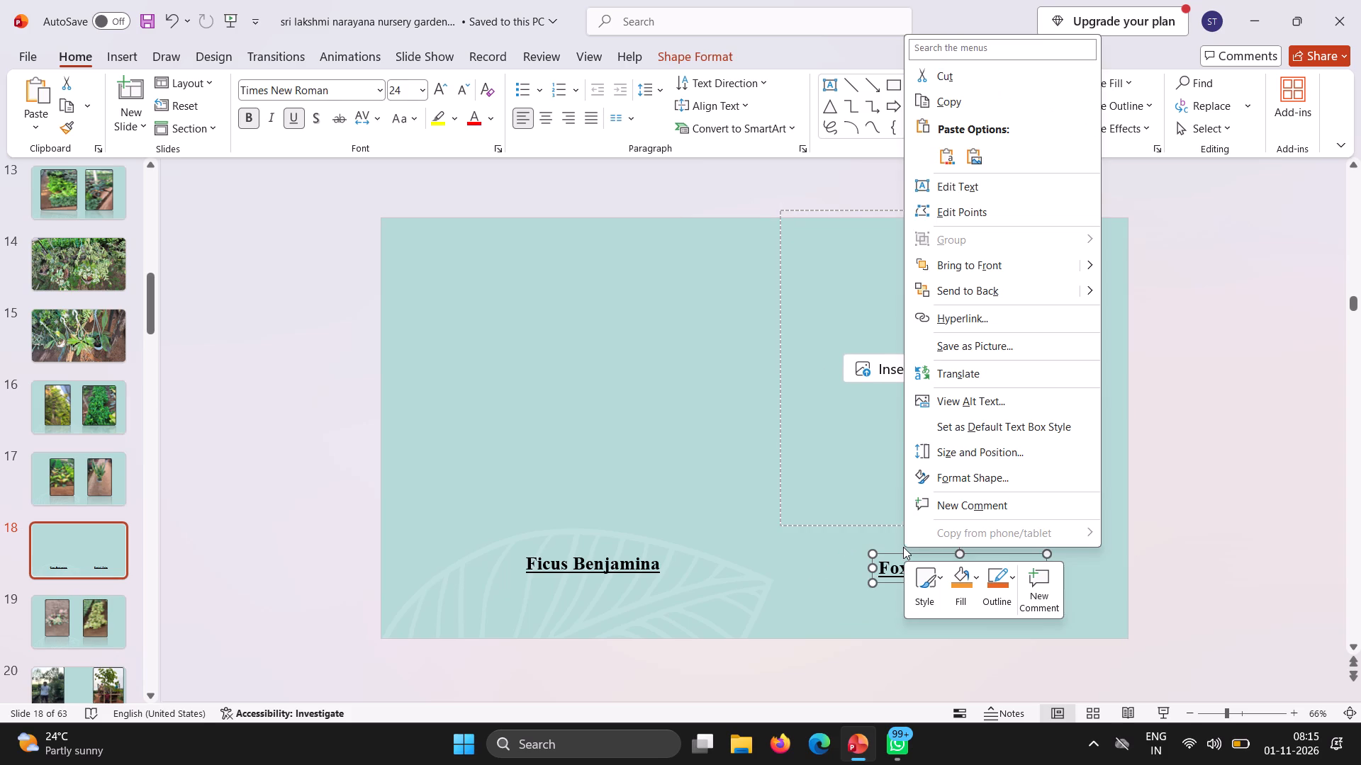
pyautogui.click(931, 77)
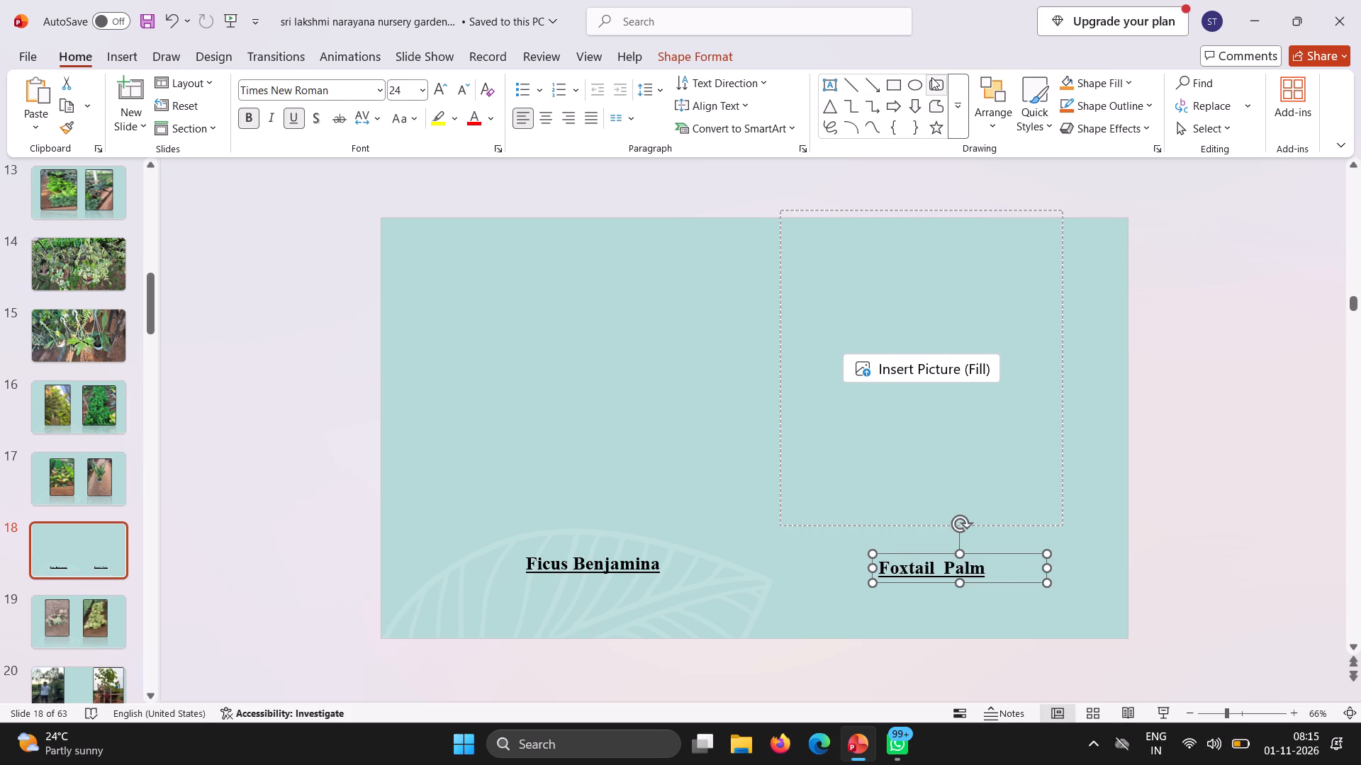
# Cut the Ficus Benjamina caption text box from slide 18.
pyautogui.click(537, 557)
pyautogui.rightClick(554, 549)
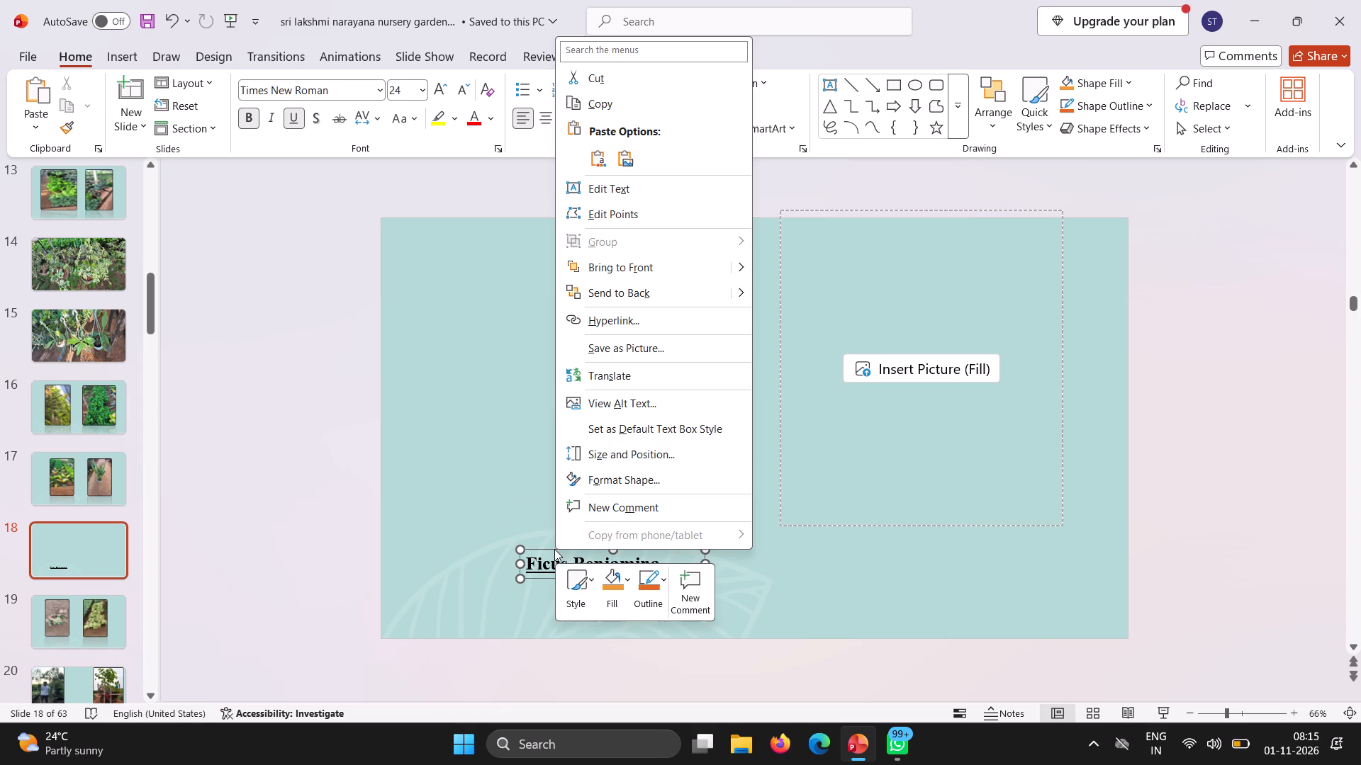
pyautogui.click(595, 81)
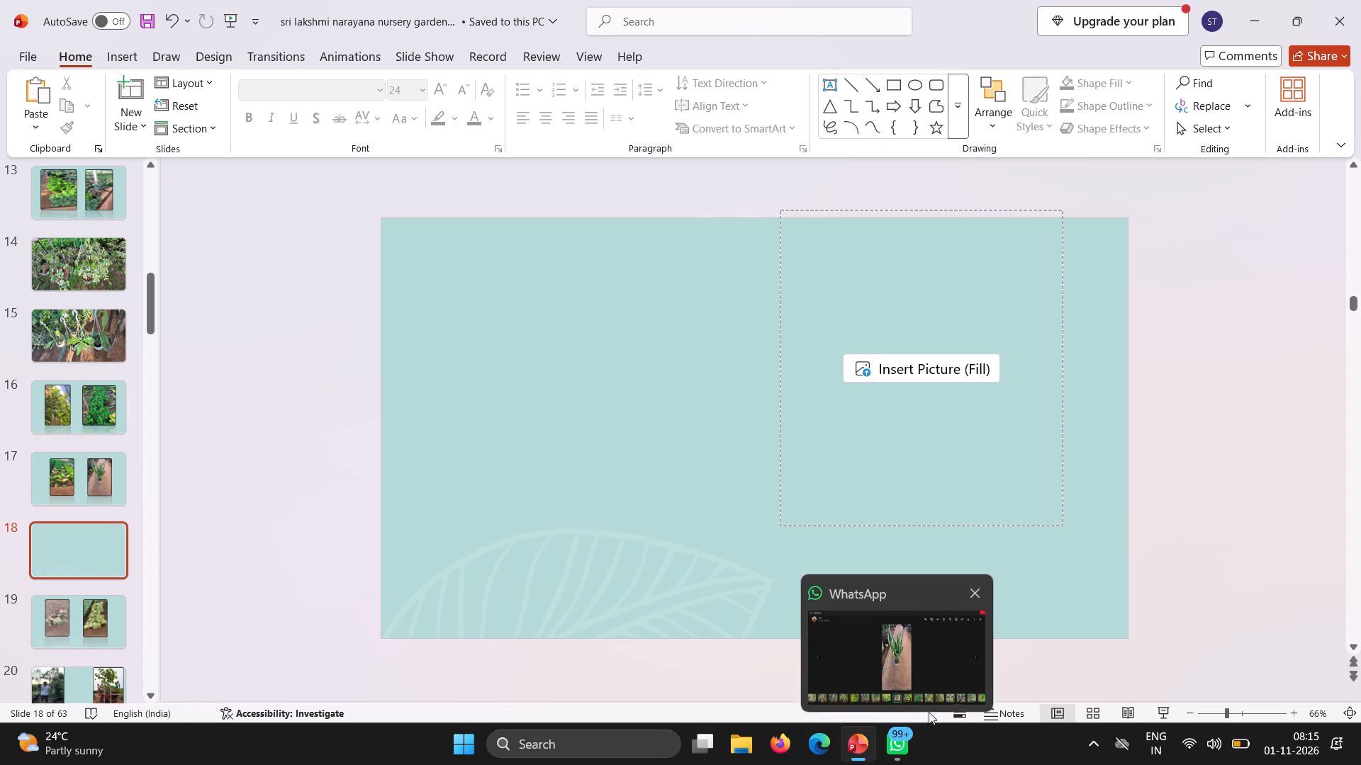
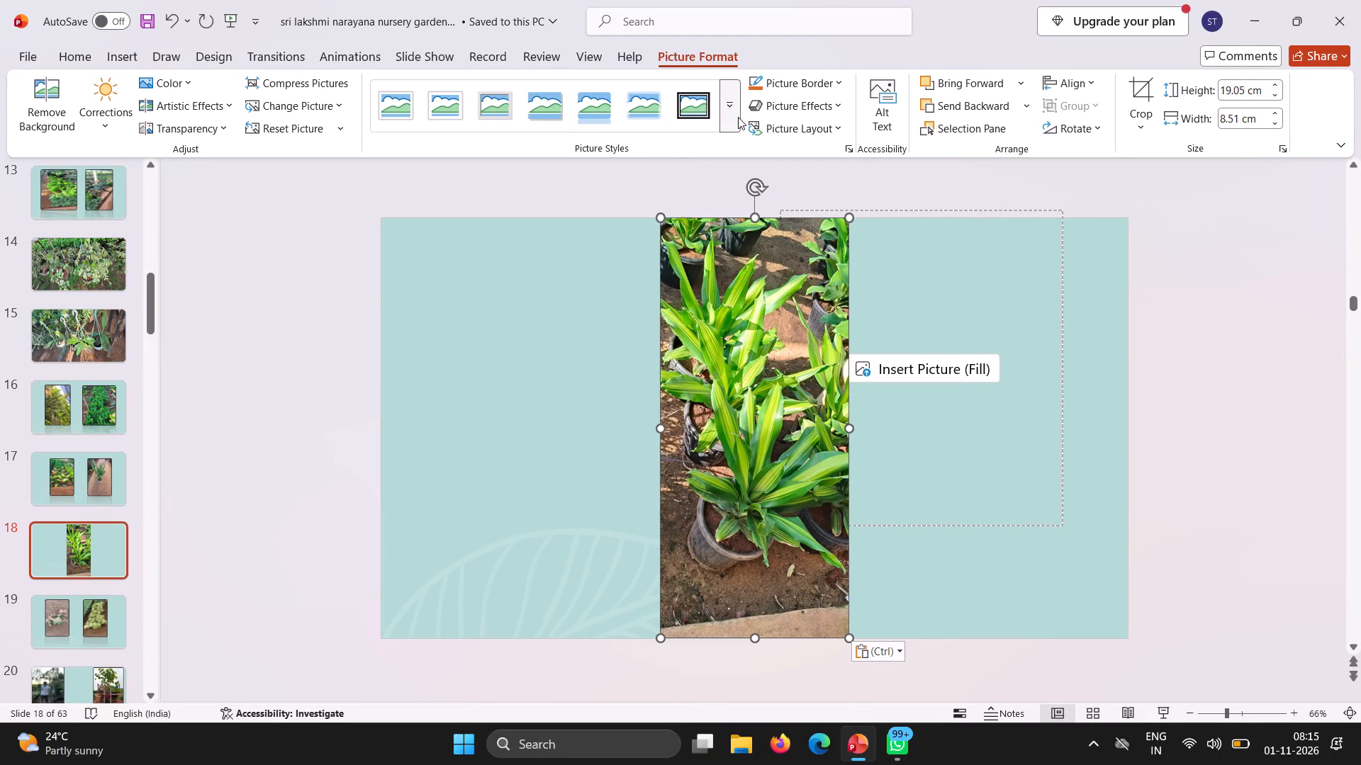
# Open the full set of picture styles for the newly pasted yellow-striped plant photo on slide 18.
pyautogui.click(741, 106)
pyautogui.click(729, 103)
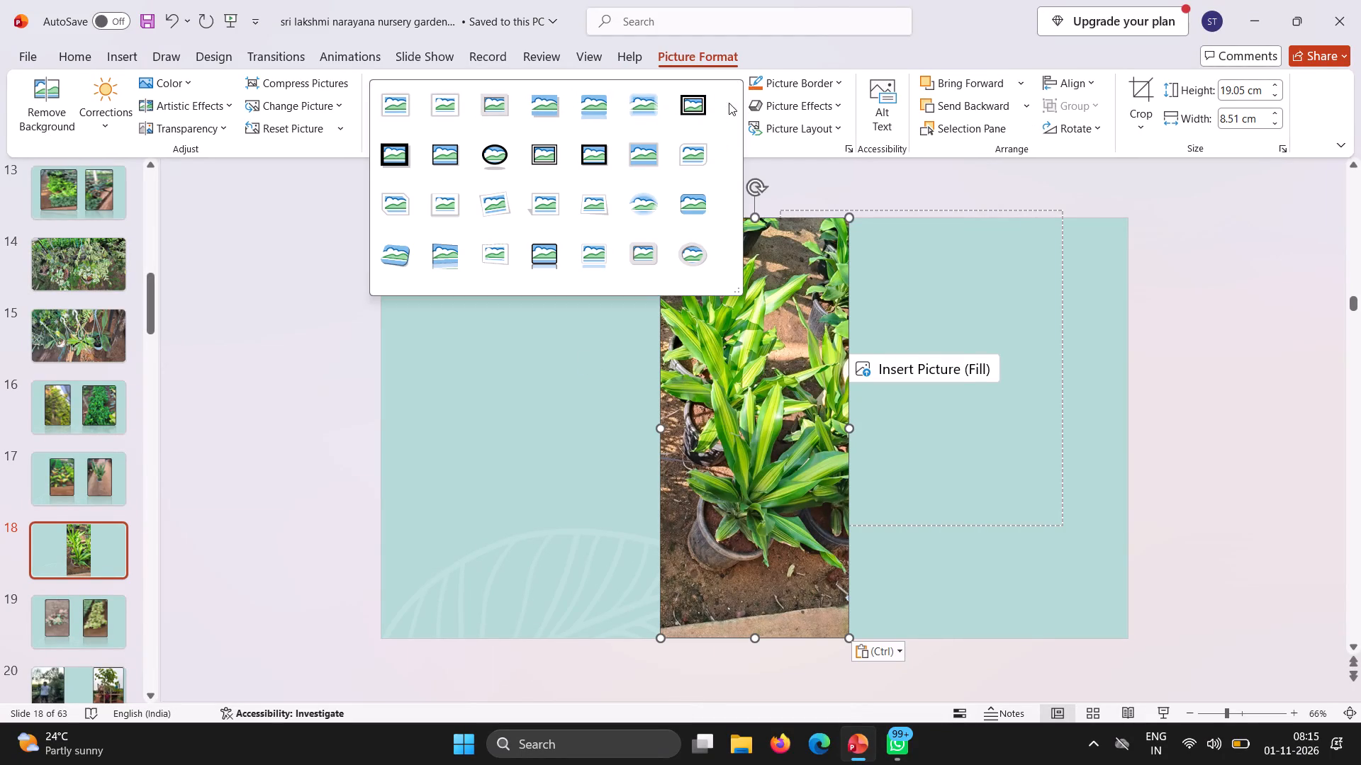
# Apply the black rounded-frame picture style with a reflection to the potted striped-leaf plant photo on slide 18.
pyautogui.click(546, 256)
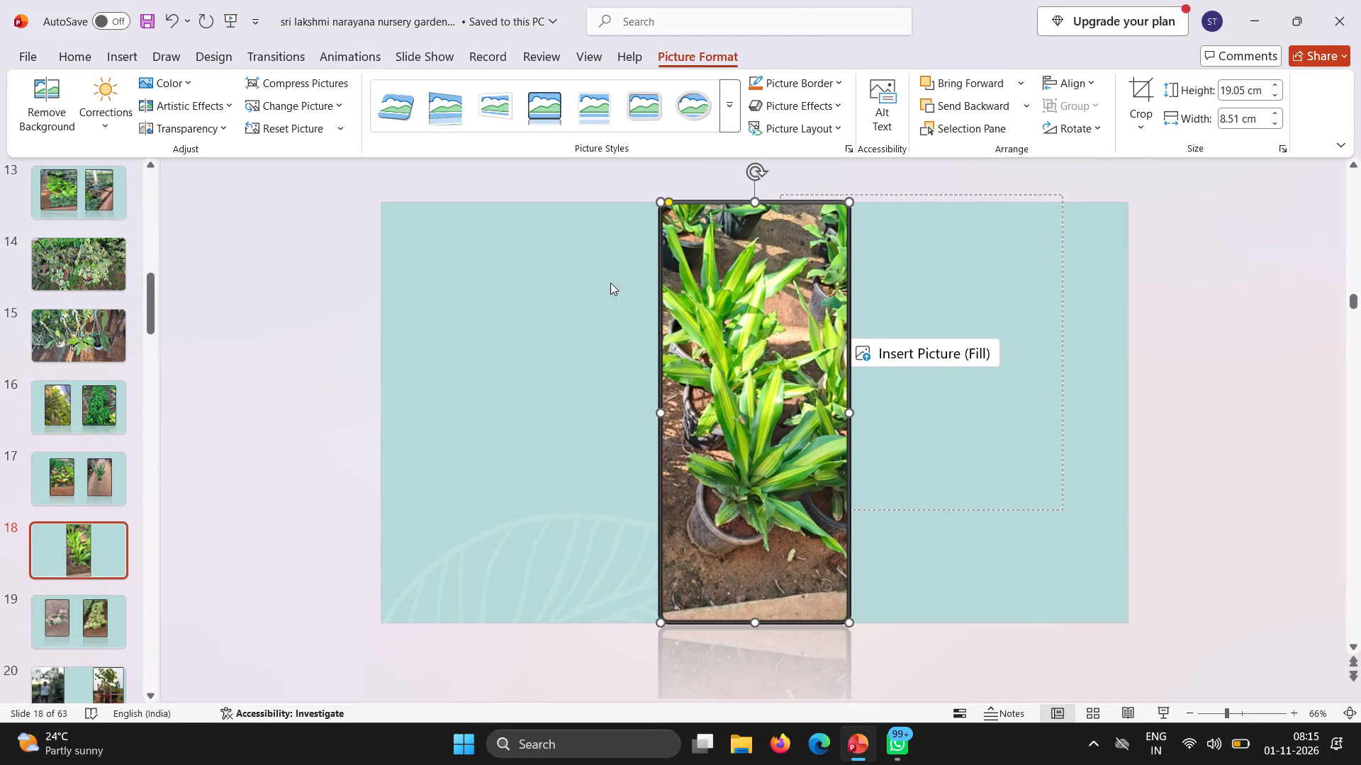
# Resize the striped-leaf plant photo to about 11.7 cm wide and 15.2 cm high, placing it in slide 18's left half.
pyautogui.moveTo(661, 416); pyautogui.dragTo(535, 446)
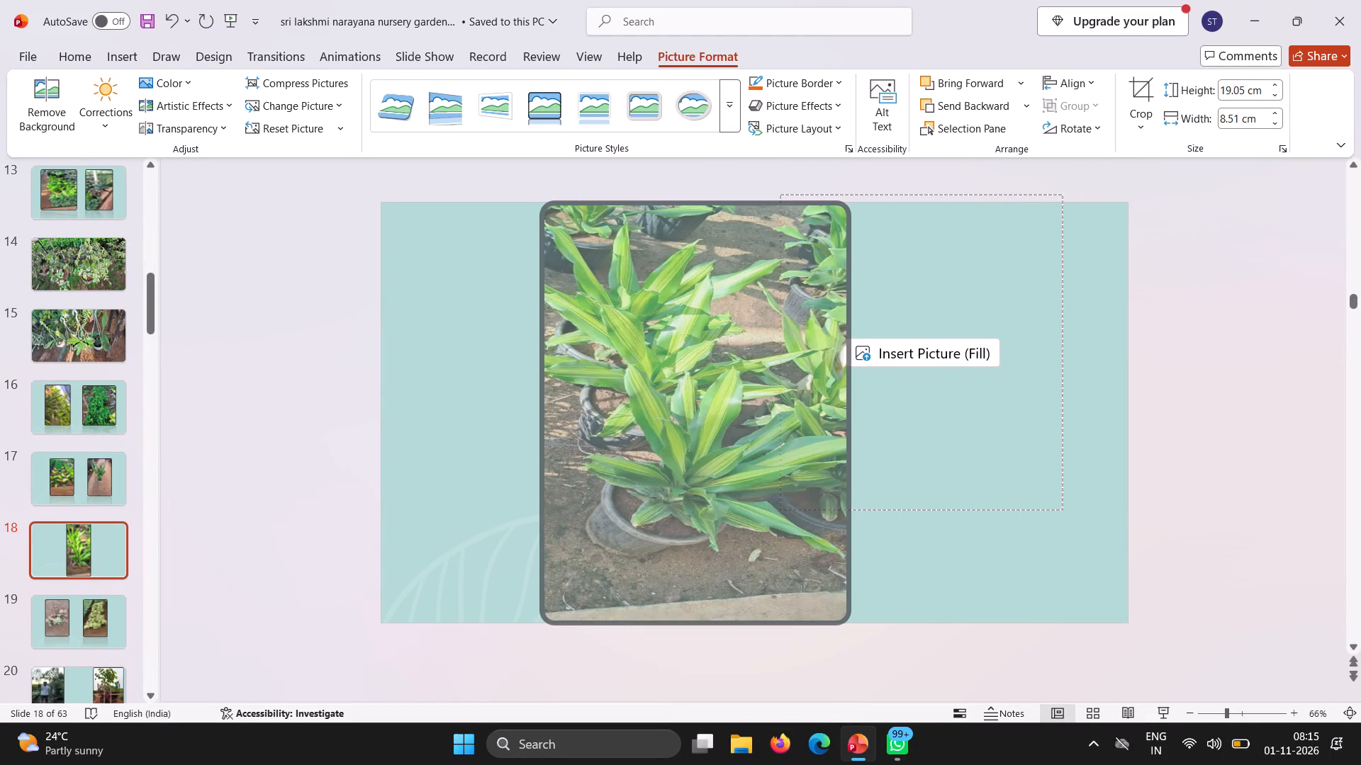
pyautogui.moveTo(535, 446); pyautogui.dragTo(590, 470)
pyautogui.moveTo(638, 451); pyautogui.dragTo(603, 456)
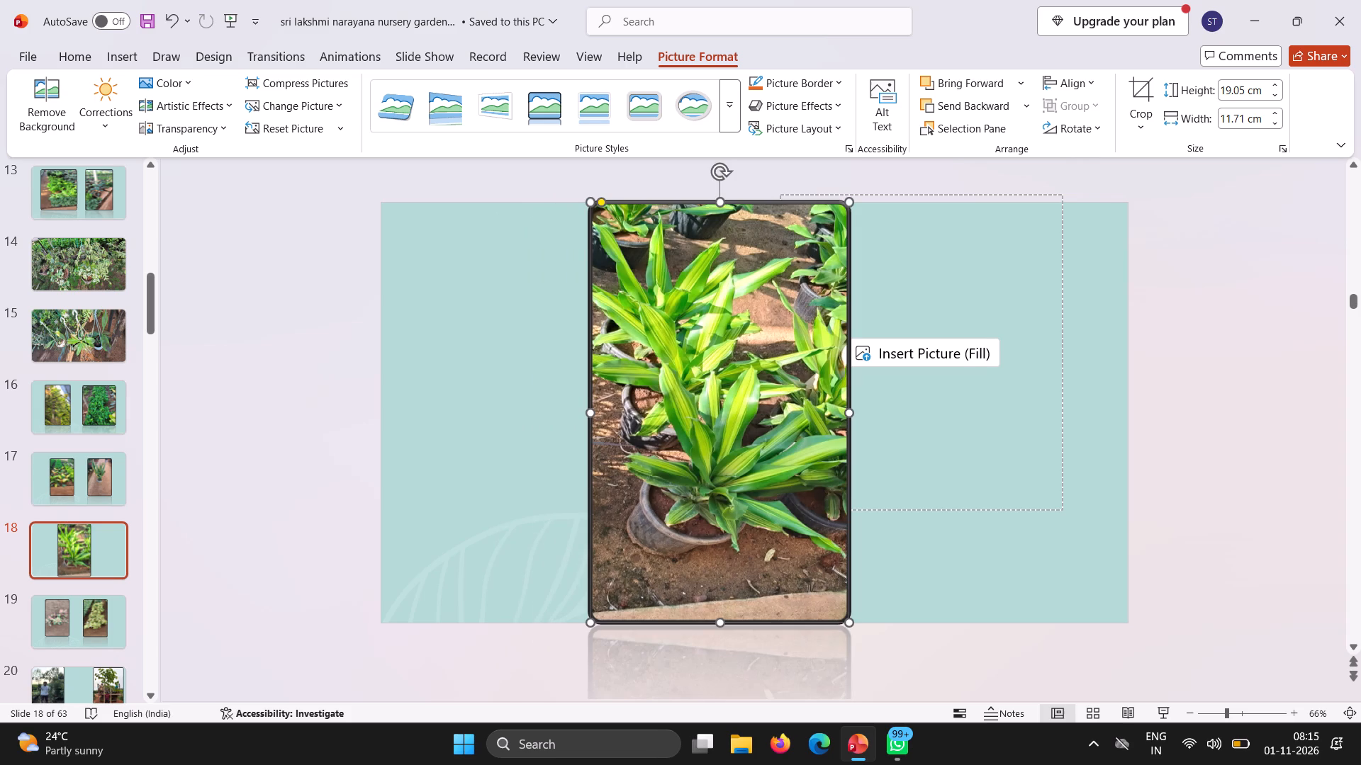
pyautogui.moveTo(603, 456); pyautogui.dragTo(515, 483)
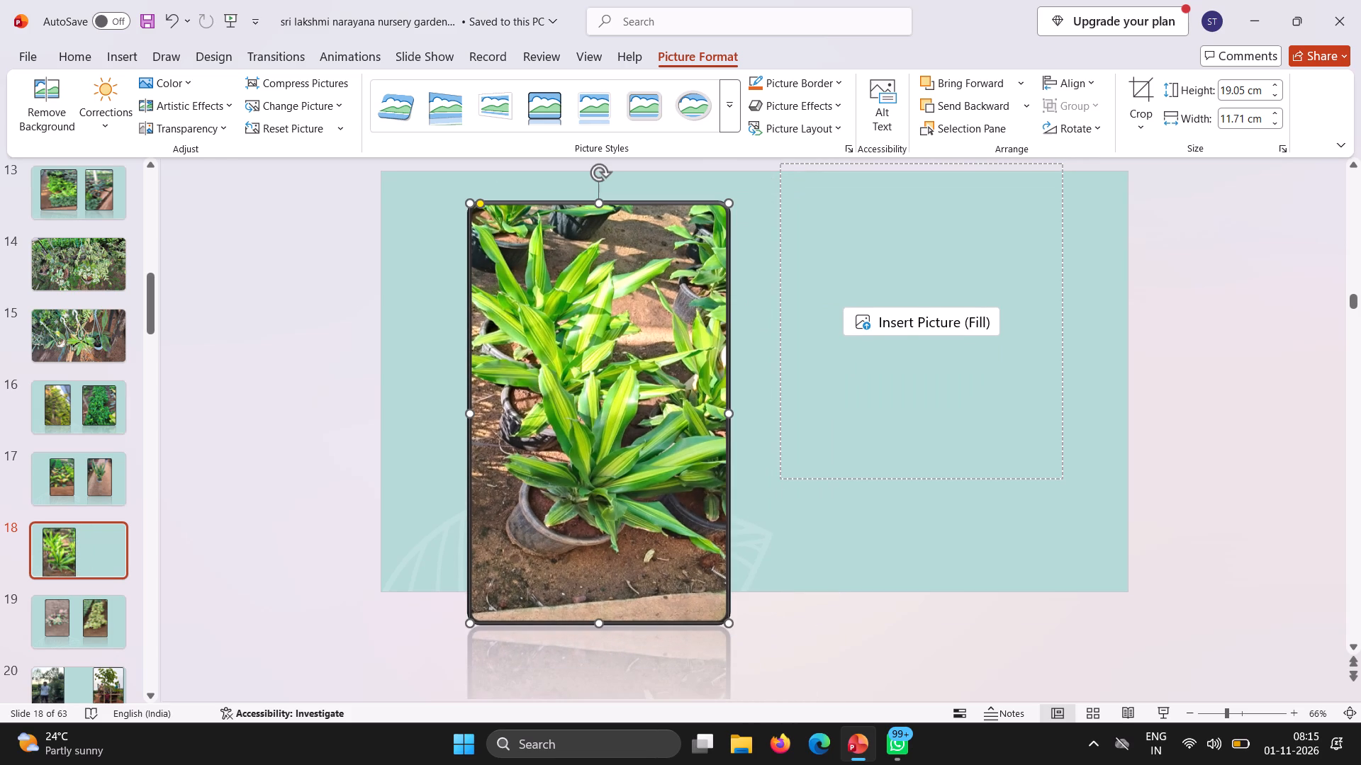
pyautogui.moveTo(599, 623); pyautogui.dragTo(605, 538)
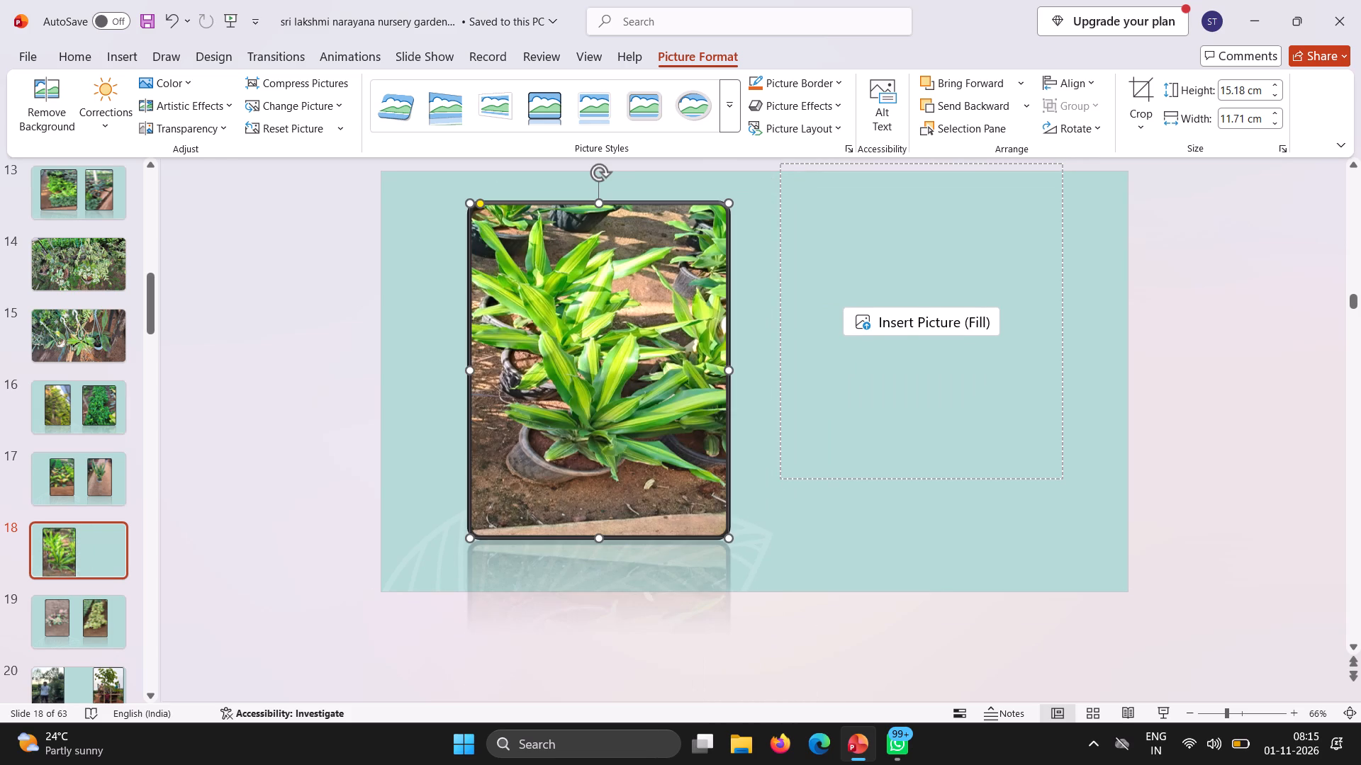
pyautogui.moveTo(625, 435); pyautogui.dragTo(607, 431)
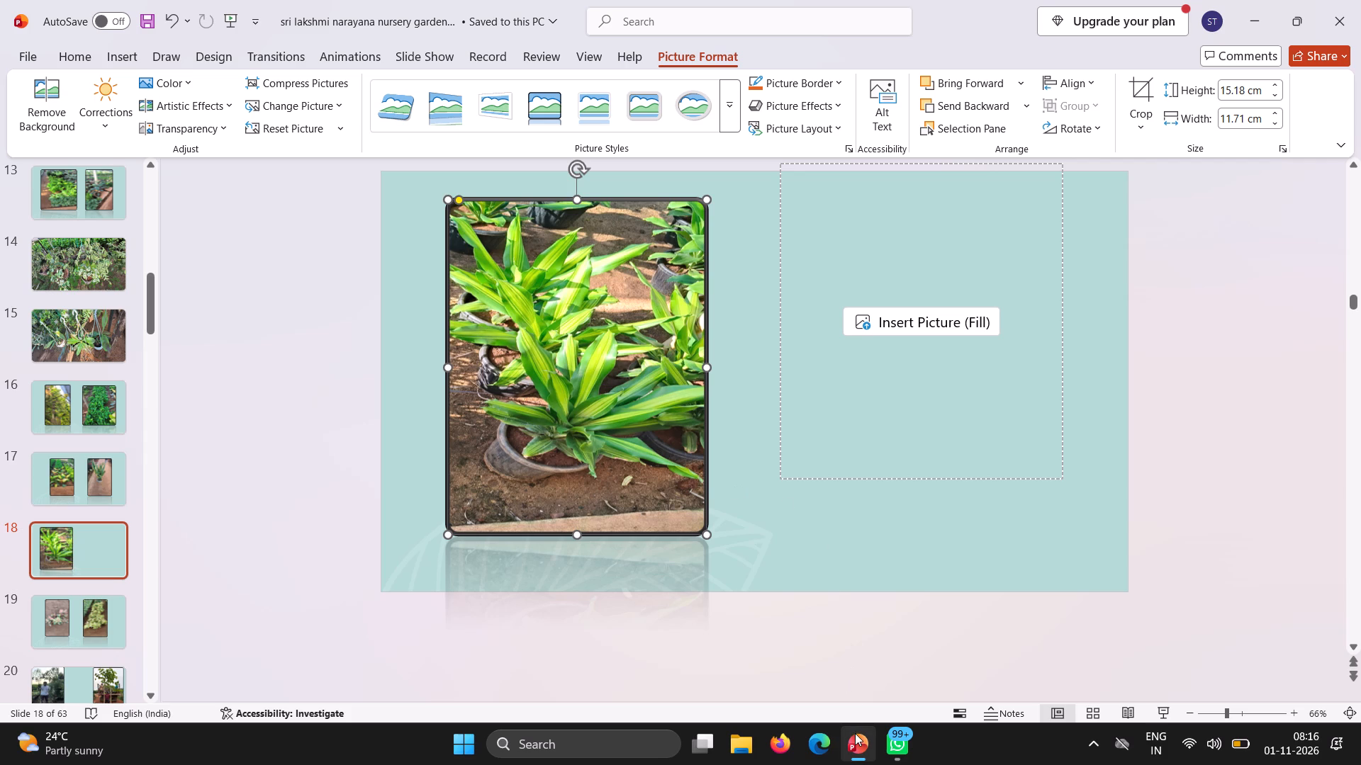
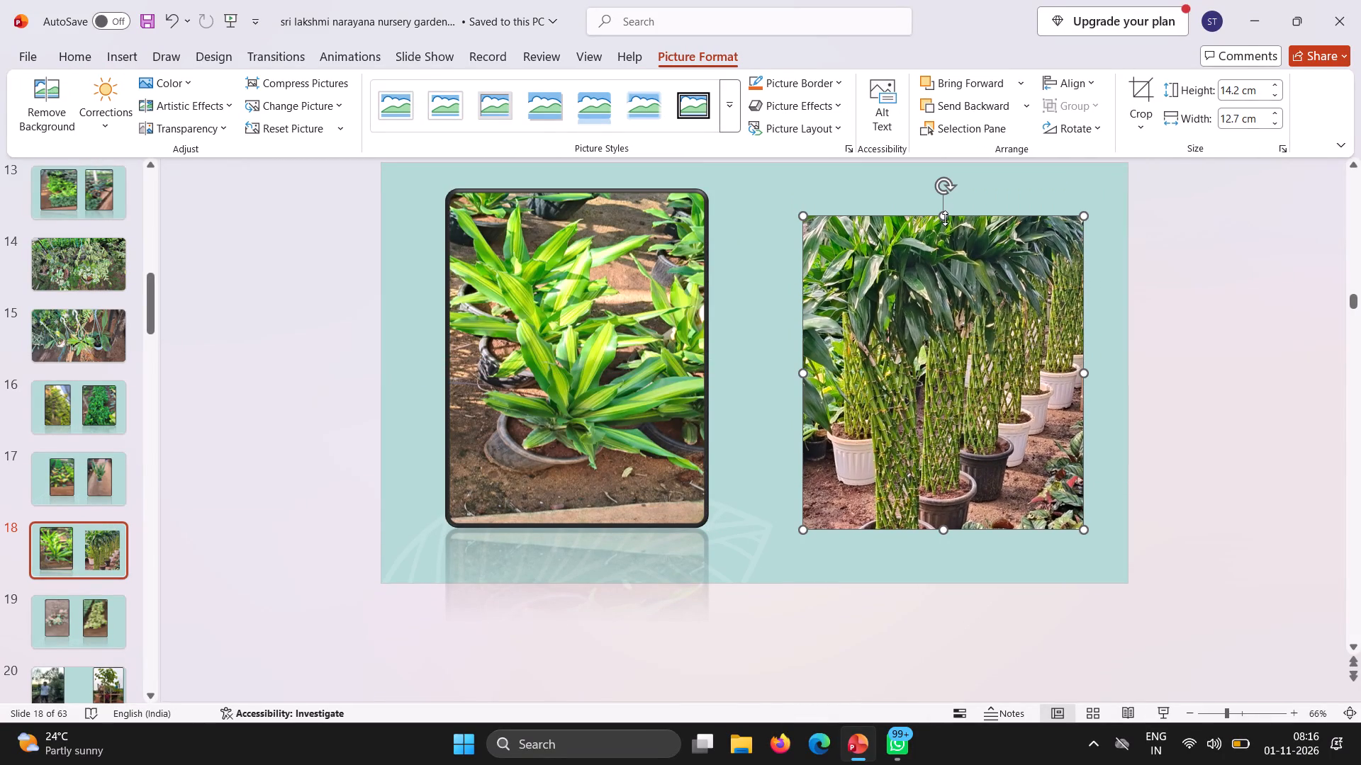
# Stretch the braided-stem potted plant photo on slide 18 upward to about 15.3 cm high.
pyautogui.moveTo(945, 217); pyautogui.dragTo(943, 191)
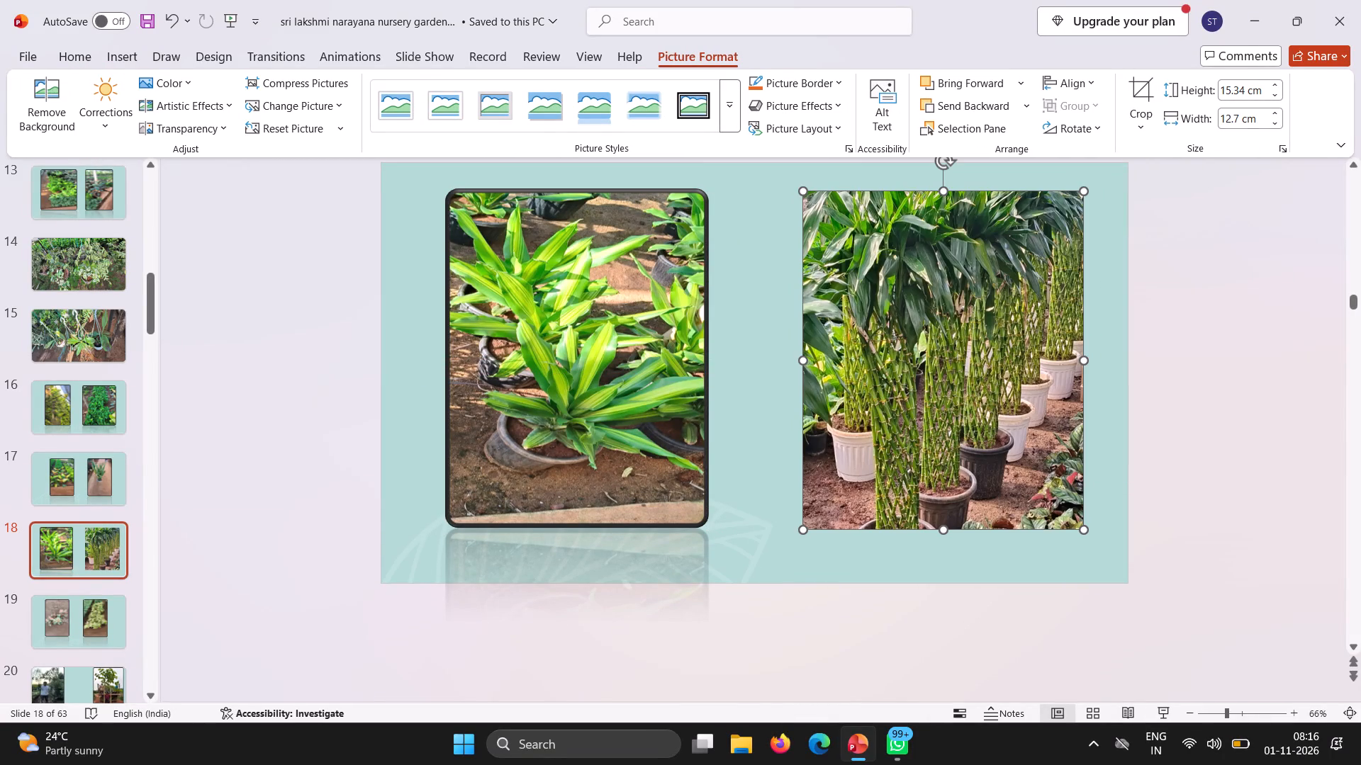
# Cut the braided-stem potted plant photo from its picture placeholder on slide 18.
pyautogui.click(887, 249)
pyautogui.rightClick(887, 249)
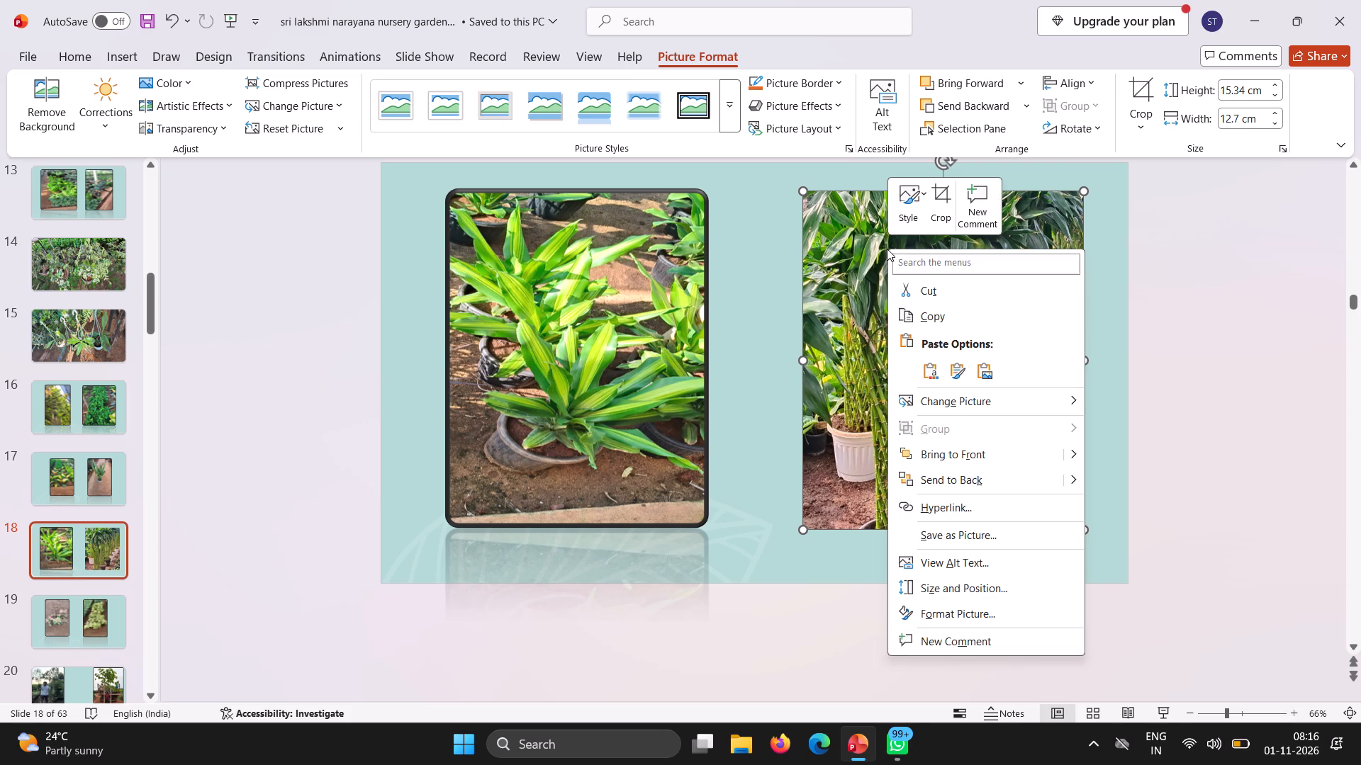
pyautogui.click(934, 296)
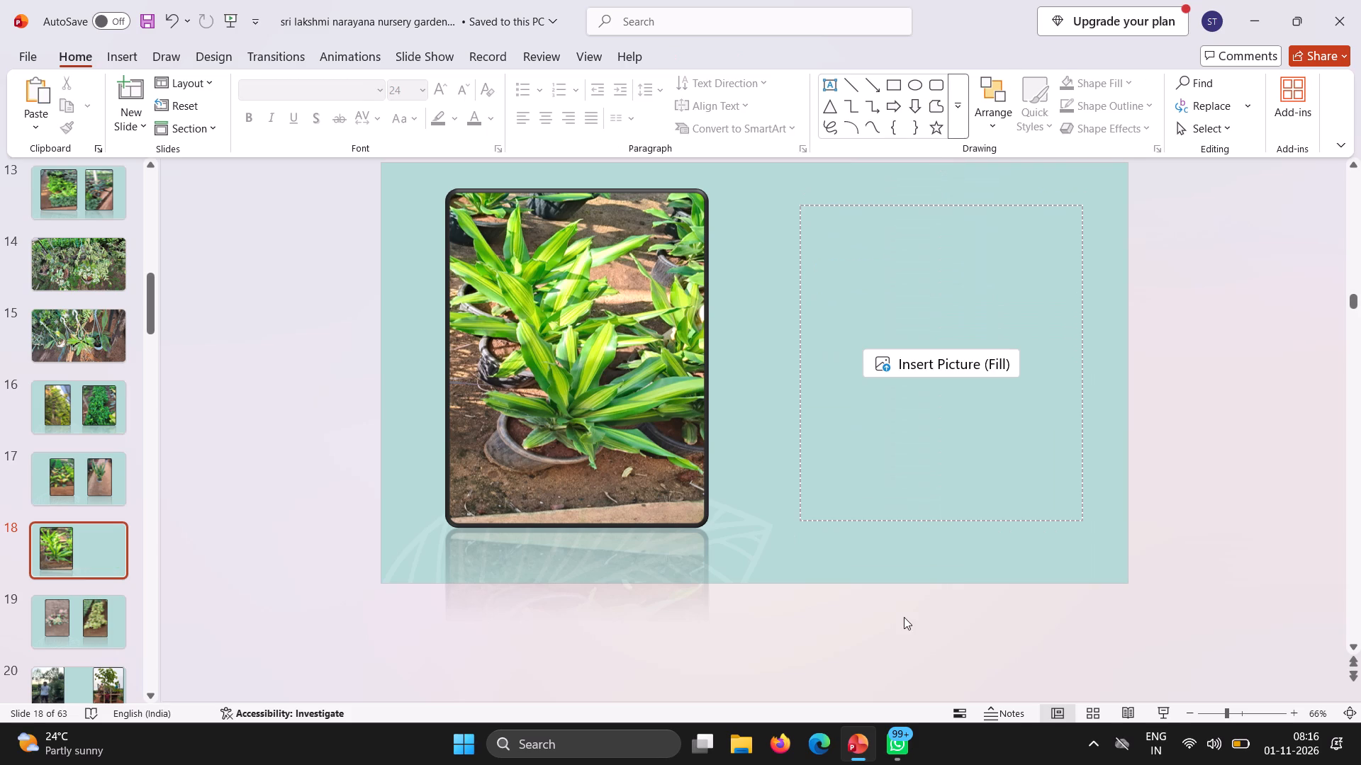
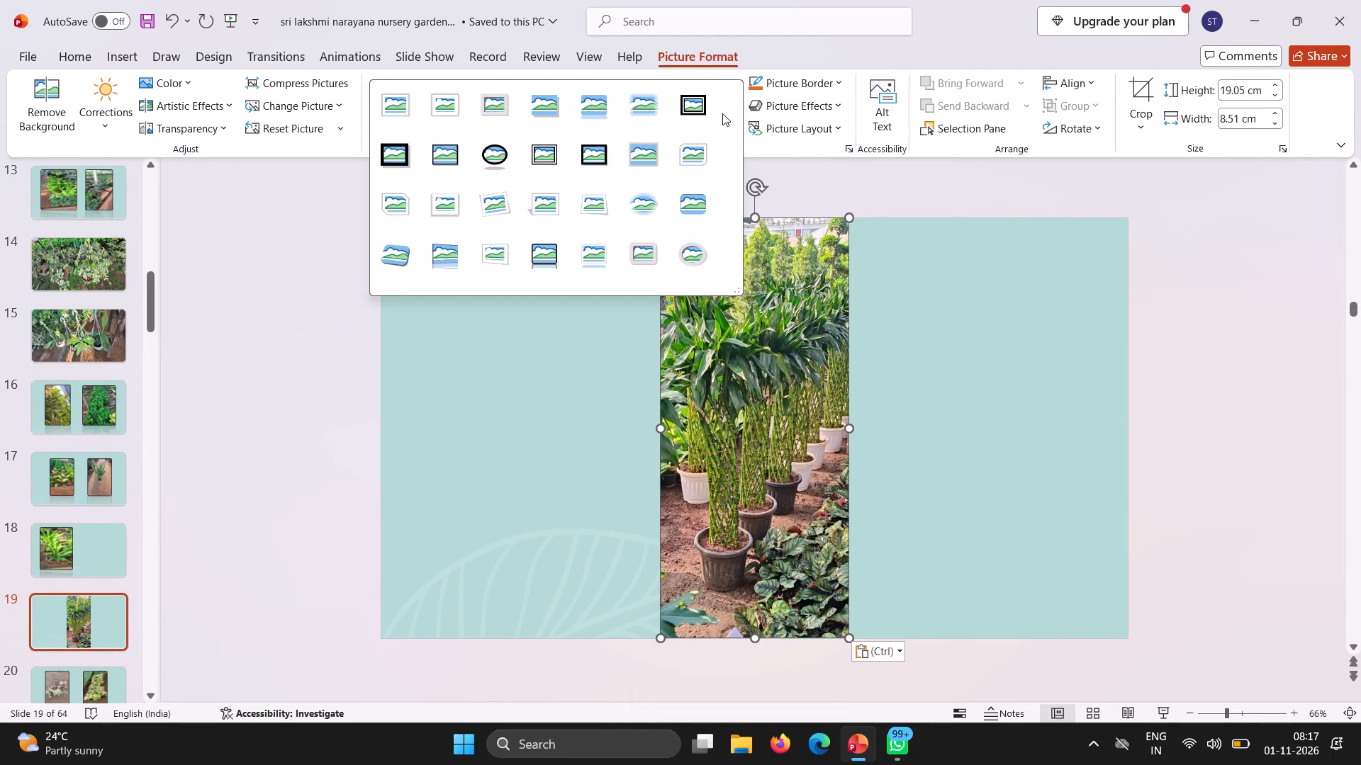
# Apply the black bevelled frame picture style with a reflection to the braided-stem potted plant photo on slide 19.
pyautogui.click(540, 263)
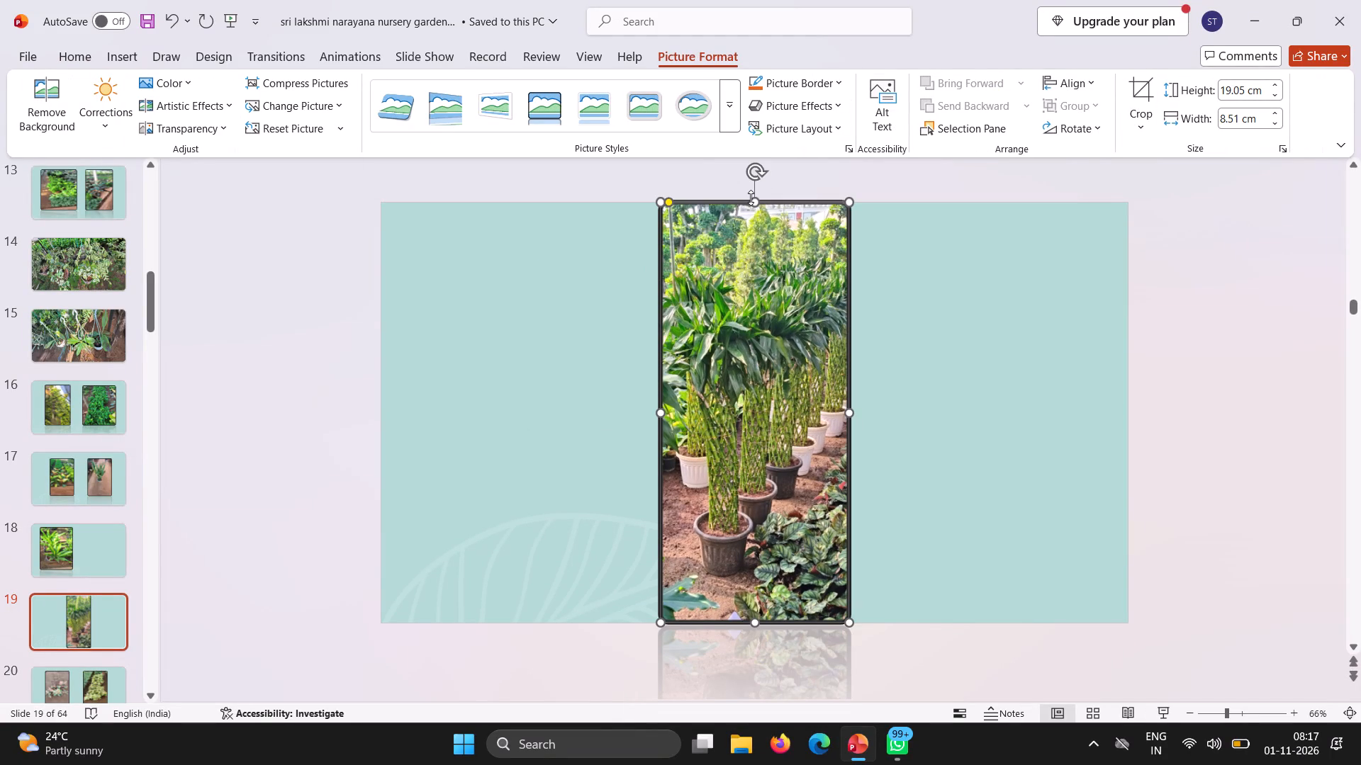
# Shorten the framed plant photo on slide 19 from its top and bottom edges to about 16.1 cm high.
pyautogui.moveTo(751, 198); pyautogui.dragTo(751, 236)
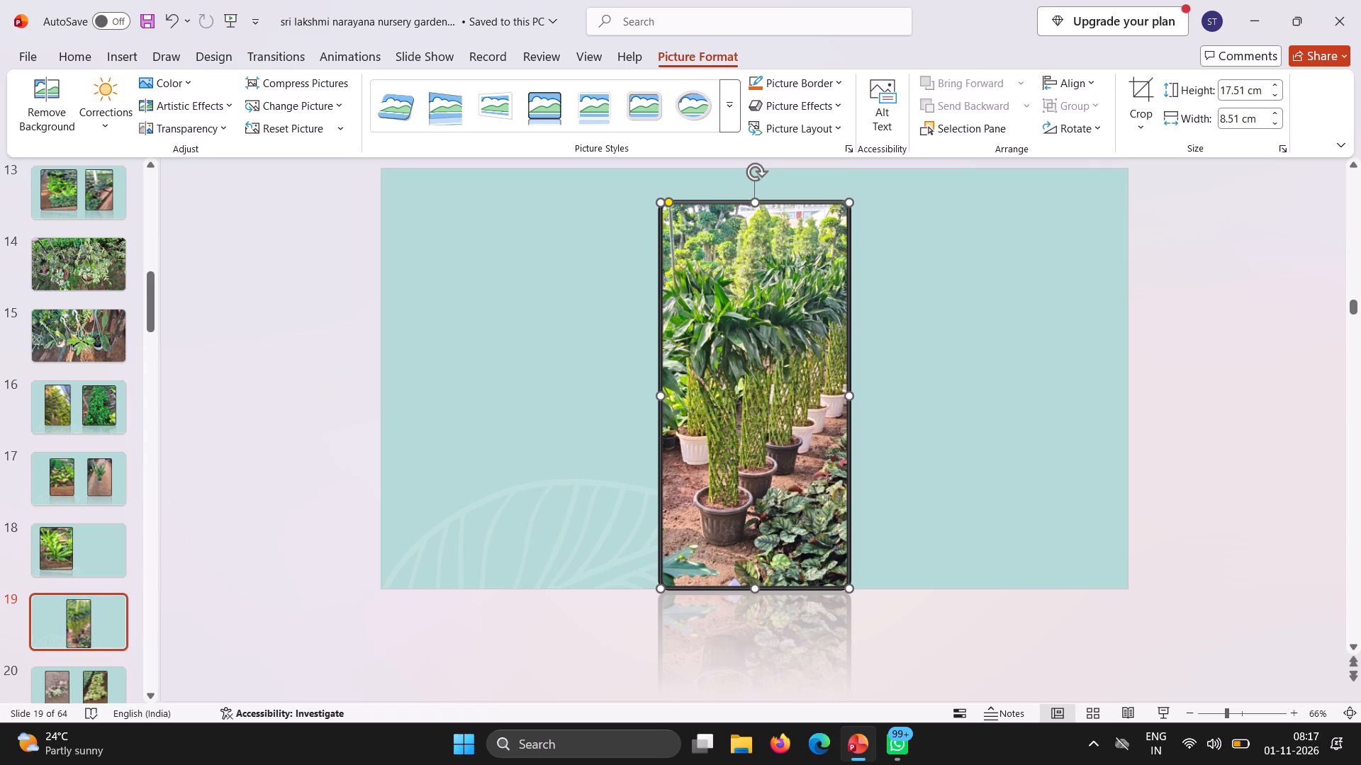
pyautogui.moveTo(756, 589); pyautogui.dragTo(756, 557)
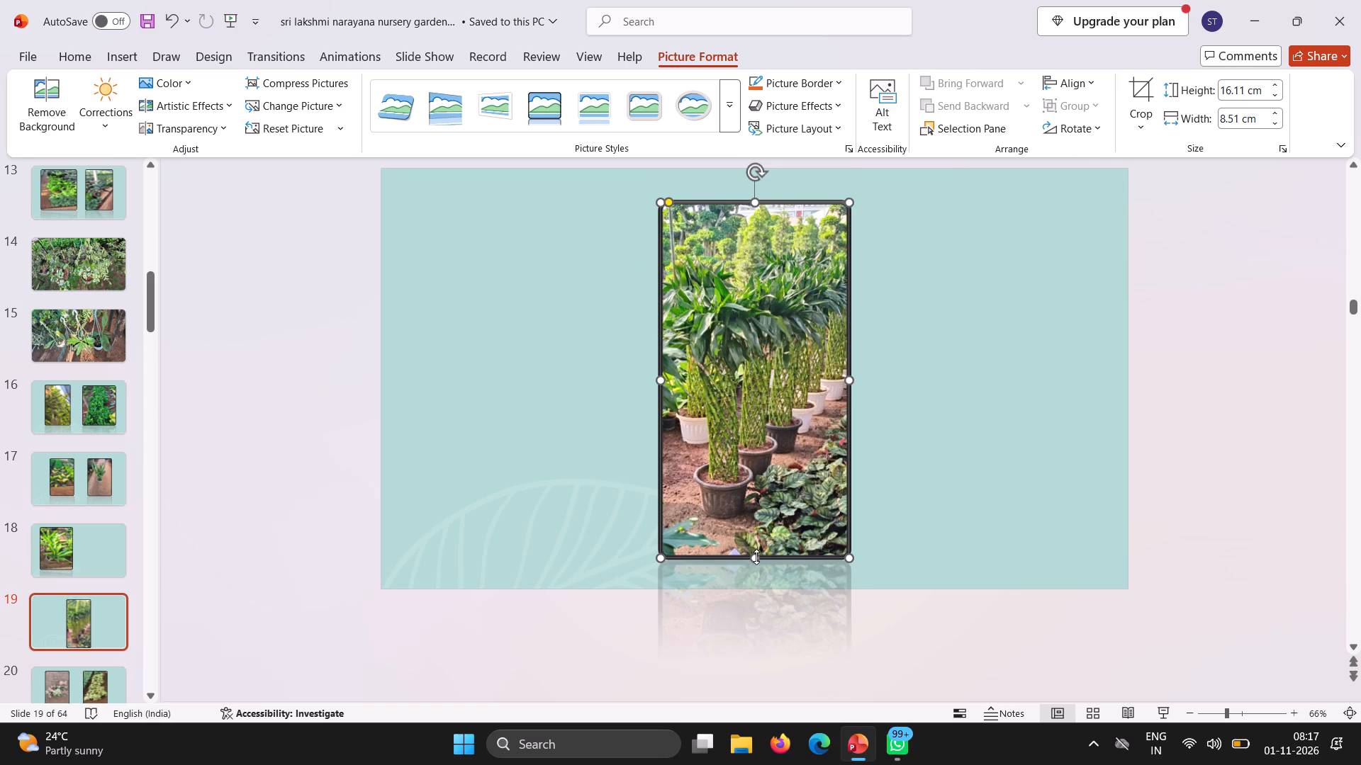
# Move the framed plant photo to the left half of slide 19, vertically centred on the slide.
pyautogui.moveTo(749, 440); pyautogui.dragTo(566, 447)
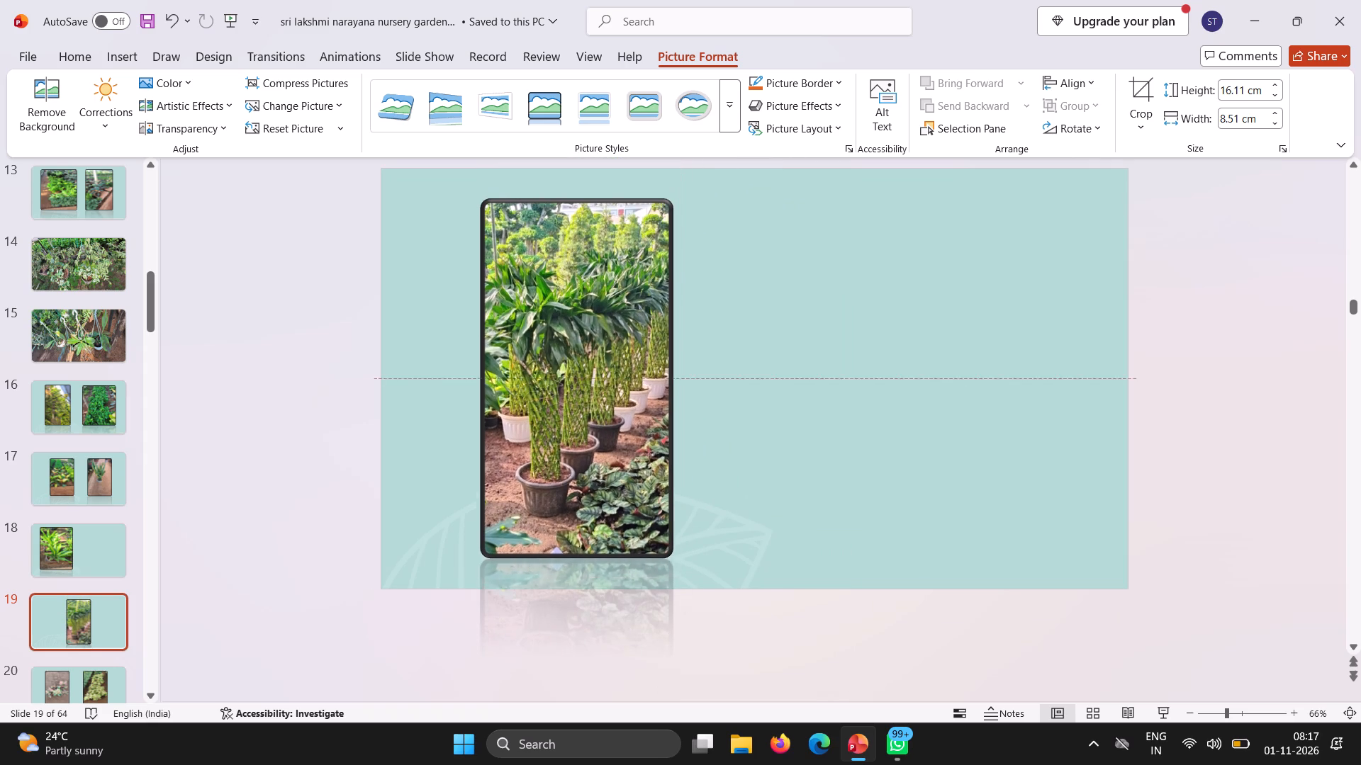
pyautogui.moveTo(566, 447); pyautogui.dragTo(566, 435)
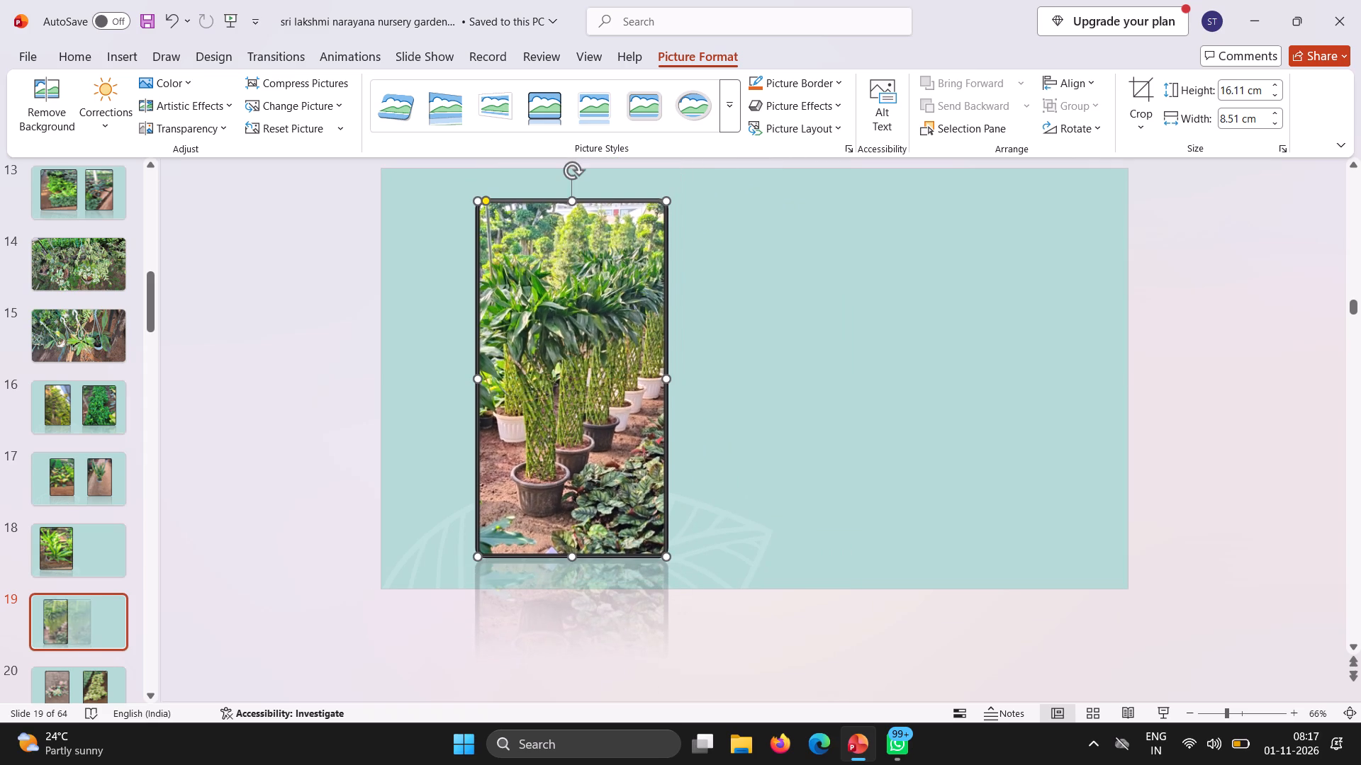
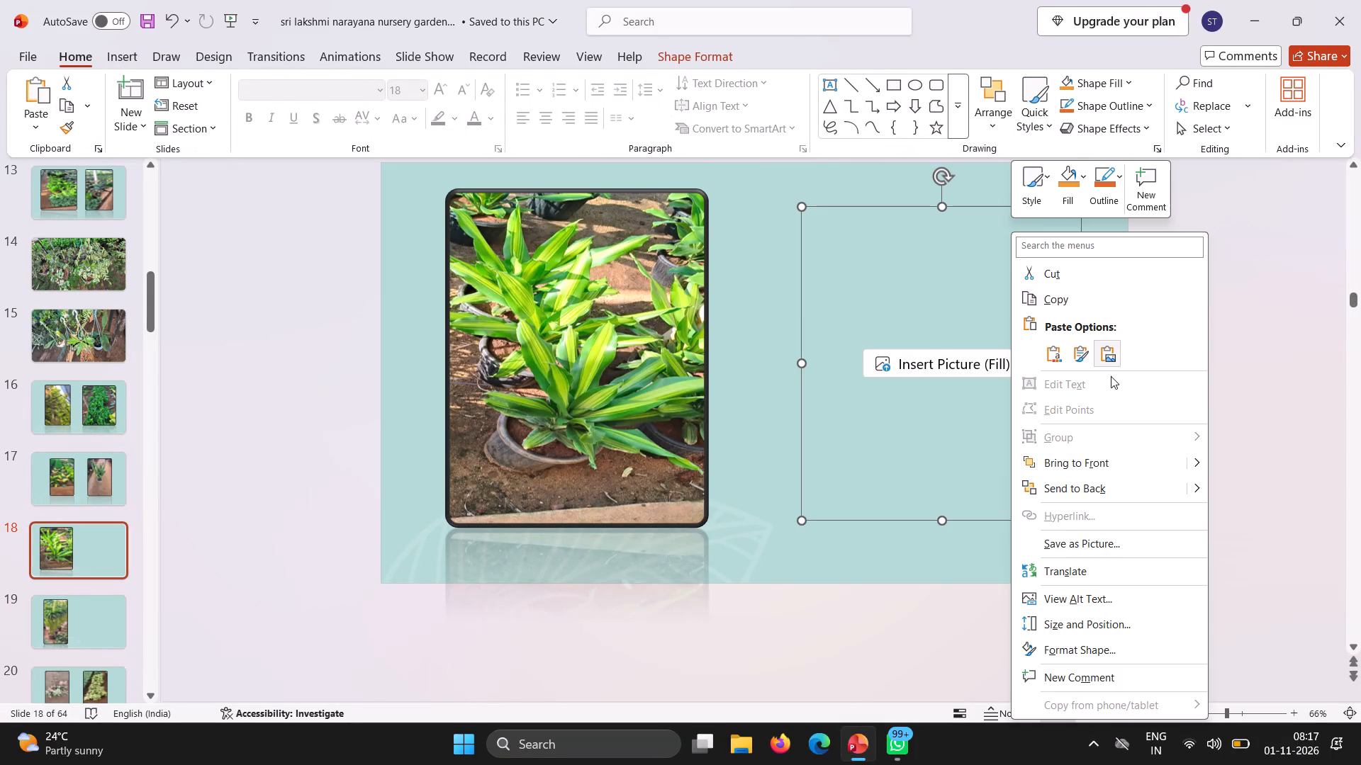
# Paste the copied photo of dark- and red-leaved potted plants as a picture into slide 18's empty picture placeholder.
pyautogui.click(1111, 356)
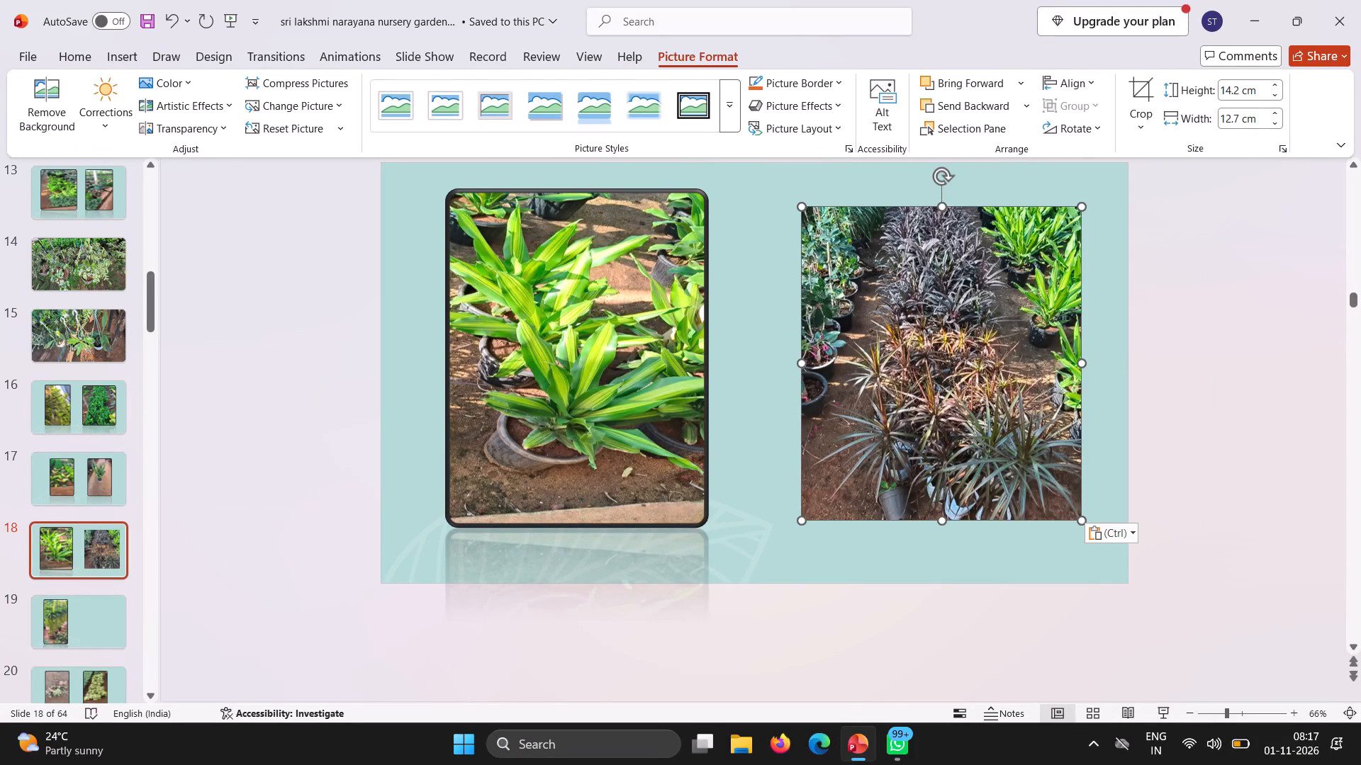
# Apply the black bevelled frame picture style with a reflection to the dark- and red-leaved plants photo on slide 18.
pyautogui.click(724, 84)
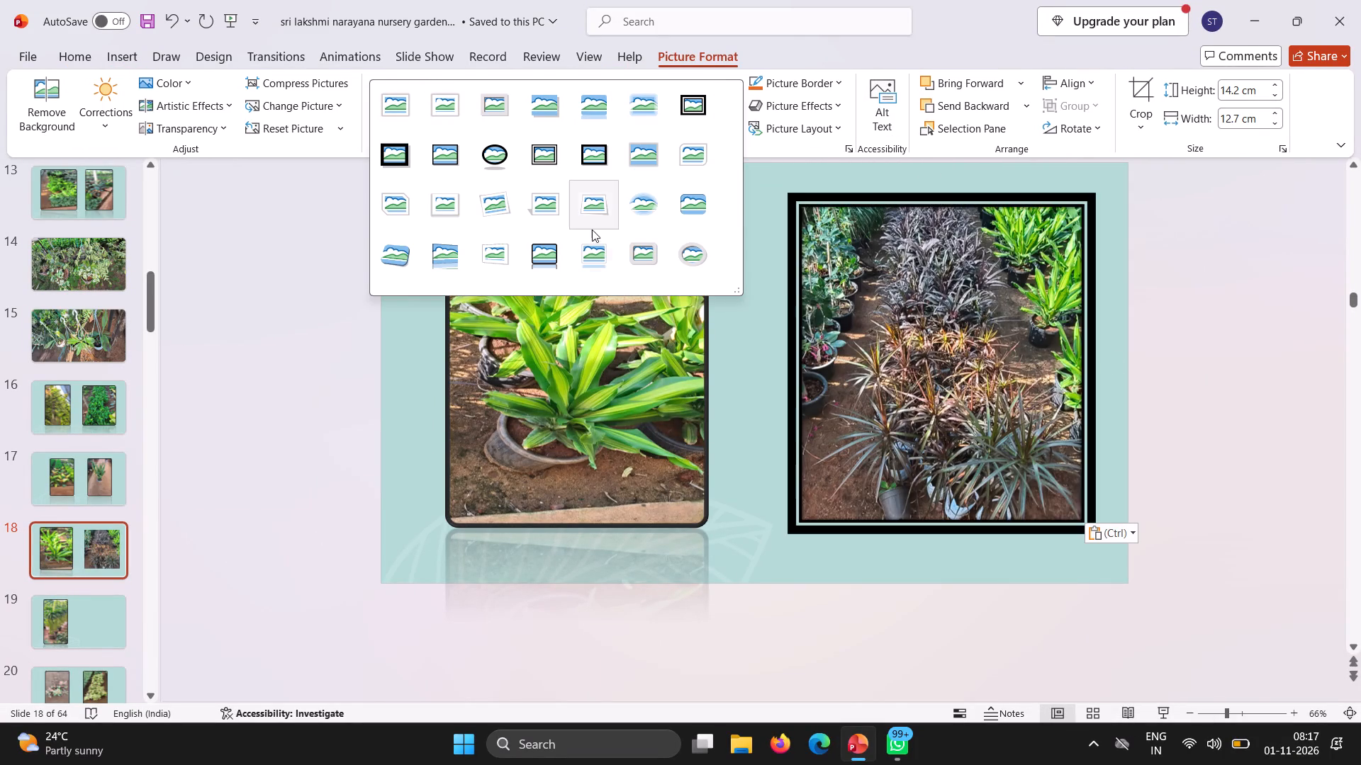
pyautogui.click(534, 255)
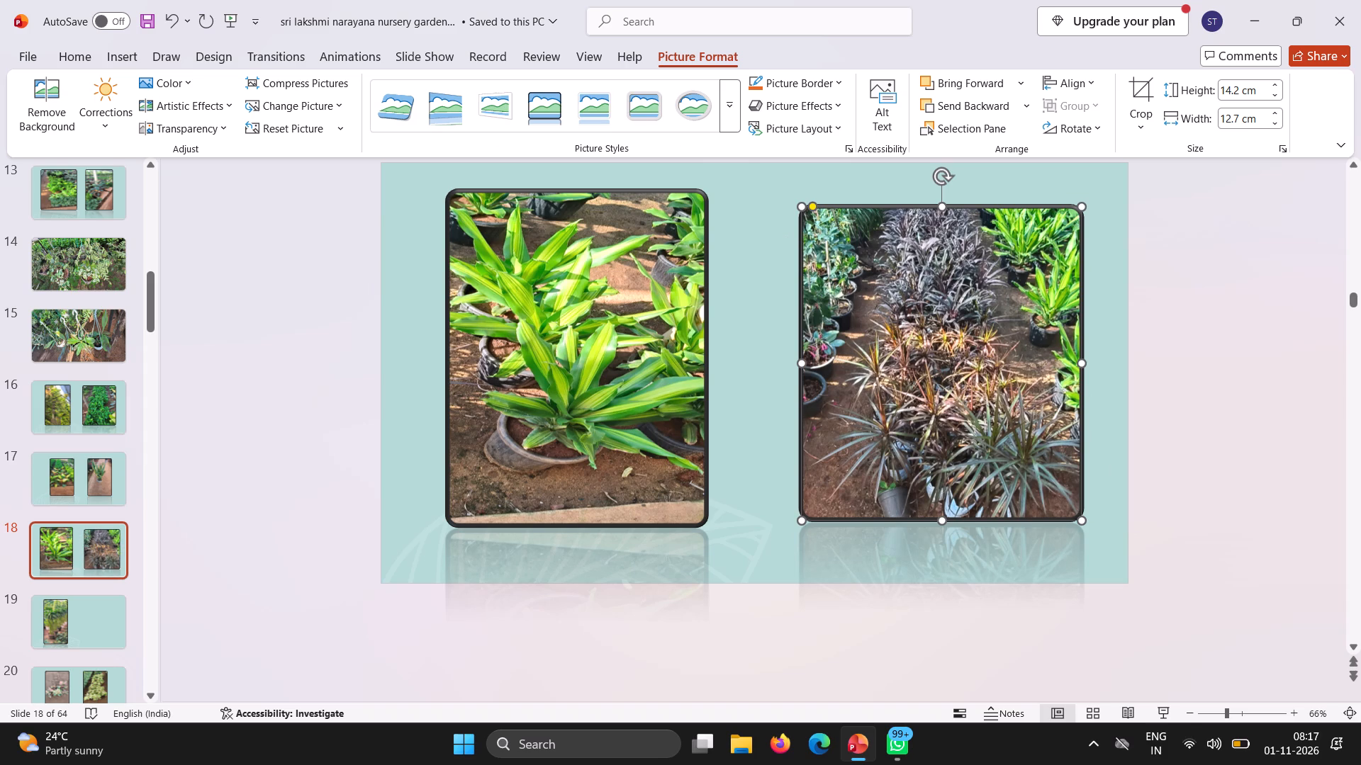
# Nudge the framed dark- and red-leaved plants photo slightly down and toward the centre of slide 18.
pyautogui.moveTo(942, 212); pyautogui.dragTo(936, 214)
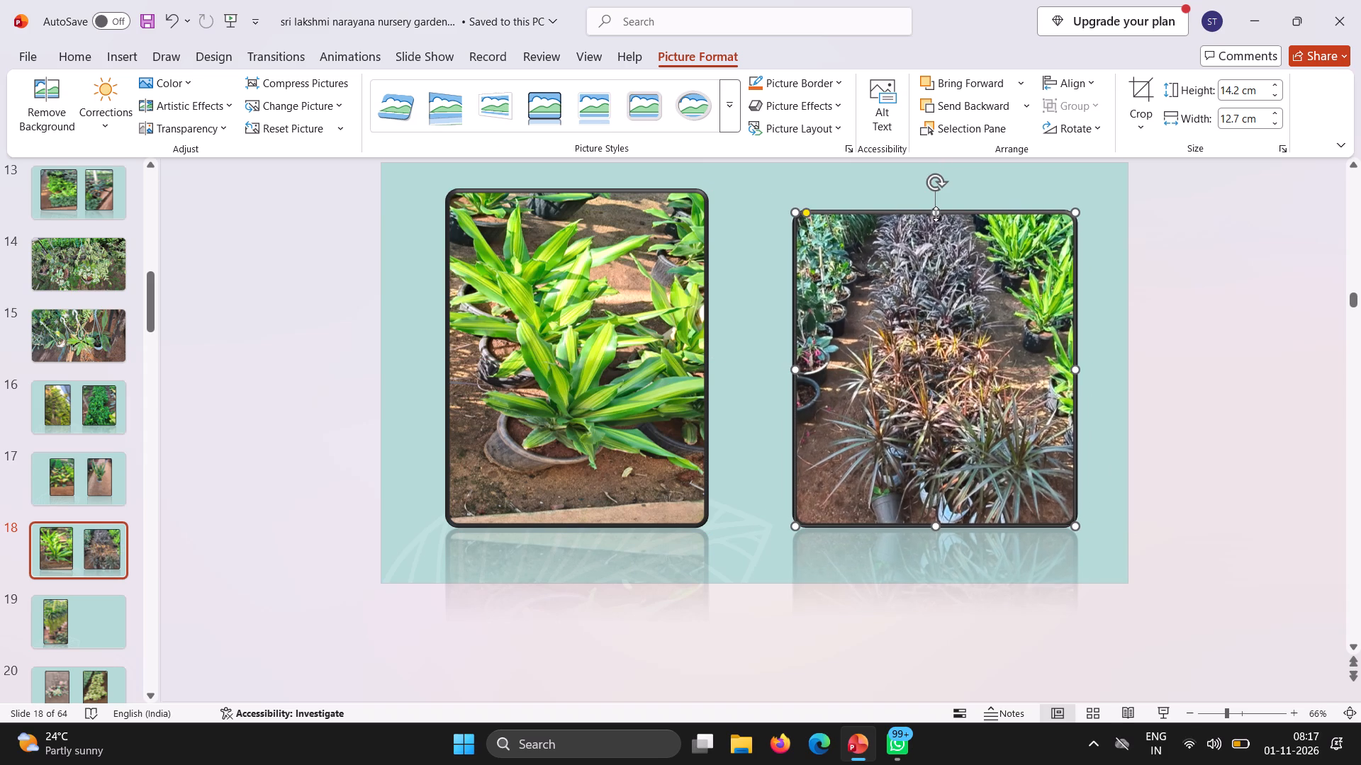
# Adjust the striped-leaf plant photo on slide 18 from its bottom and top edges to about 14.8 cm high.
pyautogui.click(634, 382)
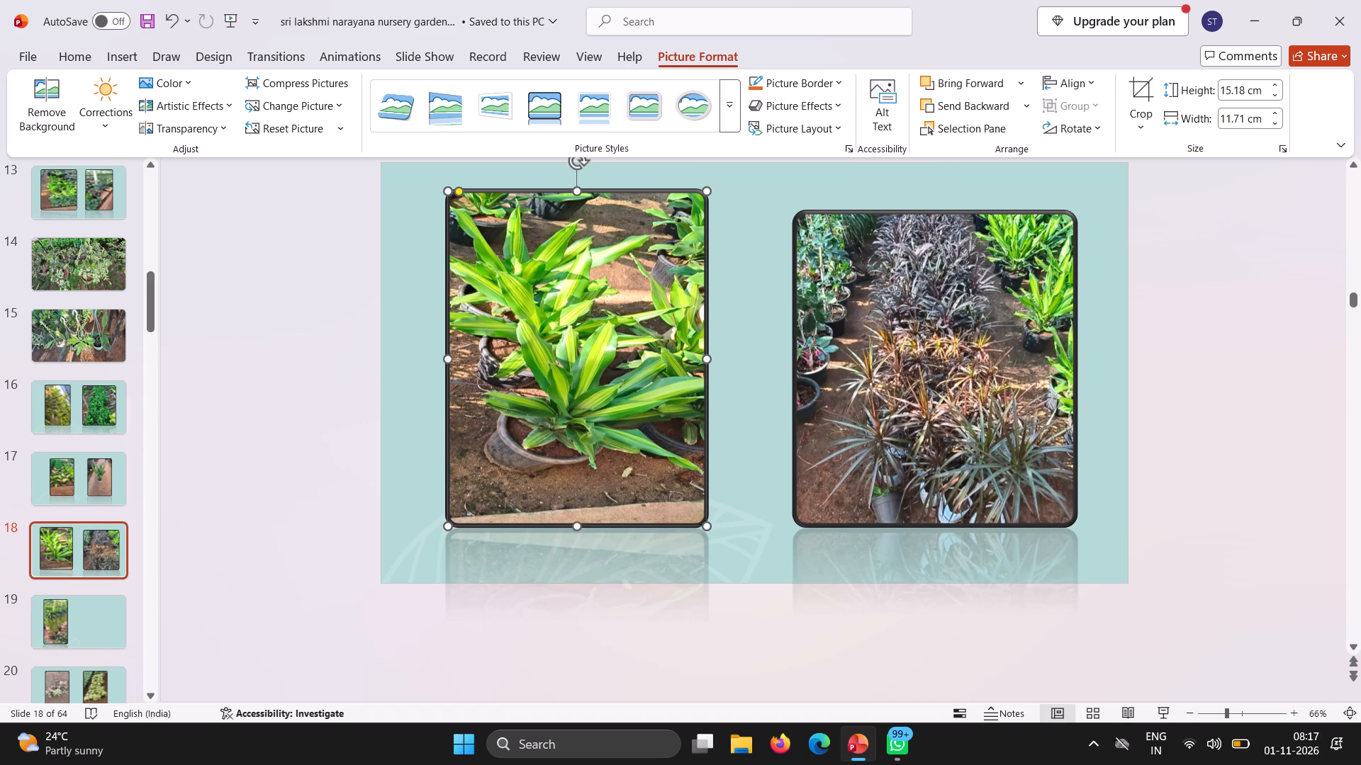
pyautogui.click(578, 526)
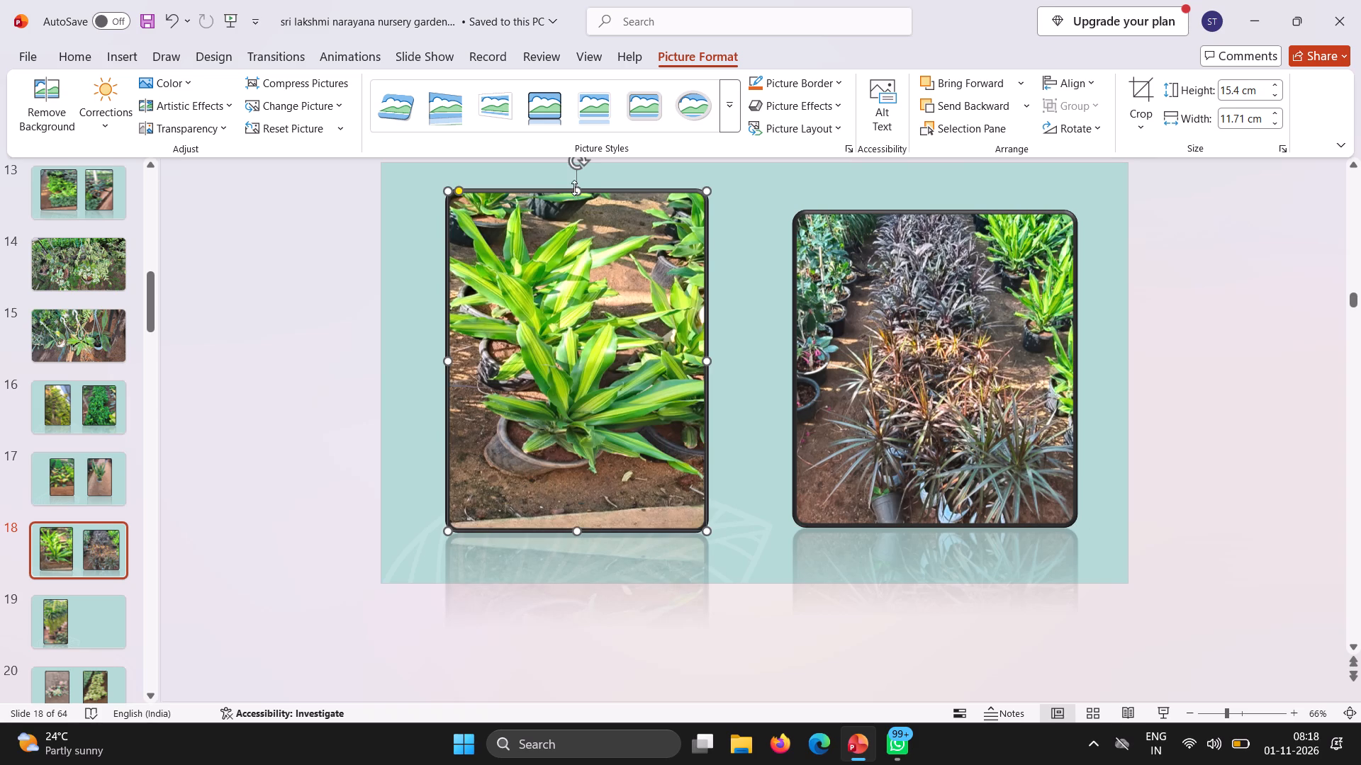
pyautogui.moveTo(578, 185); pyautogui.dragTo(578, 203)
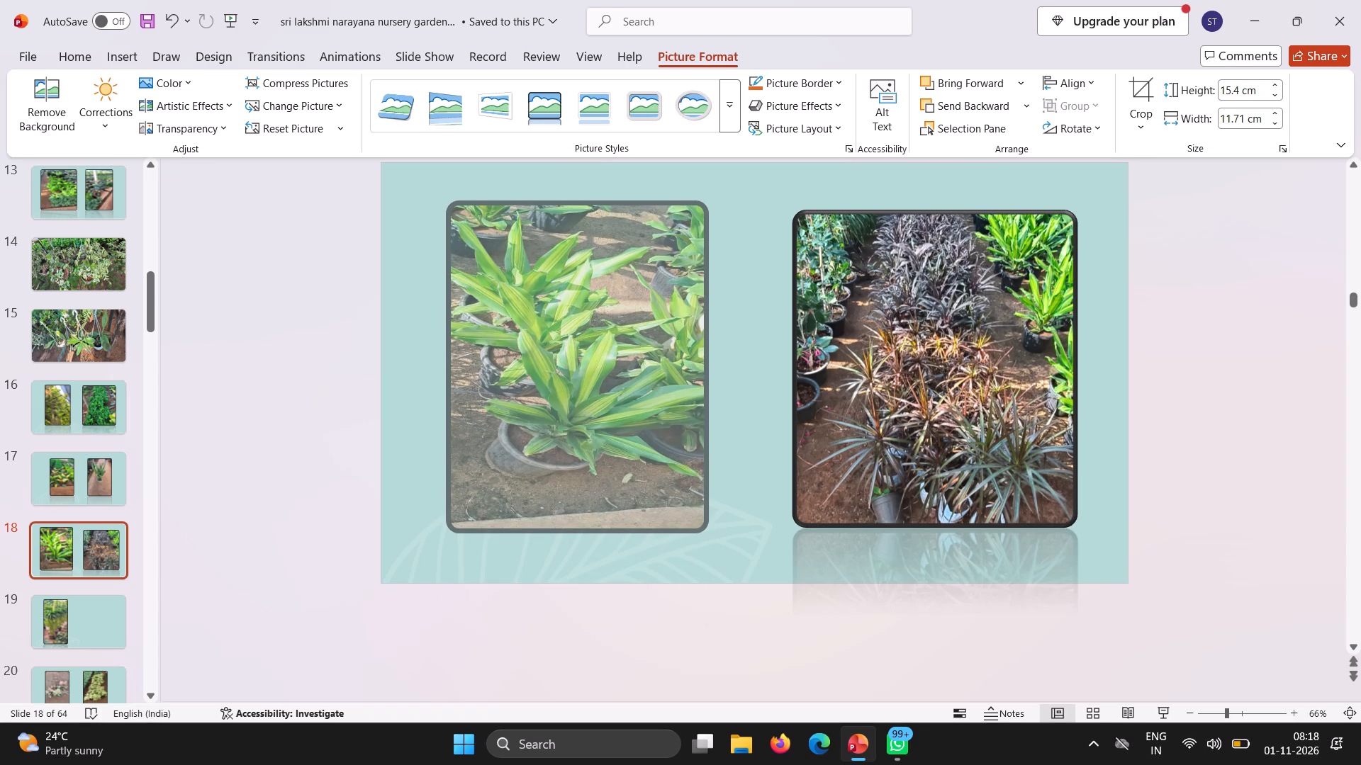
pyautogui.moveTo(578, 203); pyautogui.dragTo(579, 205)
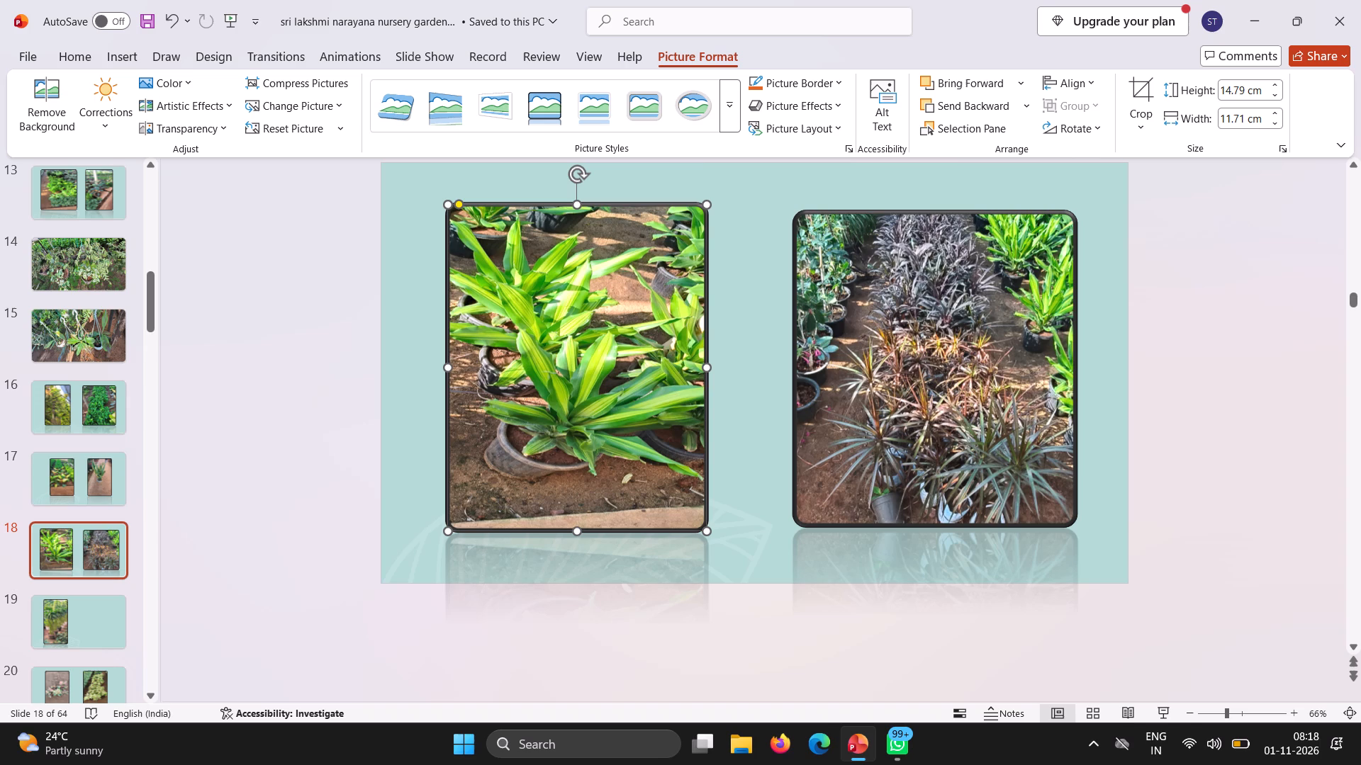
pyautogui.click(825, 377)
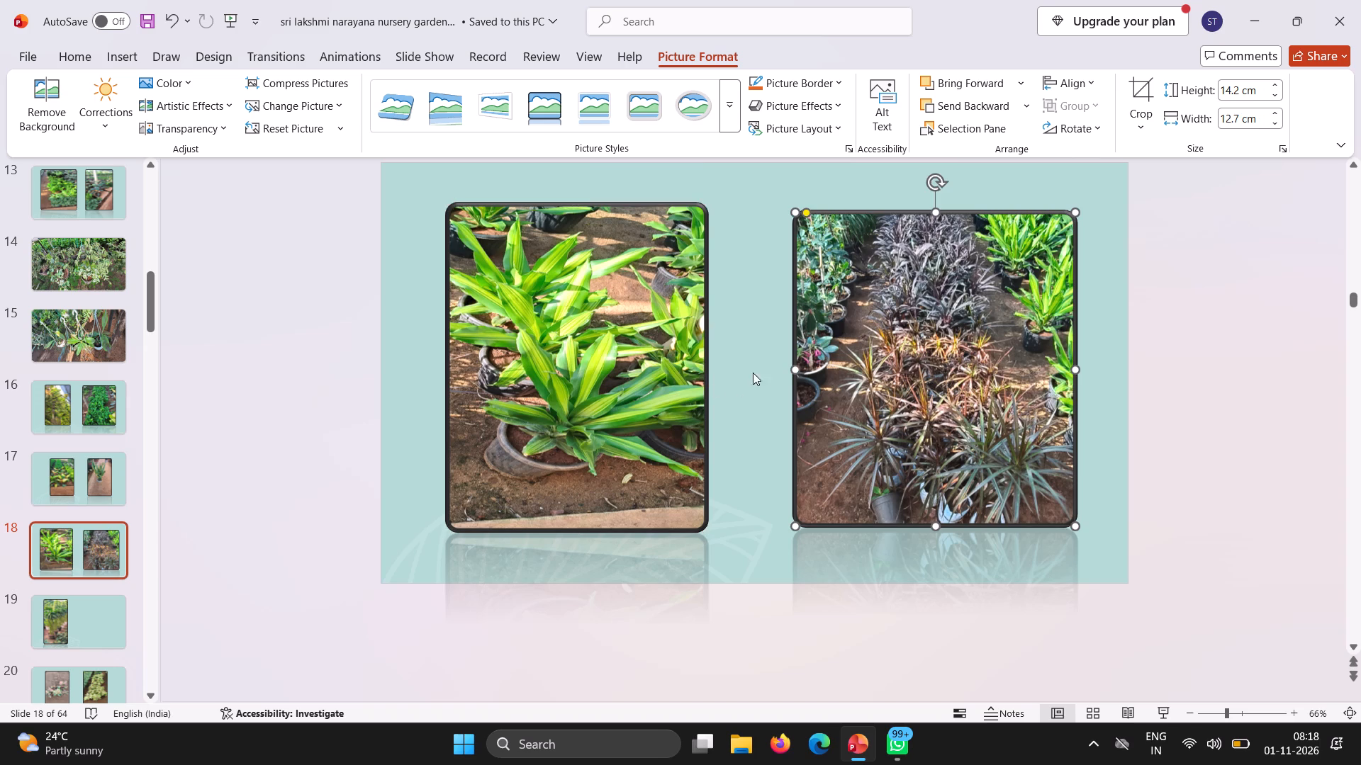
# Open slide 19, which holds the framed braided-stem plant photo.
pyautogui.click(109, 601)
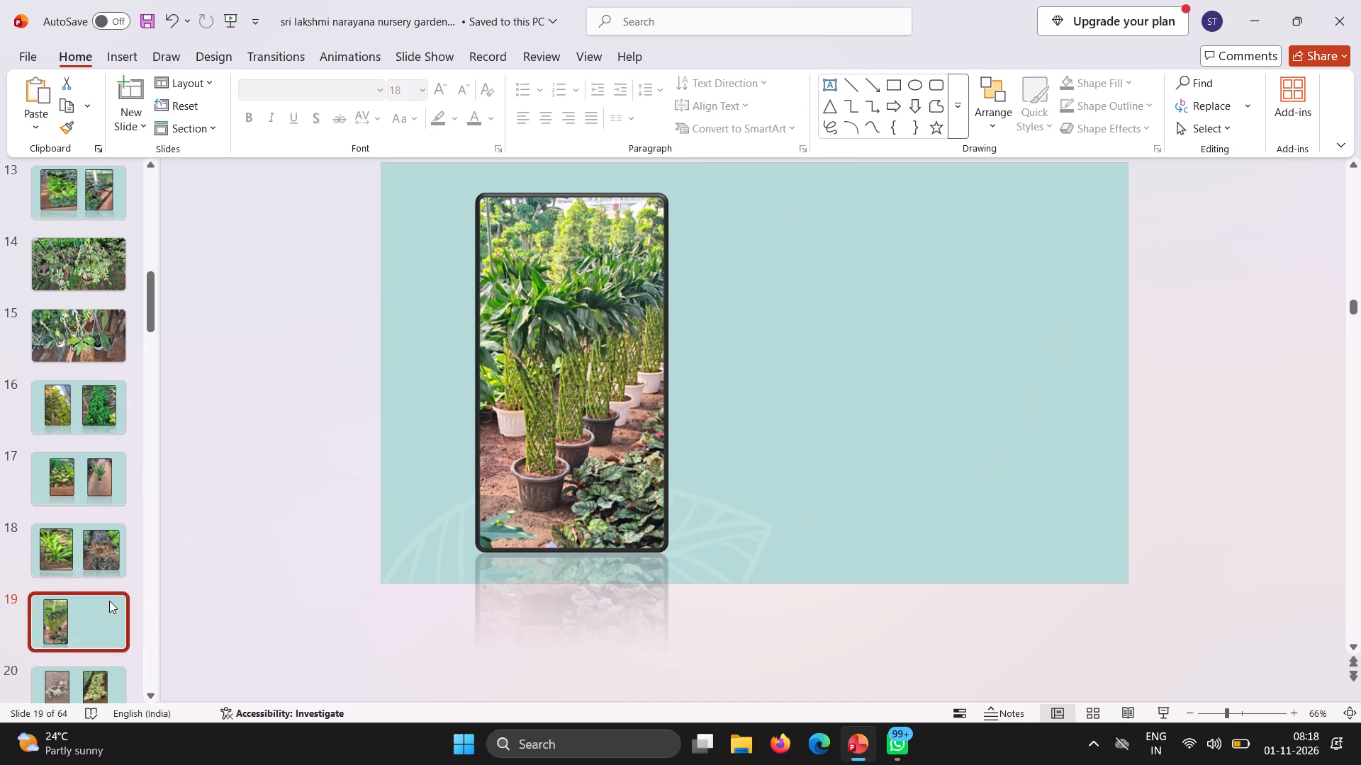
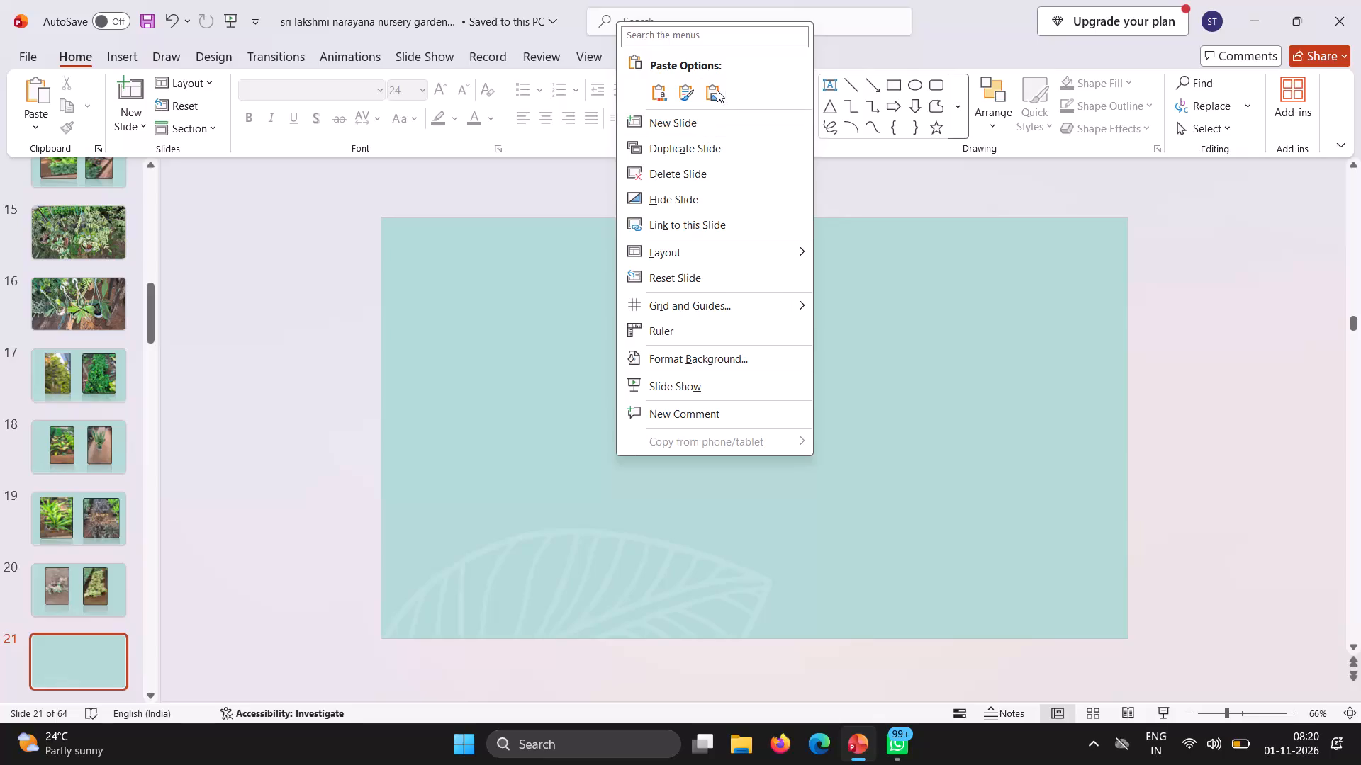
# Paste the potted snake plant photo as a picture onto the blank slide 21.
pyautogui.click(717, 90)
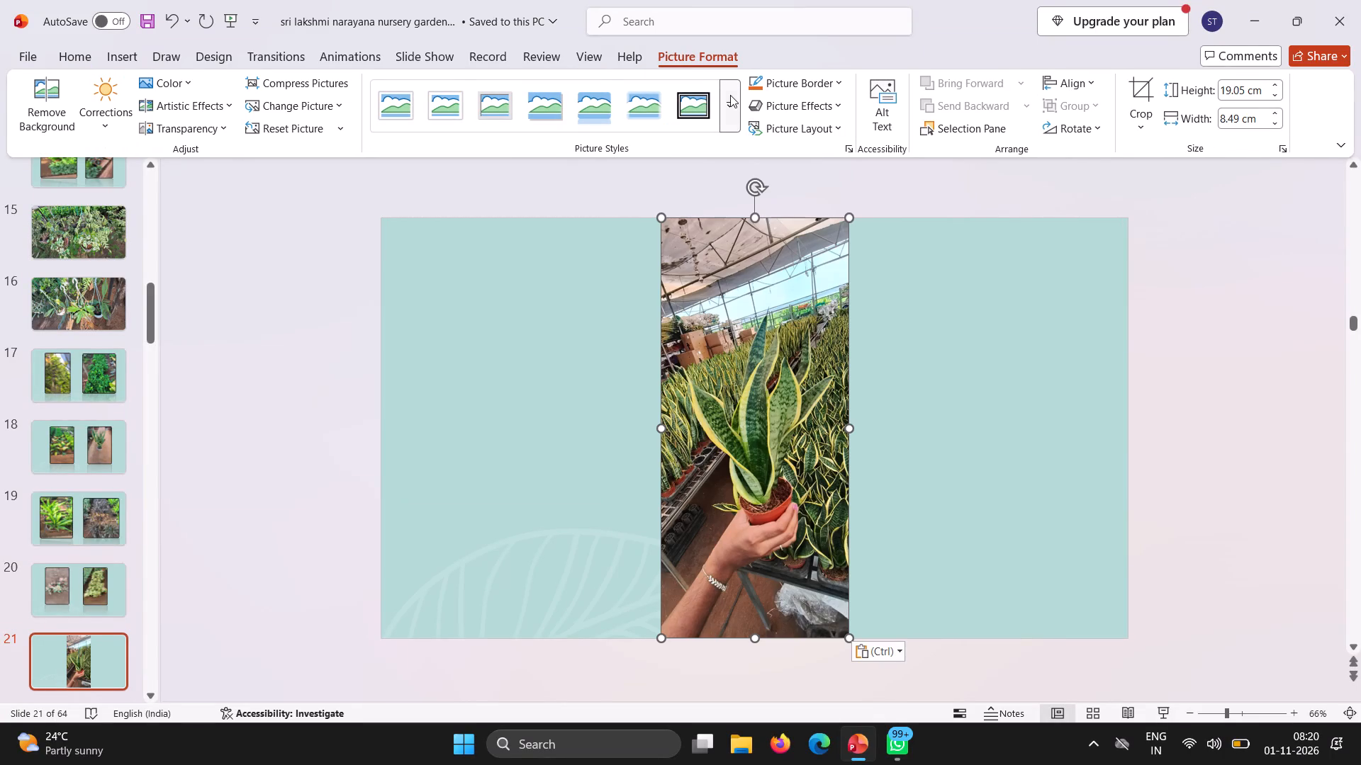
# Apply the black bevelled frame picture style with a reflection to the snake plant photo on slide 21.
pyautogui.click(724, 95)
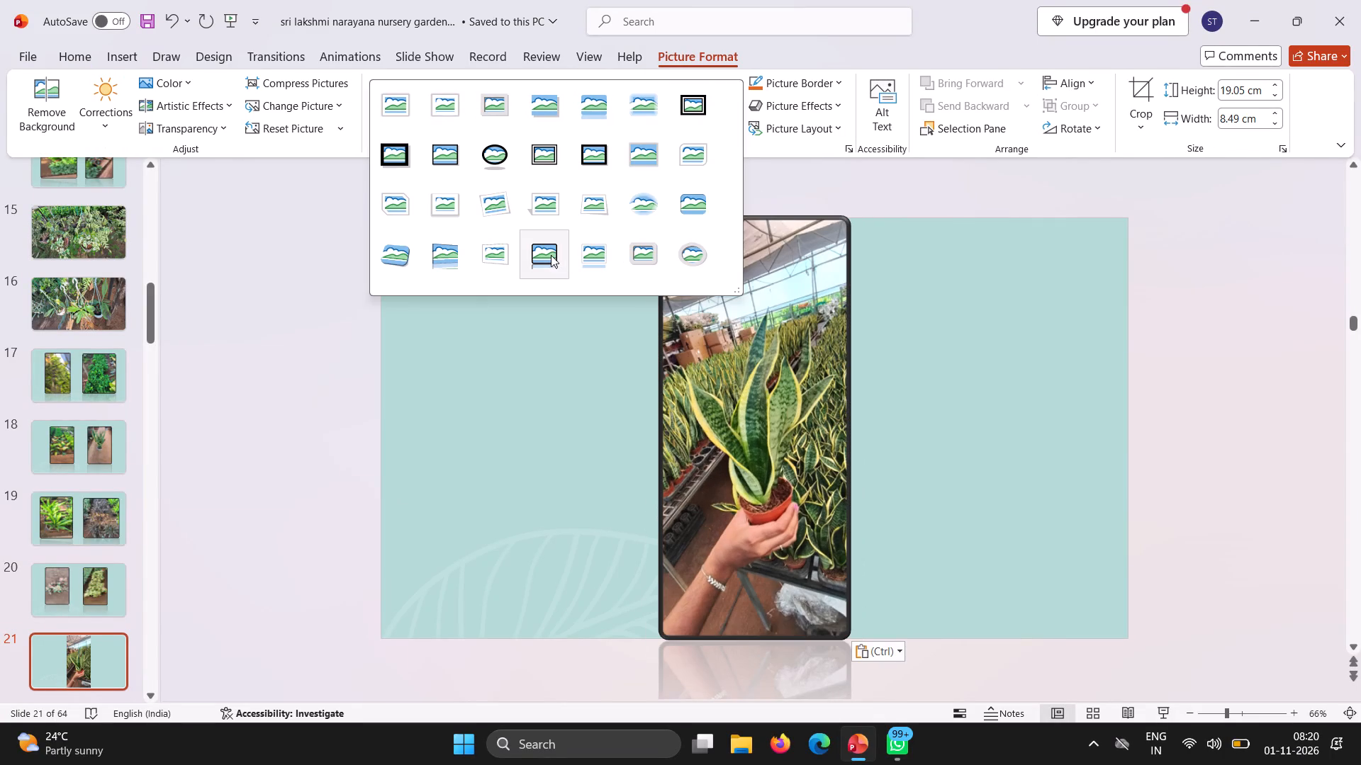
pyautogui.click(551, 255)
# Move the framed snake plant photo from the centre to the left half of slide 21.
pyautogui.moveTo(761, 368); pyautogui.dragTo(615, 402)
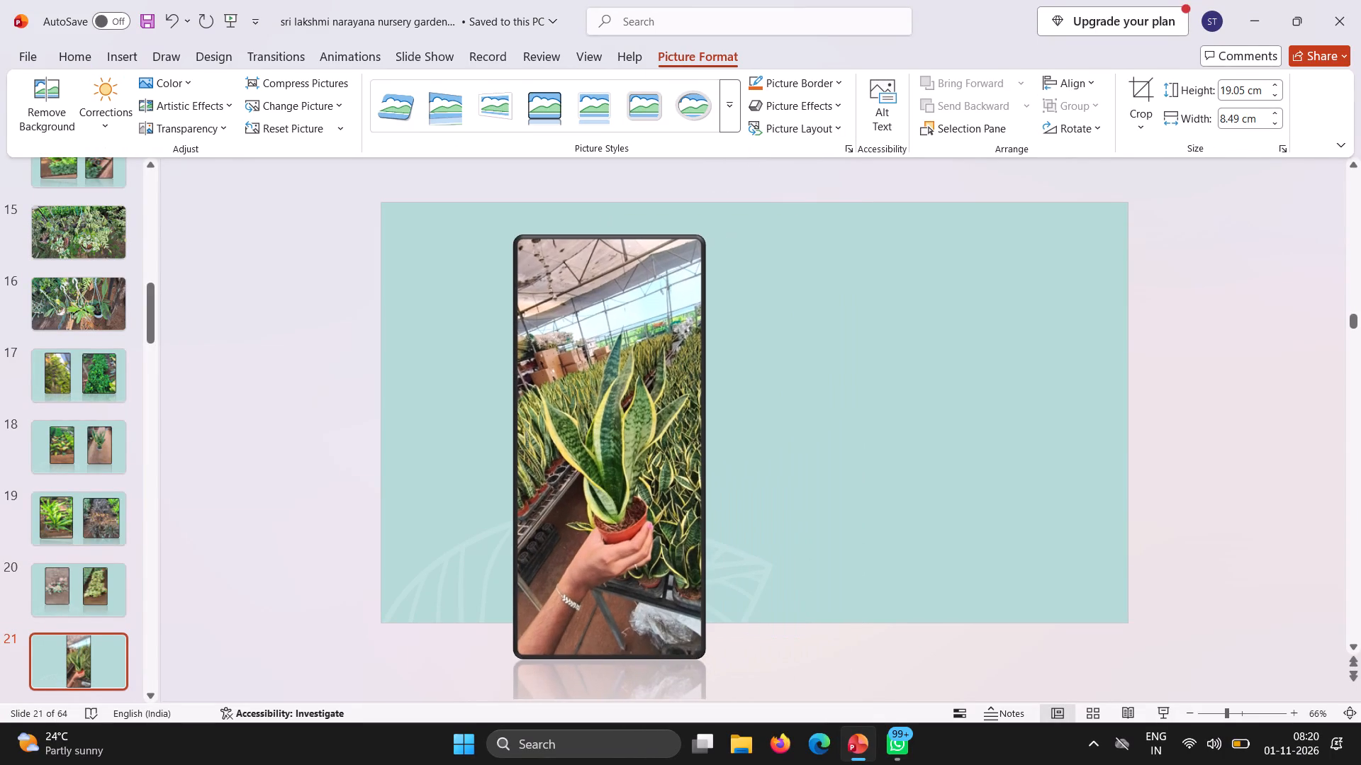
# Move the framed snake plant photo on slide 21 into the slide's left half, with its top just below the slide's upper edge.
pyautogui.moveTo(615, 402); pyautogui.dragTo(559, 400)
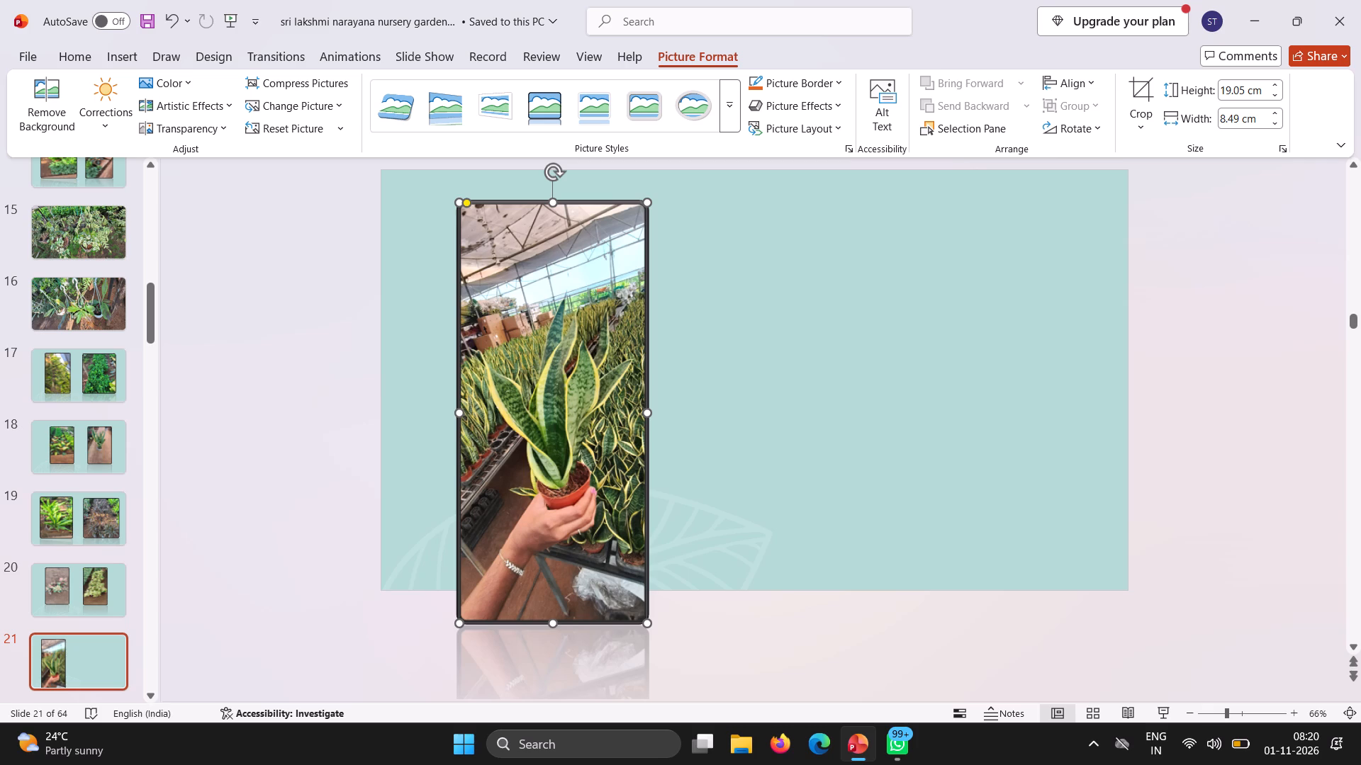
pyautogui.moveTo(558, 623); pyautogui.dragTo(554, 555)
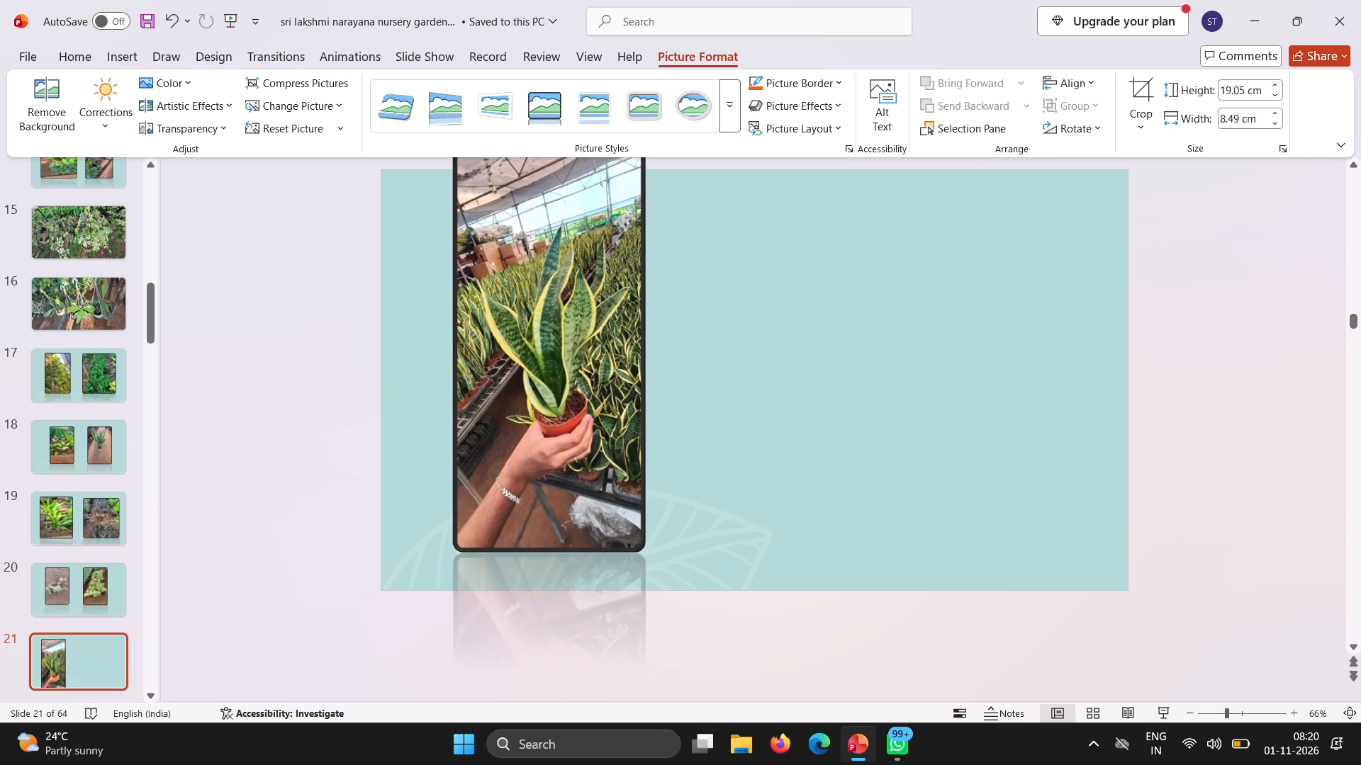
pyautogui.moveTo(554, 555); pyautogui.dragTo(573, 606)
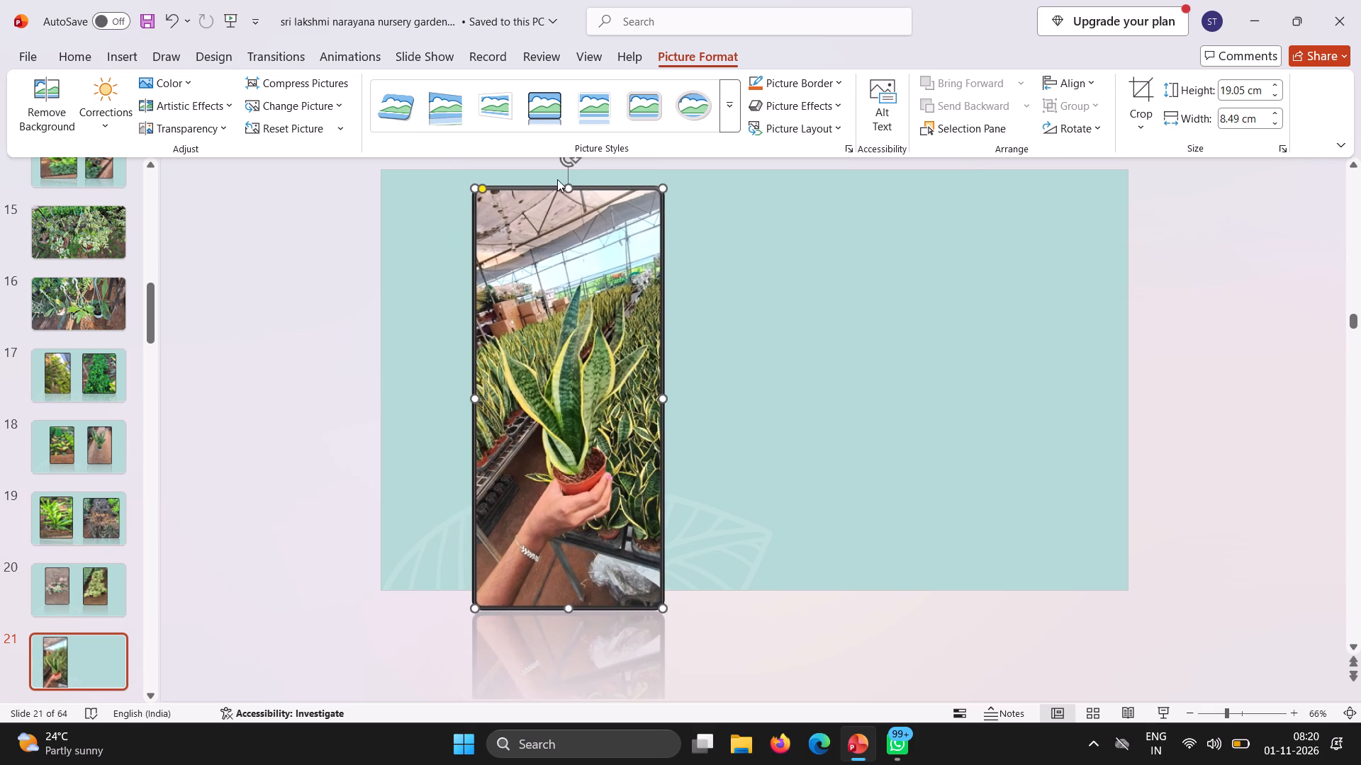
pyautogui.moveTo(564, 194); pyautogui.dragTo(572, 212)
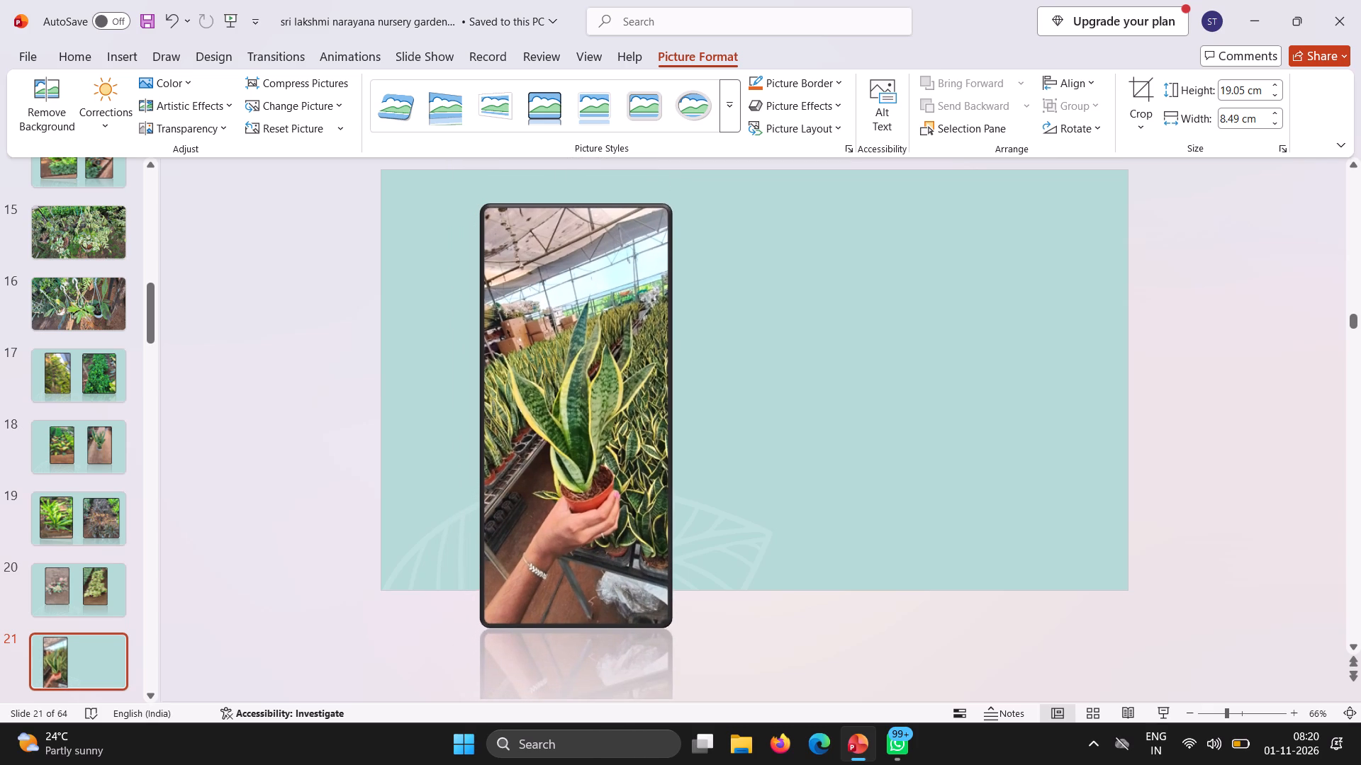
pyautogui.moveTo(572, 212); pyautogui.dragTo(576, 200)
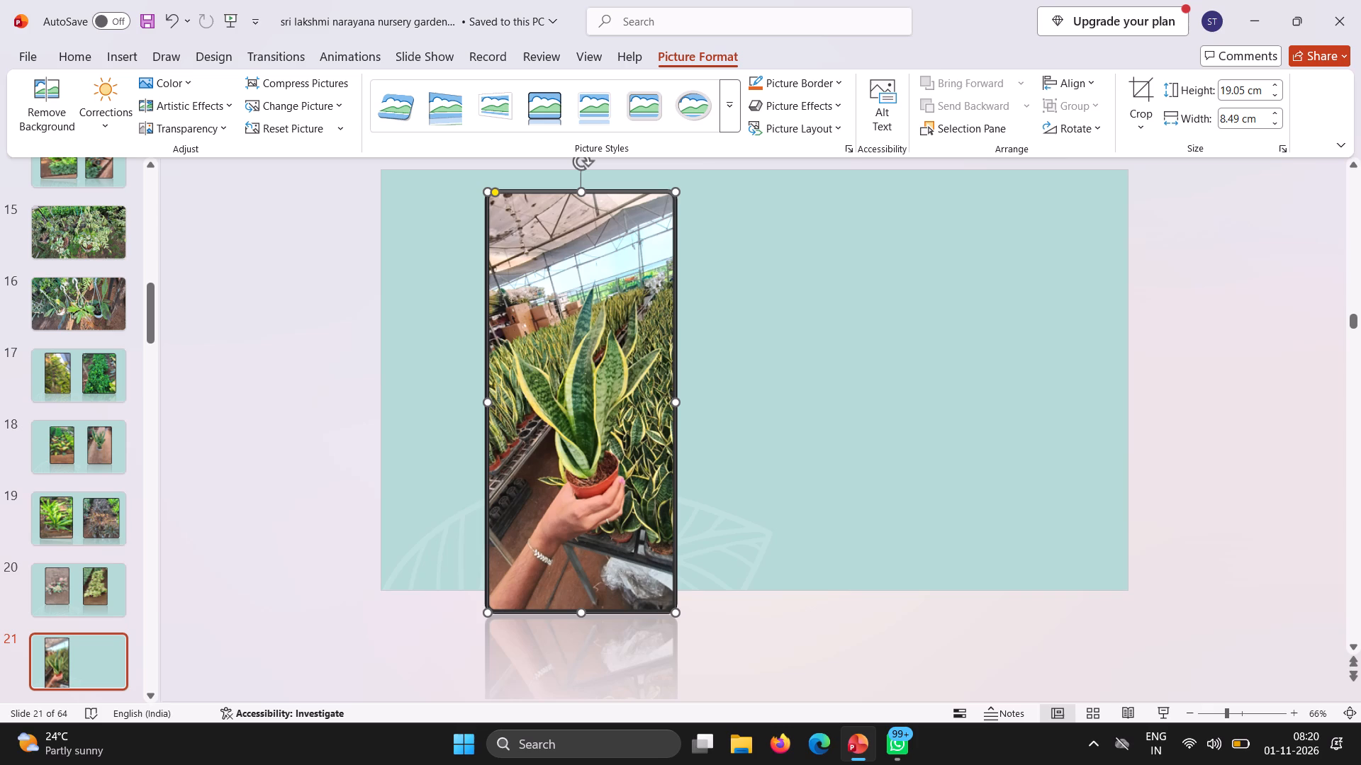
# Shorten the framed snake plant photo on slide 21 from its bottom edge to about 16.2 cm high.
pyautogui.click(584, 613)
pyautogui.moveTo(584, 613); pyautogui.dragTo(584, 551)
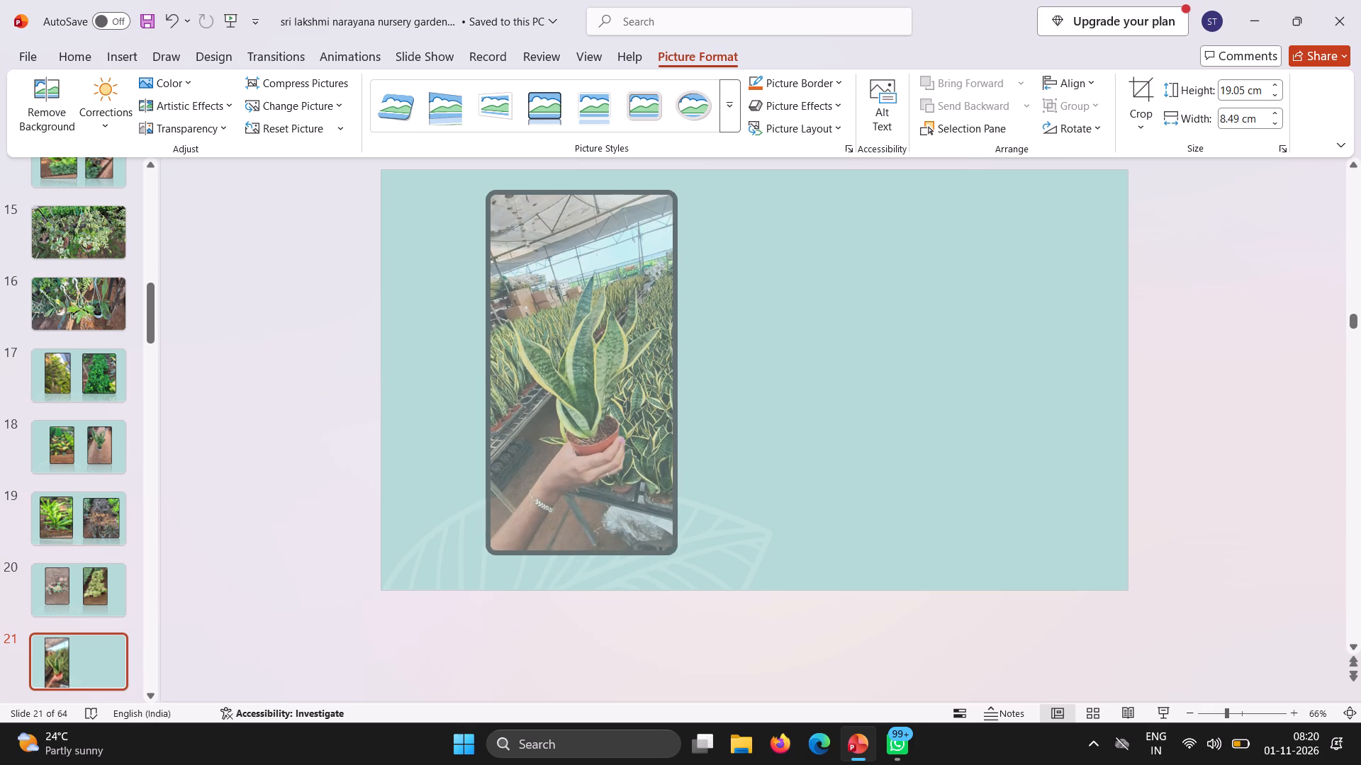
pyautogui.moveTo(584, 551); pyautogui.dragTo(585, 548)
# Centre the framed snake plant photo vertically in the left half of slide 21, slightly closer to the slide's left edge.
pyautogui.moveTo(576, 447); pyautogui.dragTo(553, 454)
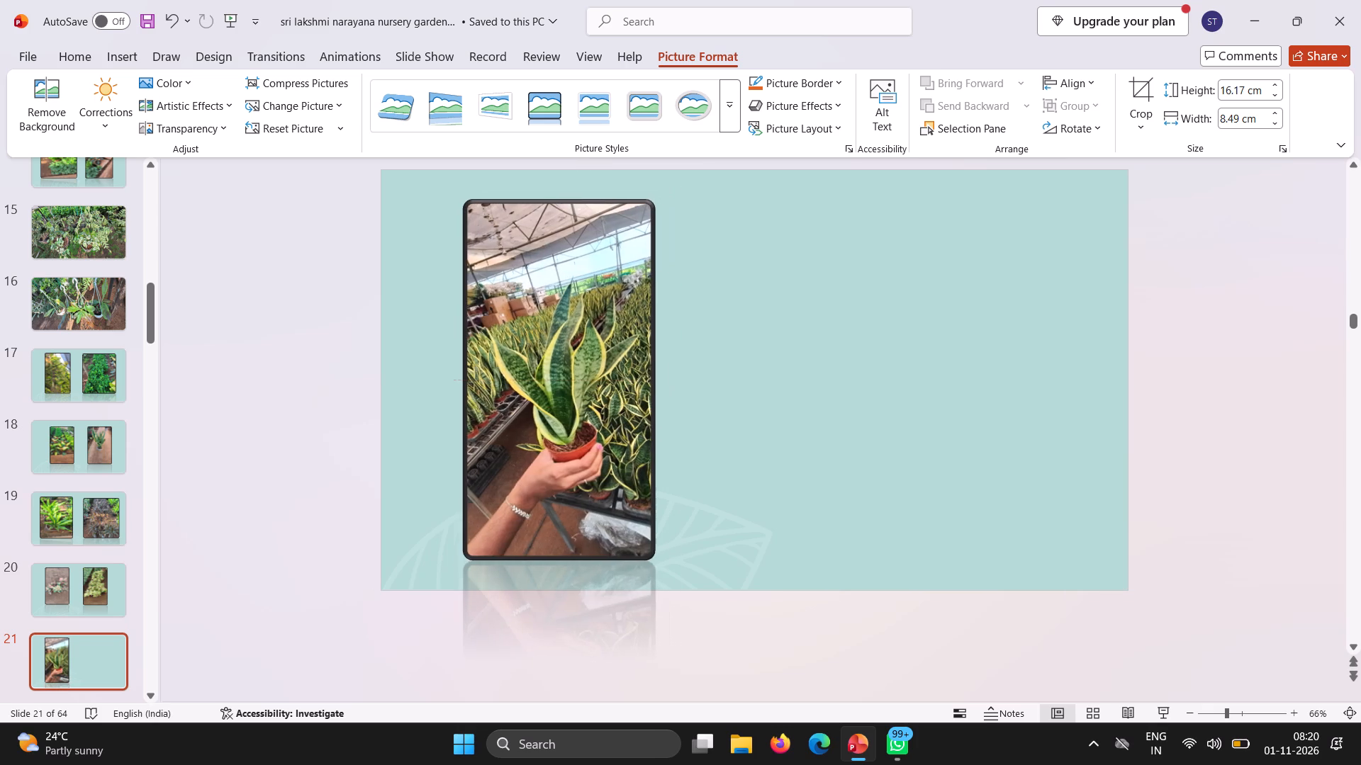
pyautogui.moveTo(553, 454); pyautogui.dragTo(547, 453)
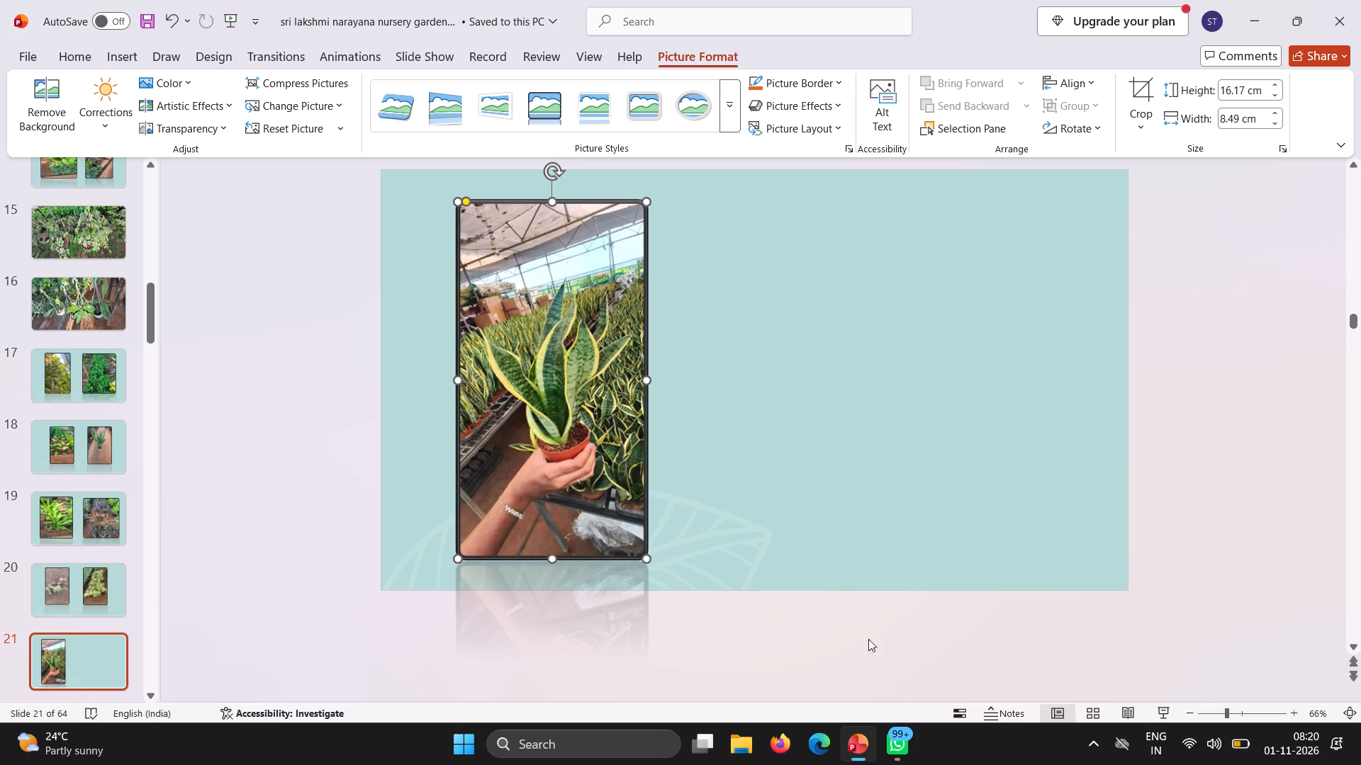
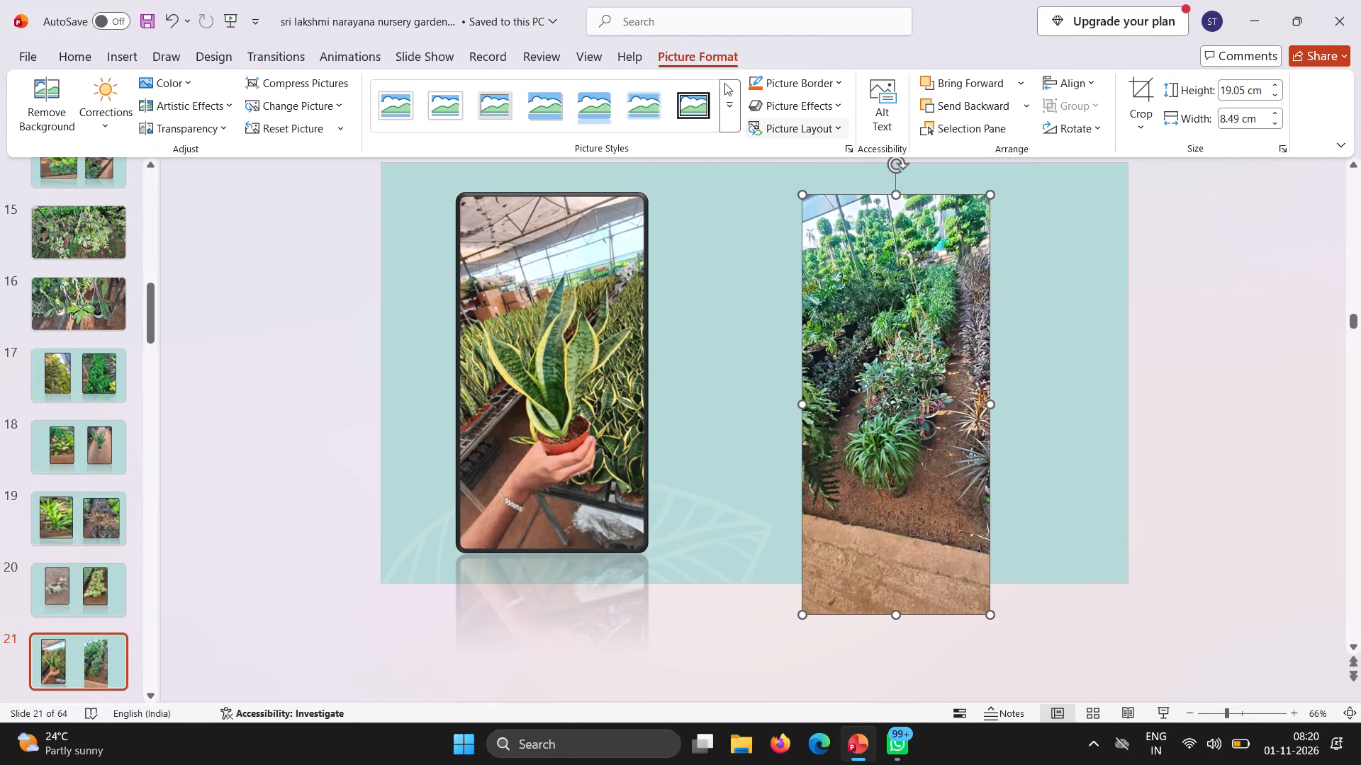
# Apply the rounded black frame style with a reflection to the potted plant rows photo on slide 21.
pyautogui.click(727, 103)
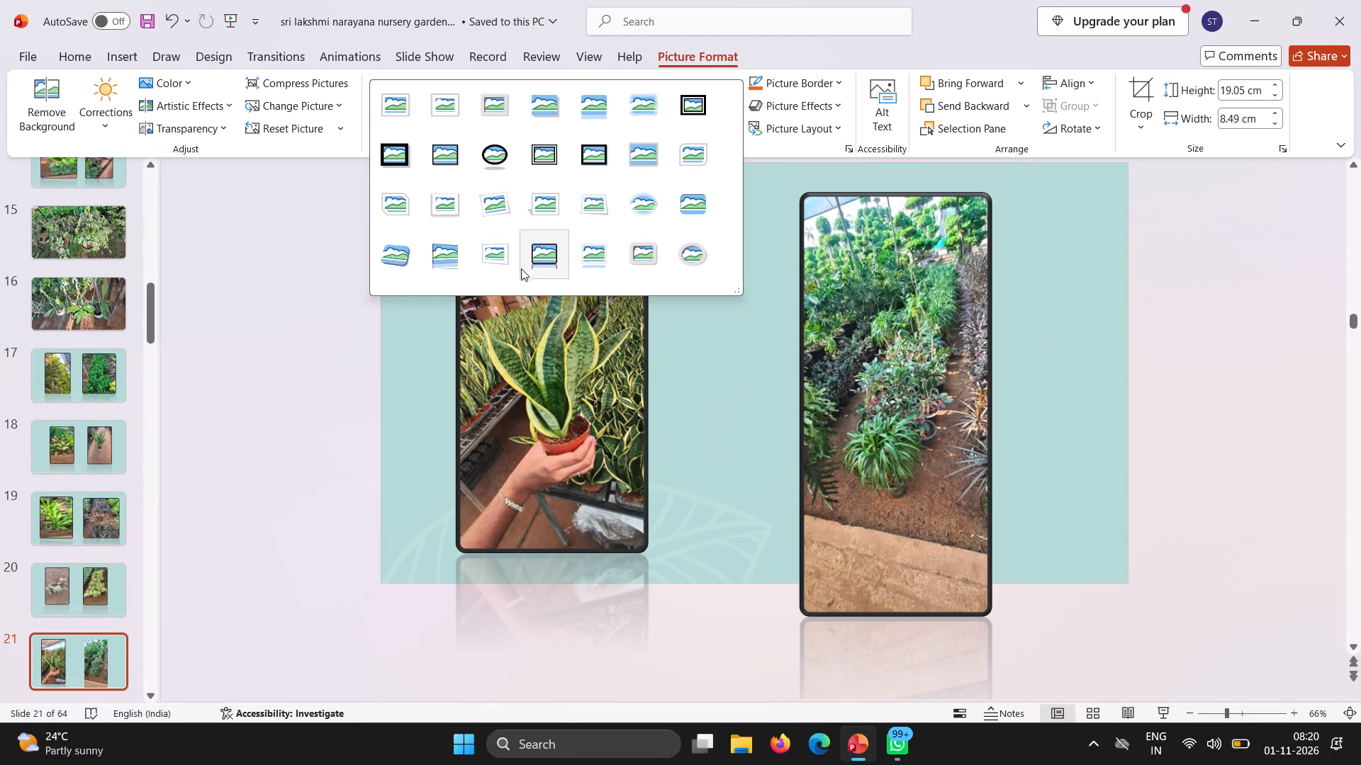
pyautogui.click(533, 255)
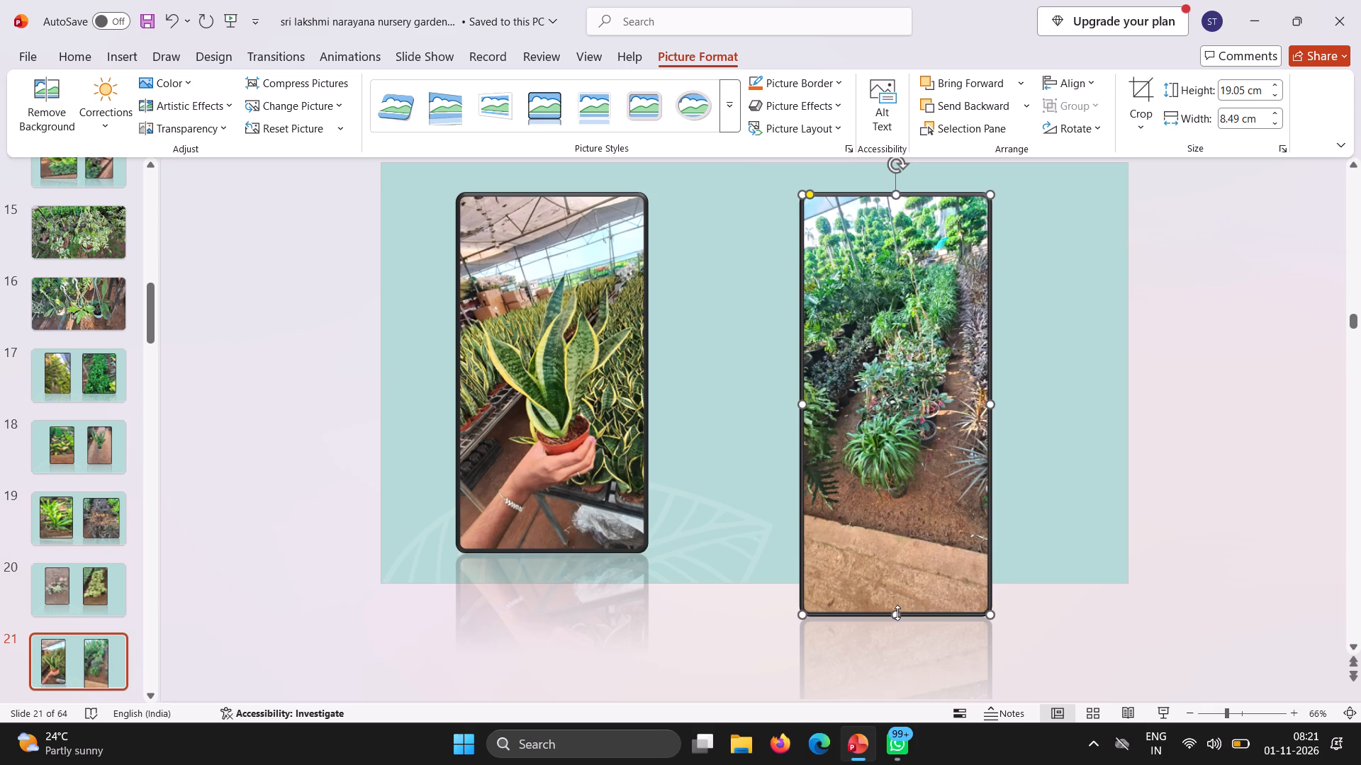
# Shorten the framed plant rows photo on slide 21 to about 15.7 cm high and move it slightly up, clear of the slide's lower edge.
pyautogui.moveTo(897, 613); pyautogui.dragTo(912, 557)
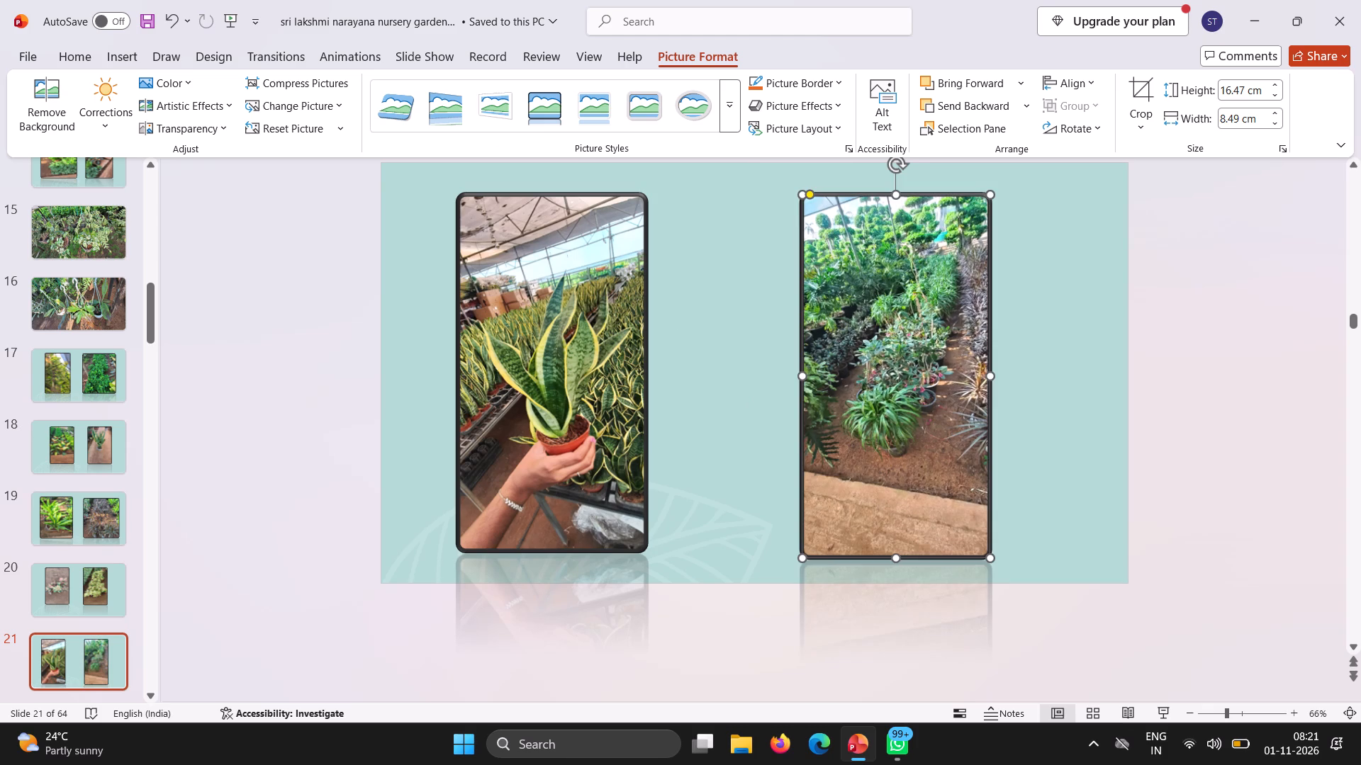
pyautogui.moveTo(897, 188); pyautogui.dragTo(904, 212)
pyautogui.moveTo(887, 328); pyautogui.dragTo(888, 323)
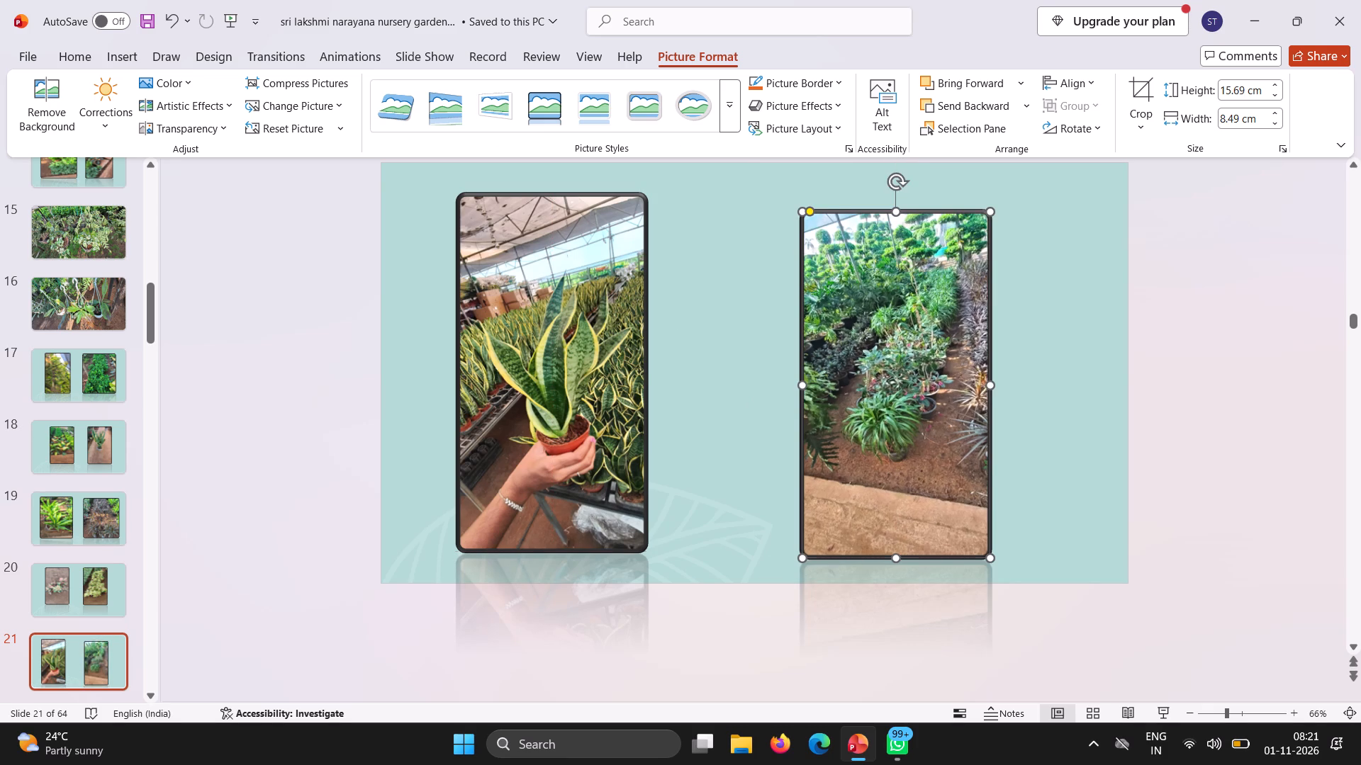
pyautogui.moveTo(888, 323); pyautogui.dragTo(888, 313)
# Raise the snake plant photo's top edge and trim its bottom level with the neighbouring photo, making it about 16.2 cm high.
pyautogui.click(545, 260)
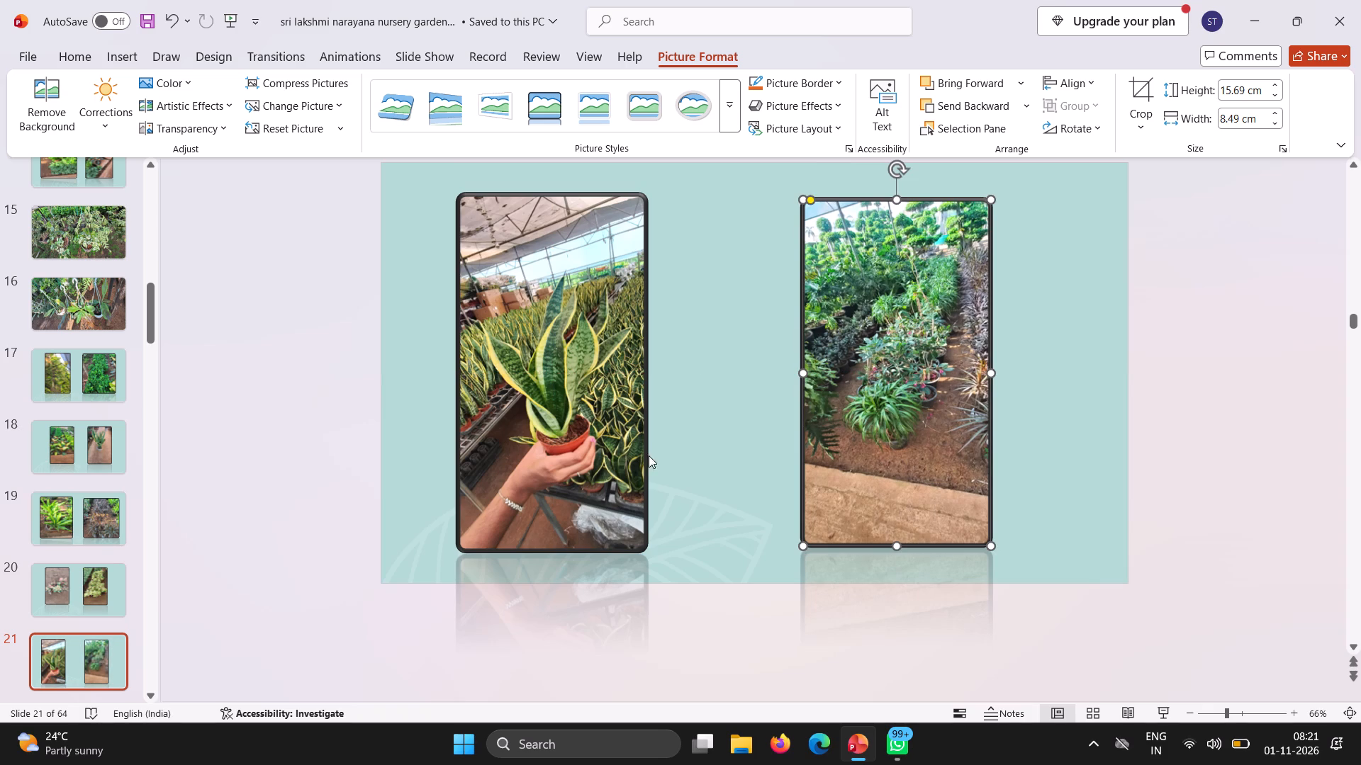
pyautogui.click(549, 190)
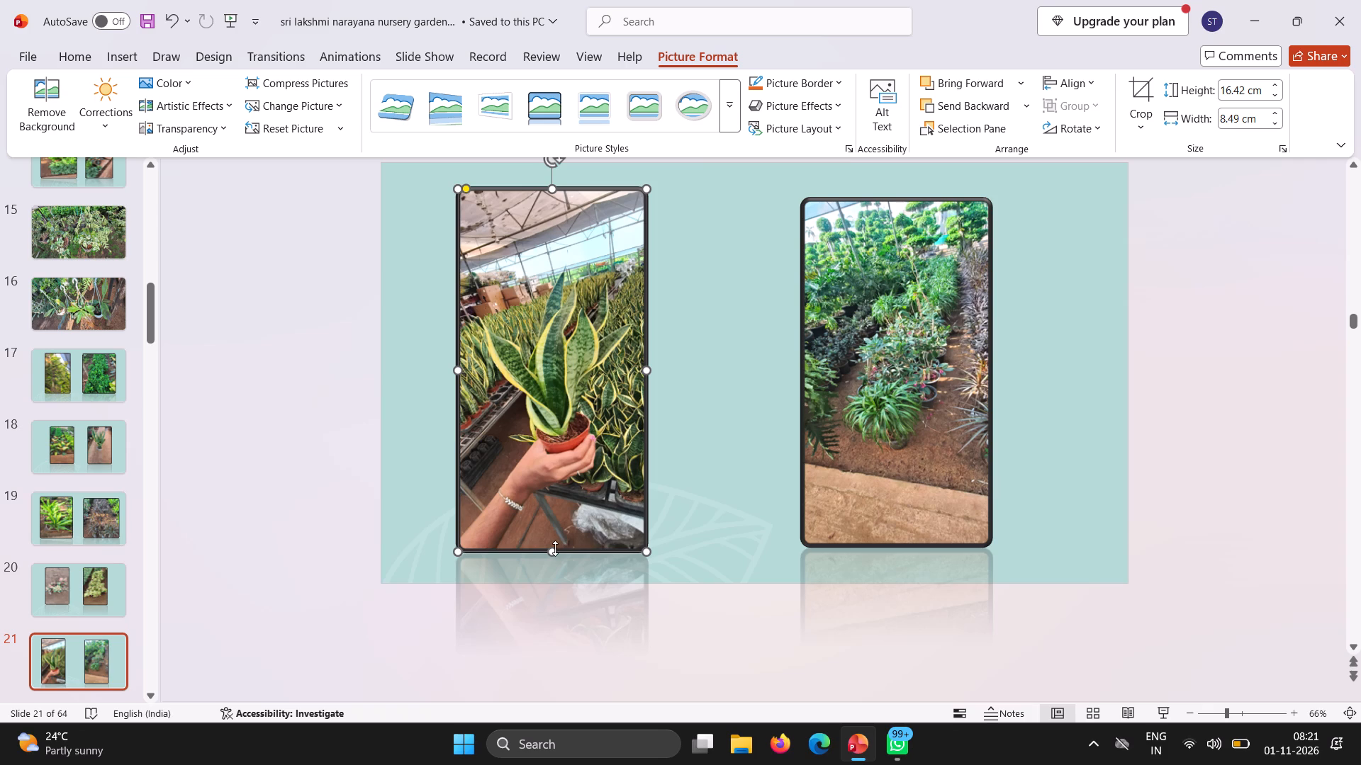
pyautogui.moveTo(555, 548); pyautogui.dragTo(566, 548)
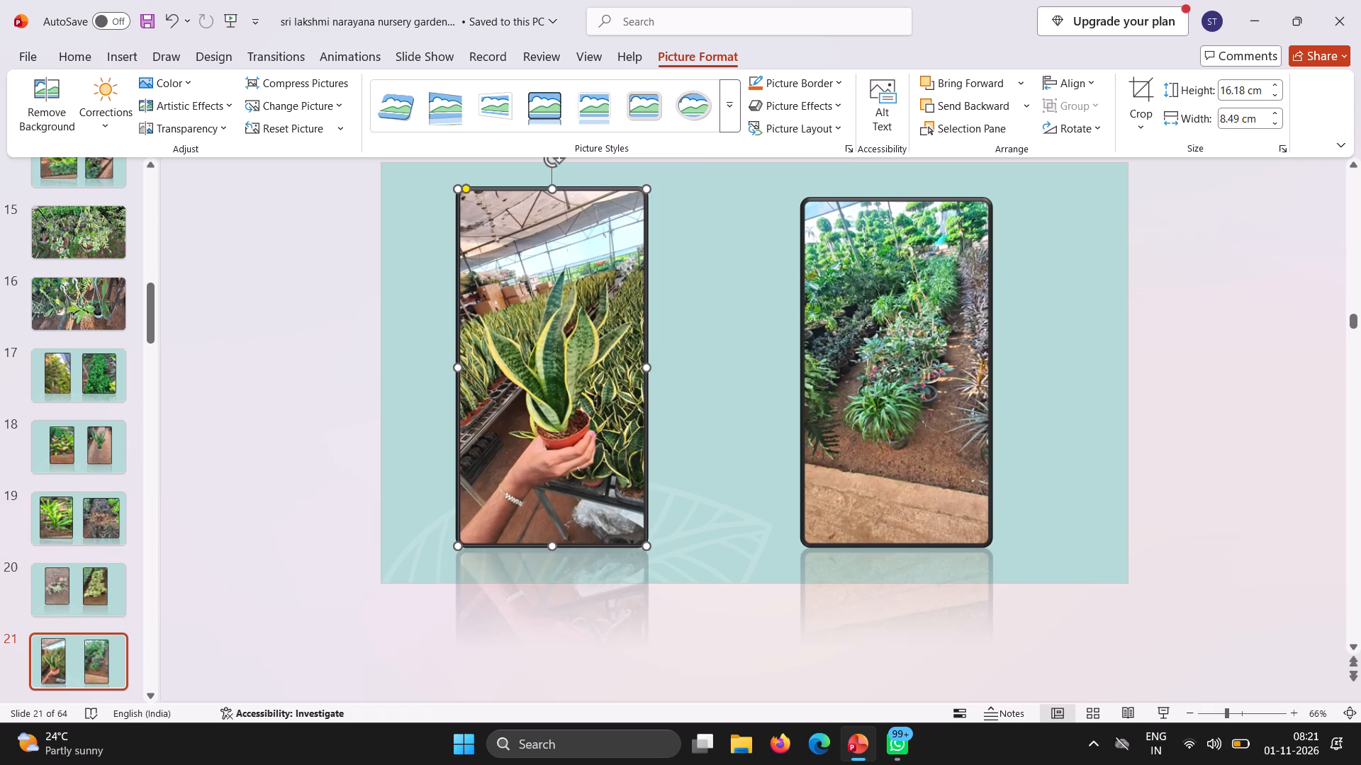
# Move the plant rows photo slightly closer to the snake plant photo and extend its top edge level with it, about 16.2 cm high.
pyautogui.click(891, 402)
pyautogui.moveTo(891, 365); pyautogui.dragTo(880, 367)
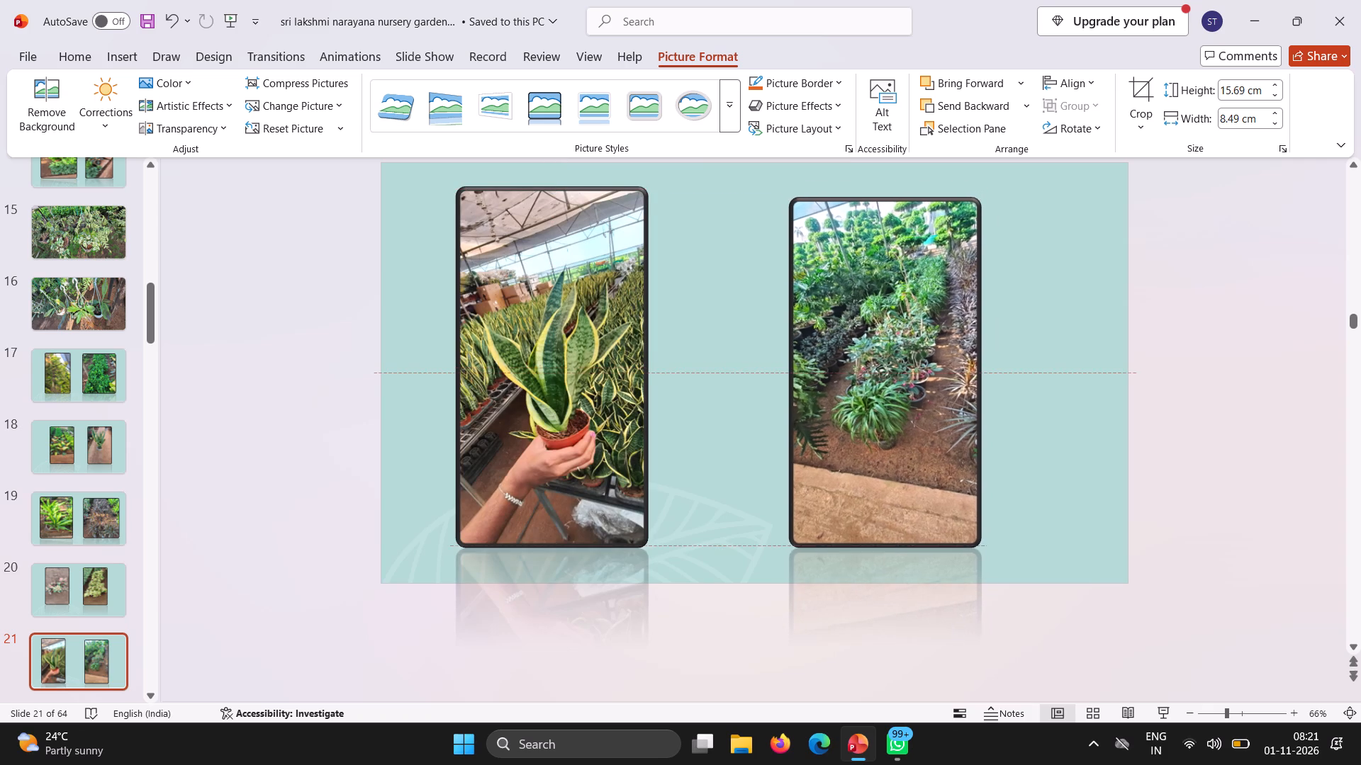
pyautogui.moveTo(880, 367); pyautogui.dragTo(880, 367)
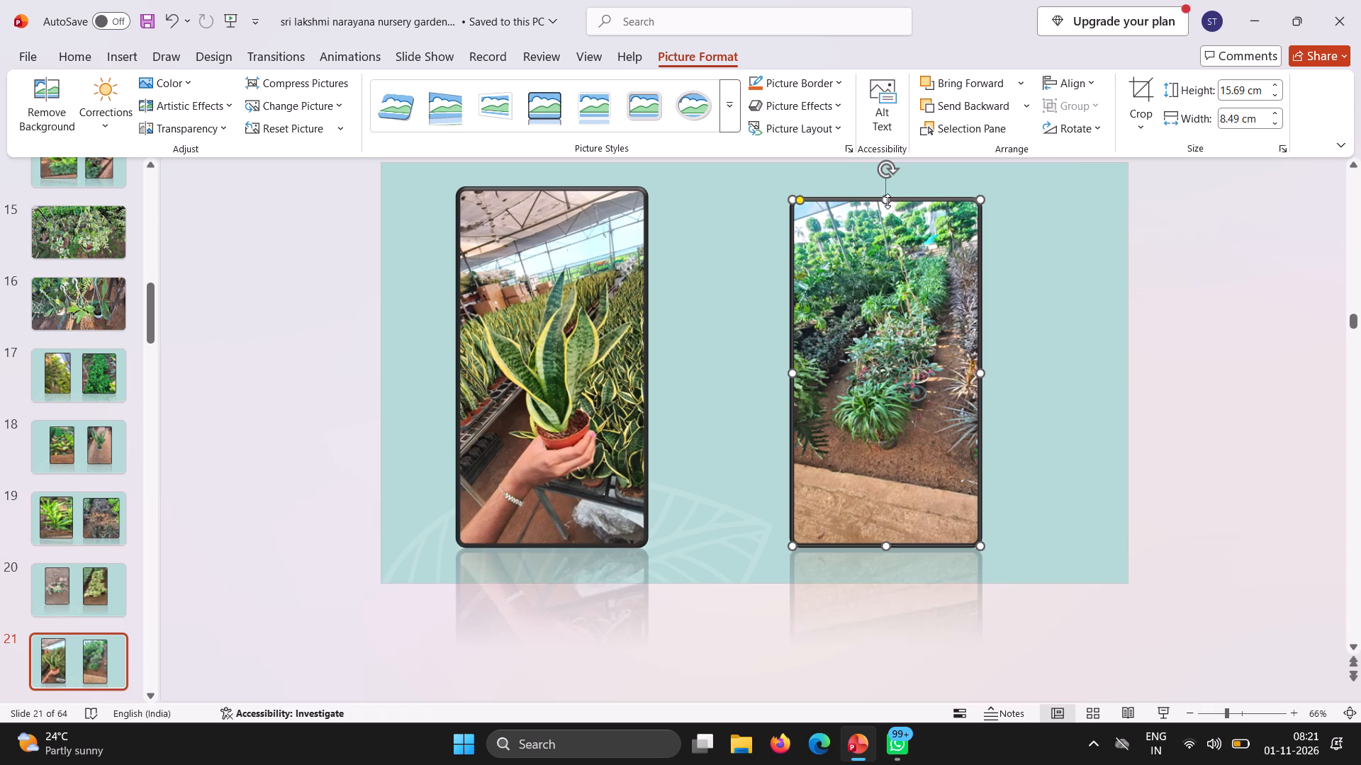
pyautogui.moveTo(887, 201); pyautogui.dragTo(887, 193)
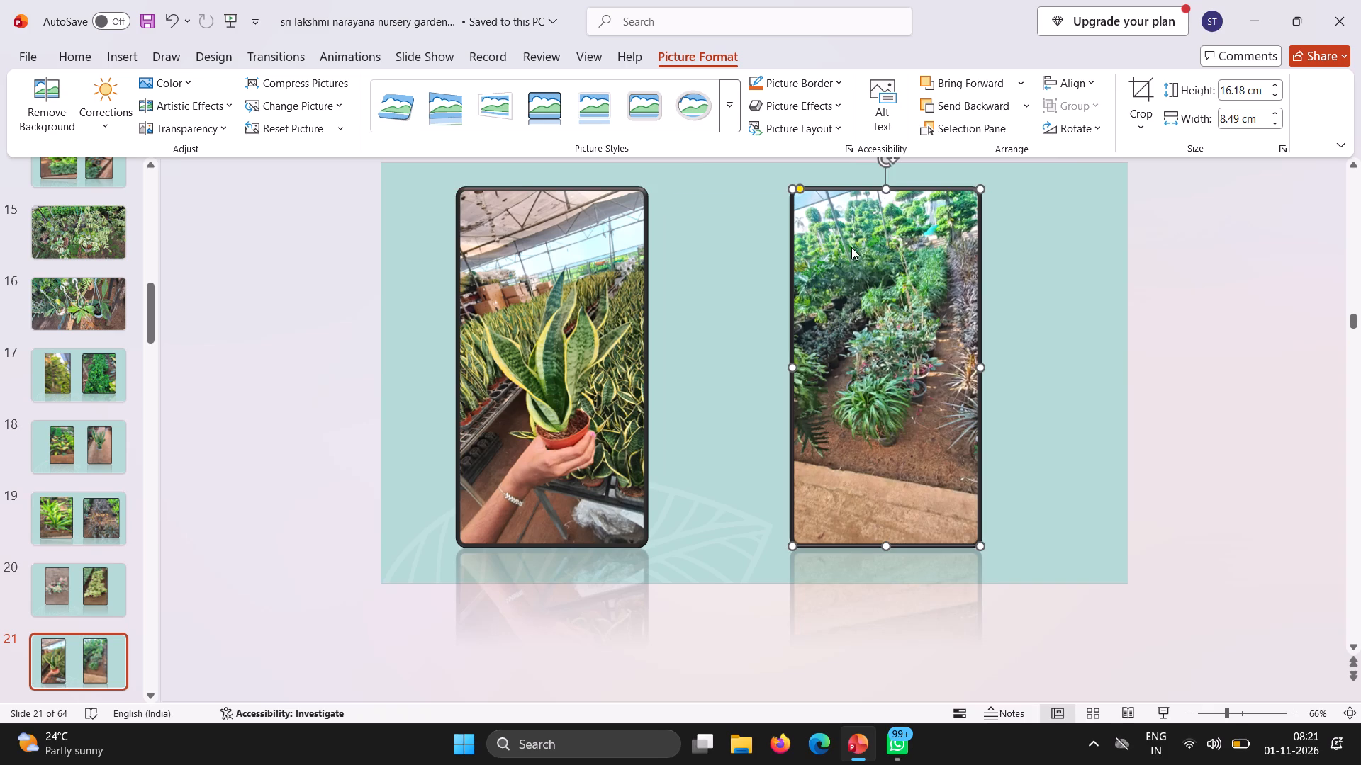
# Review the photo layouts across the deck, comparing slides 7, 15 and 17 to 21.
pyautogui.click(65, 657)
pyautogui.scroll(-1, 65, 657)
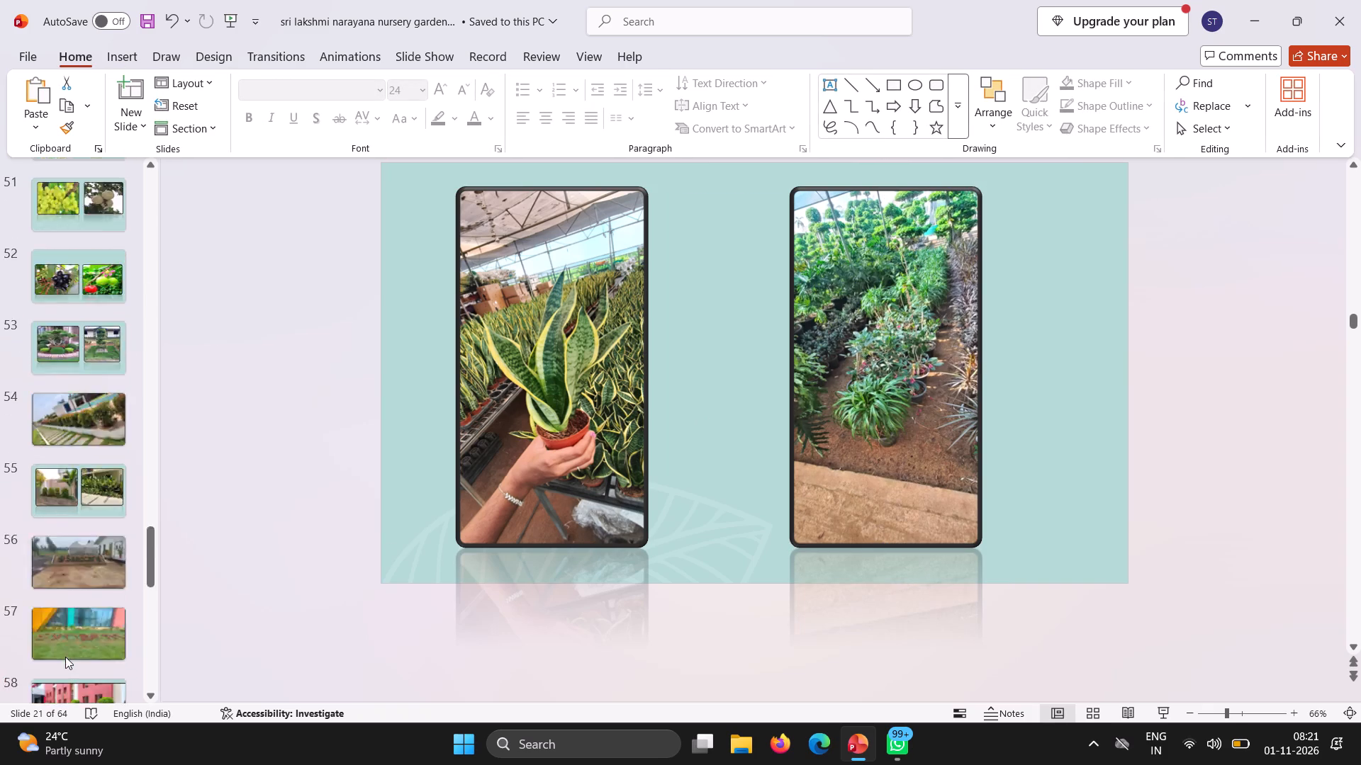
pyautogui.scroll(-1, 65, 657)
pyautogui.scroll(1, 91, 239)
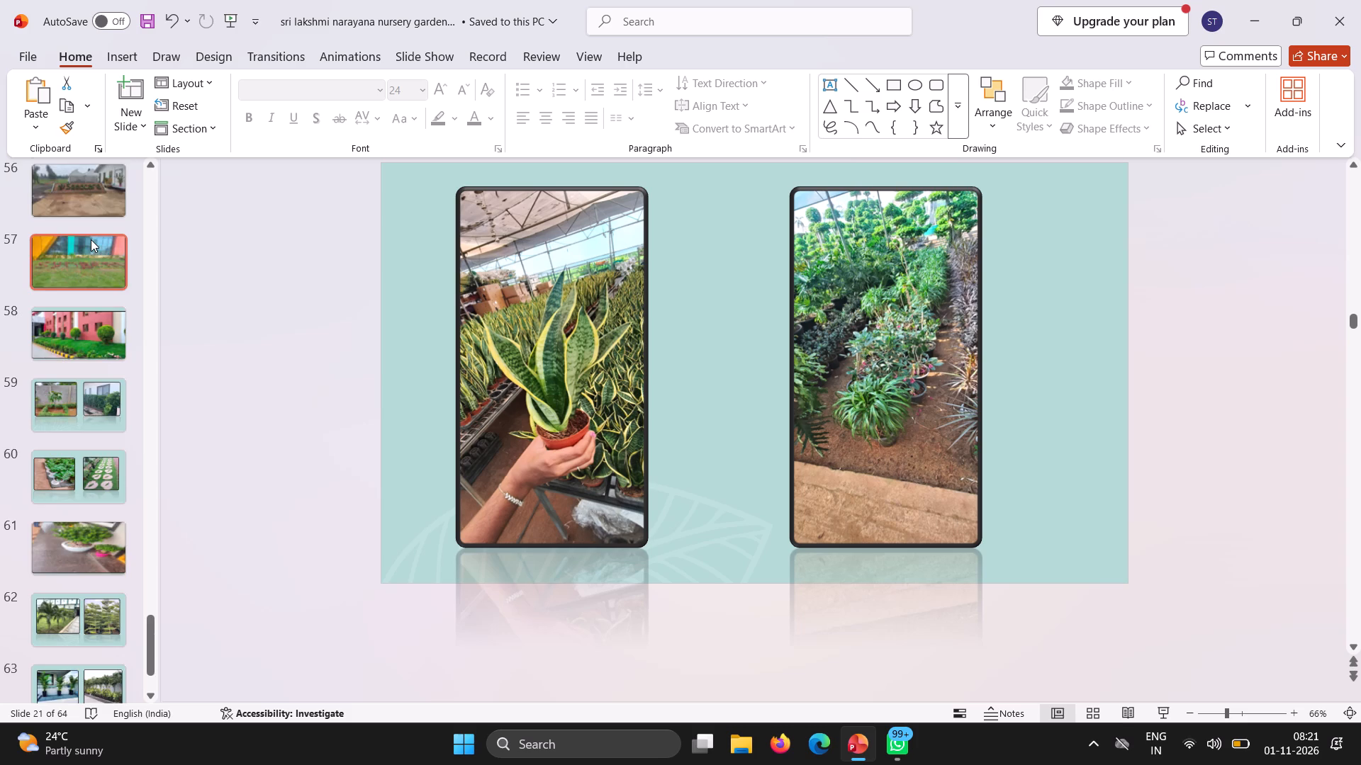
pyautogui.scroll(1, 91, 239)
pyautogui.click(86, 636)
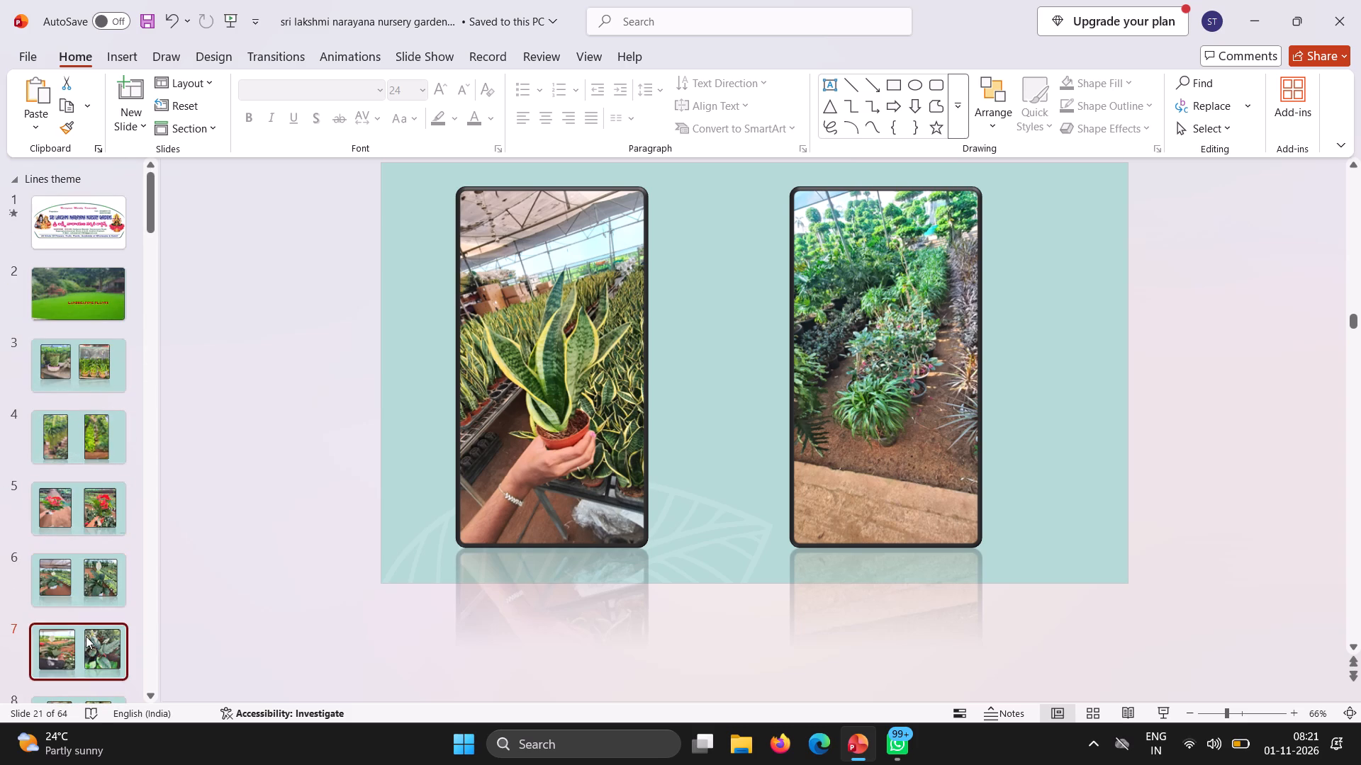
pyautogui.scroll(-1, 86, 636)
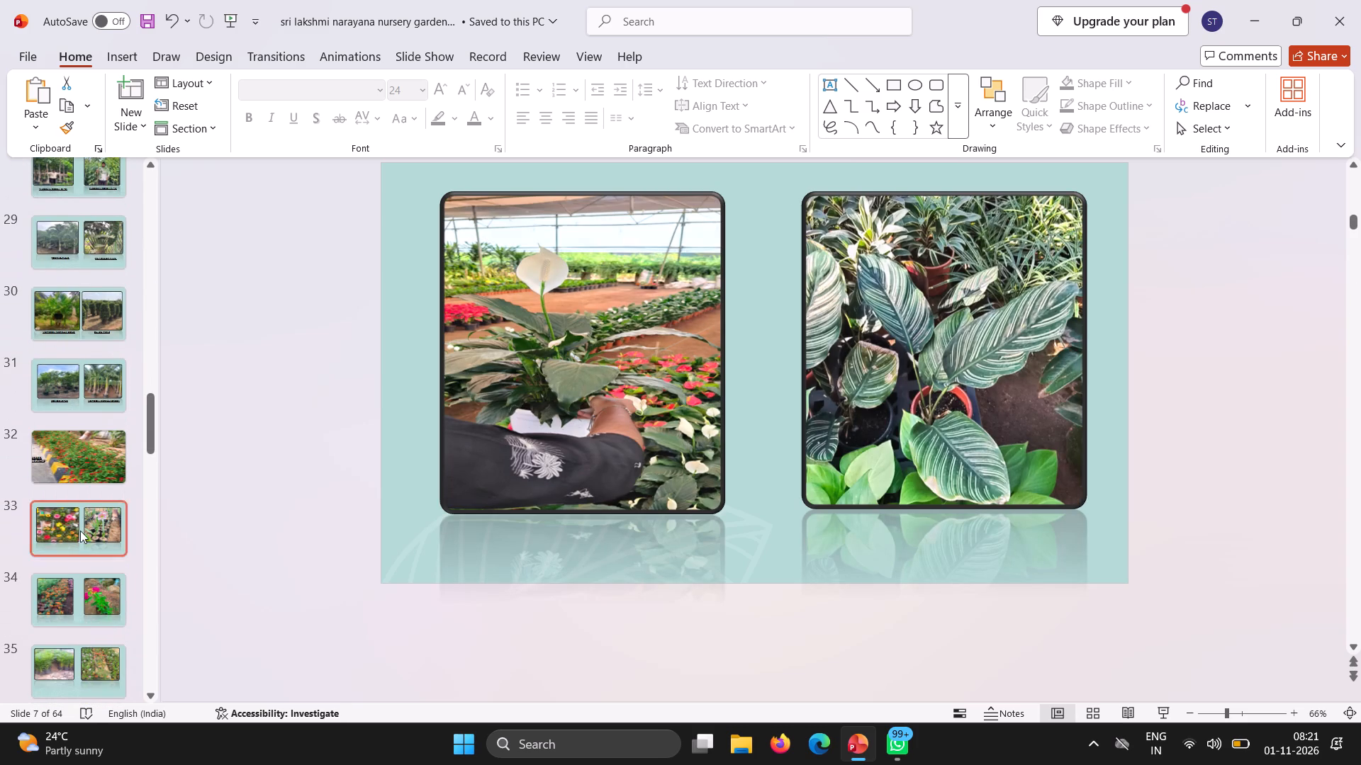
pyautogui.scroll(1, 91, 243)
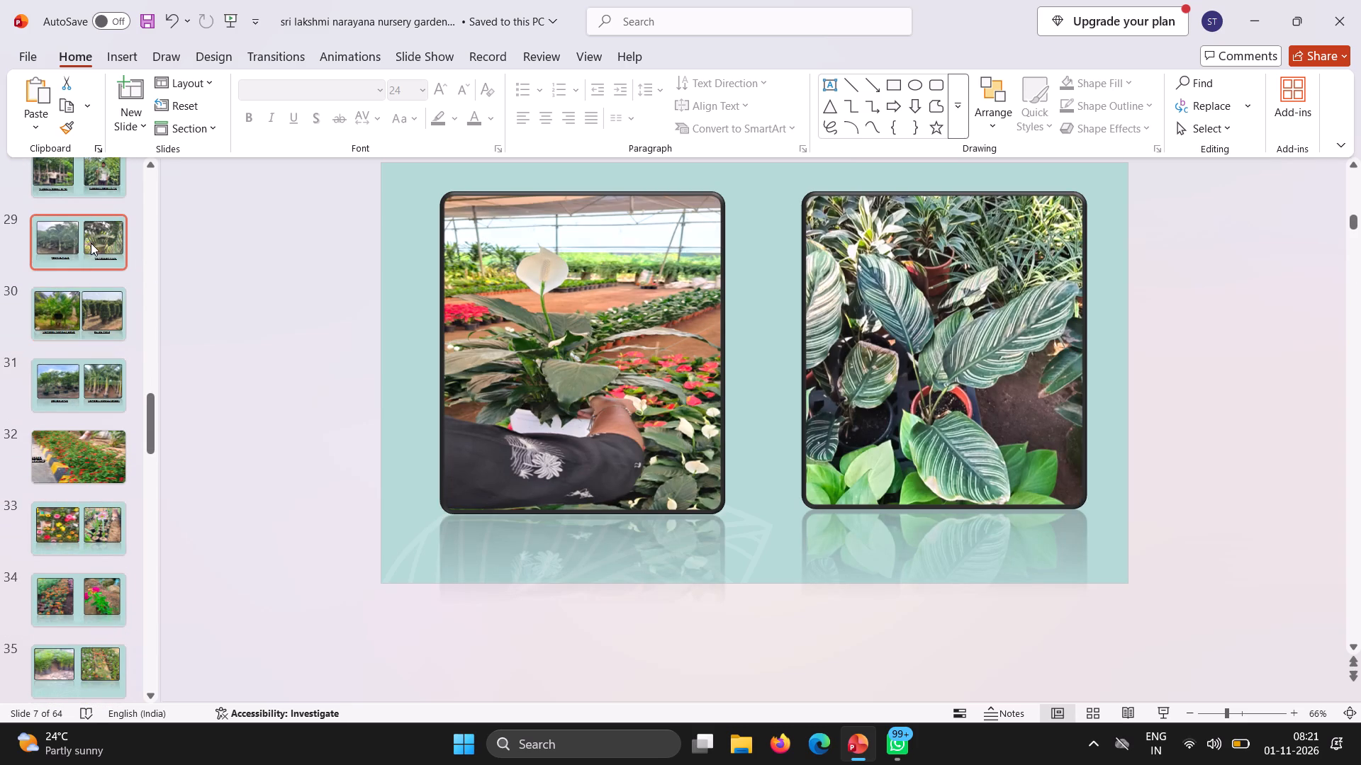
pyautogui.scroll(1, 91, 243)
pyautogui.click(91, 243)
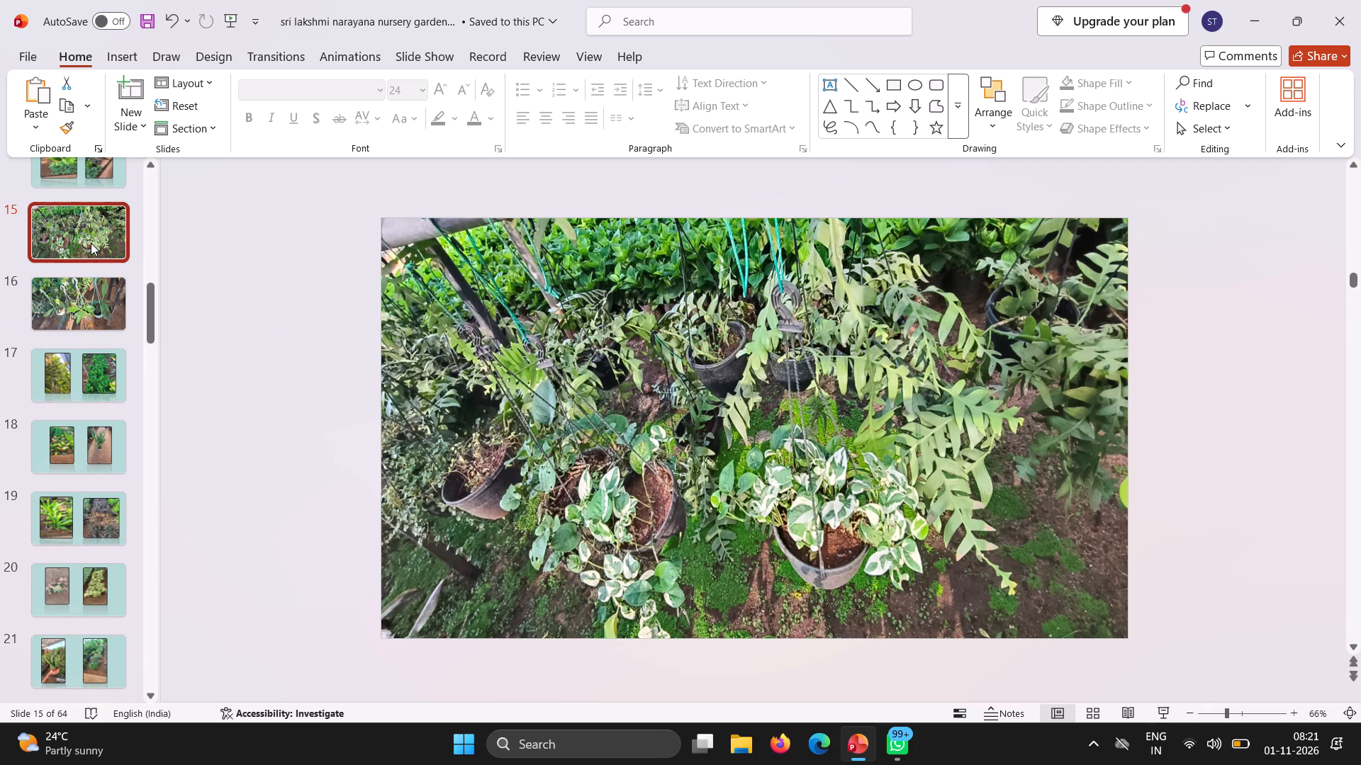
pyautogui.click(72, 364)
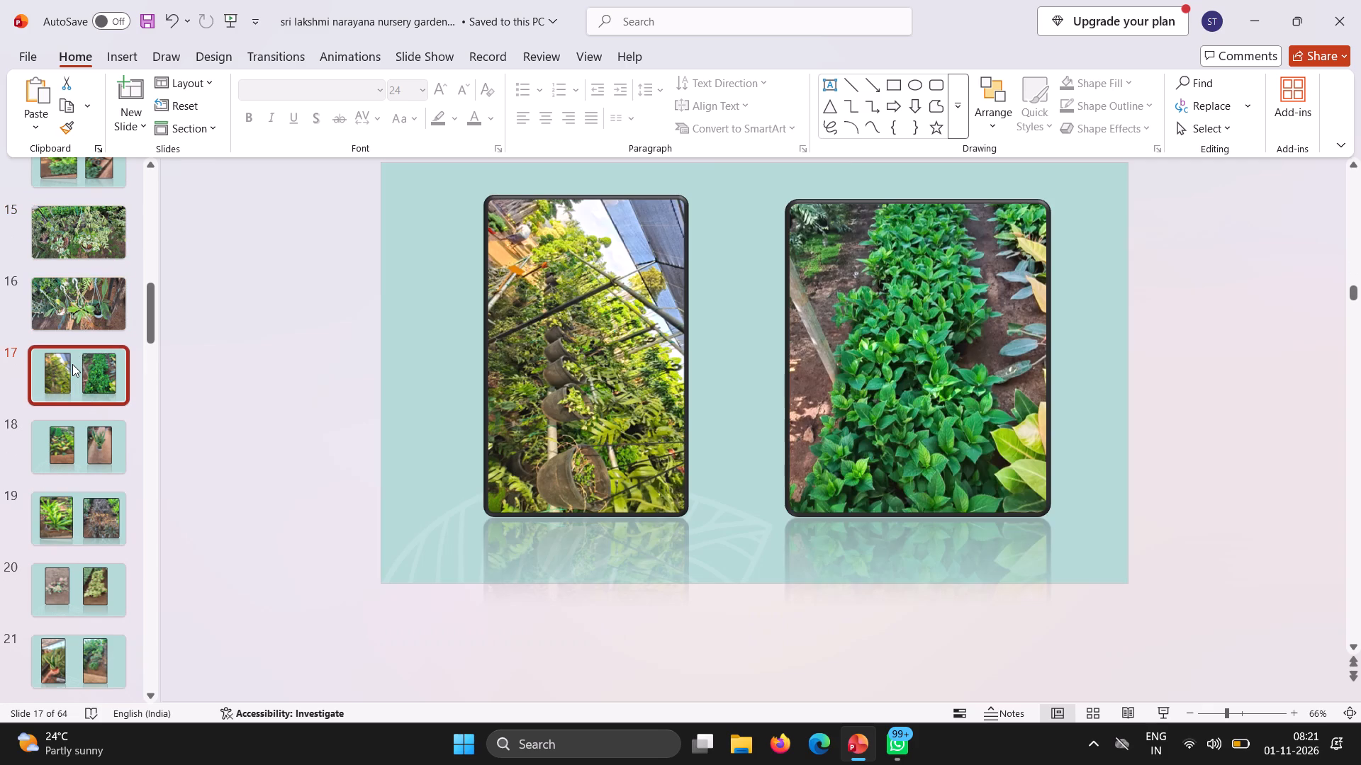
pyautogui.click(97, 435)
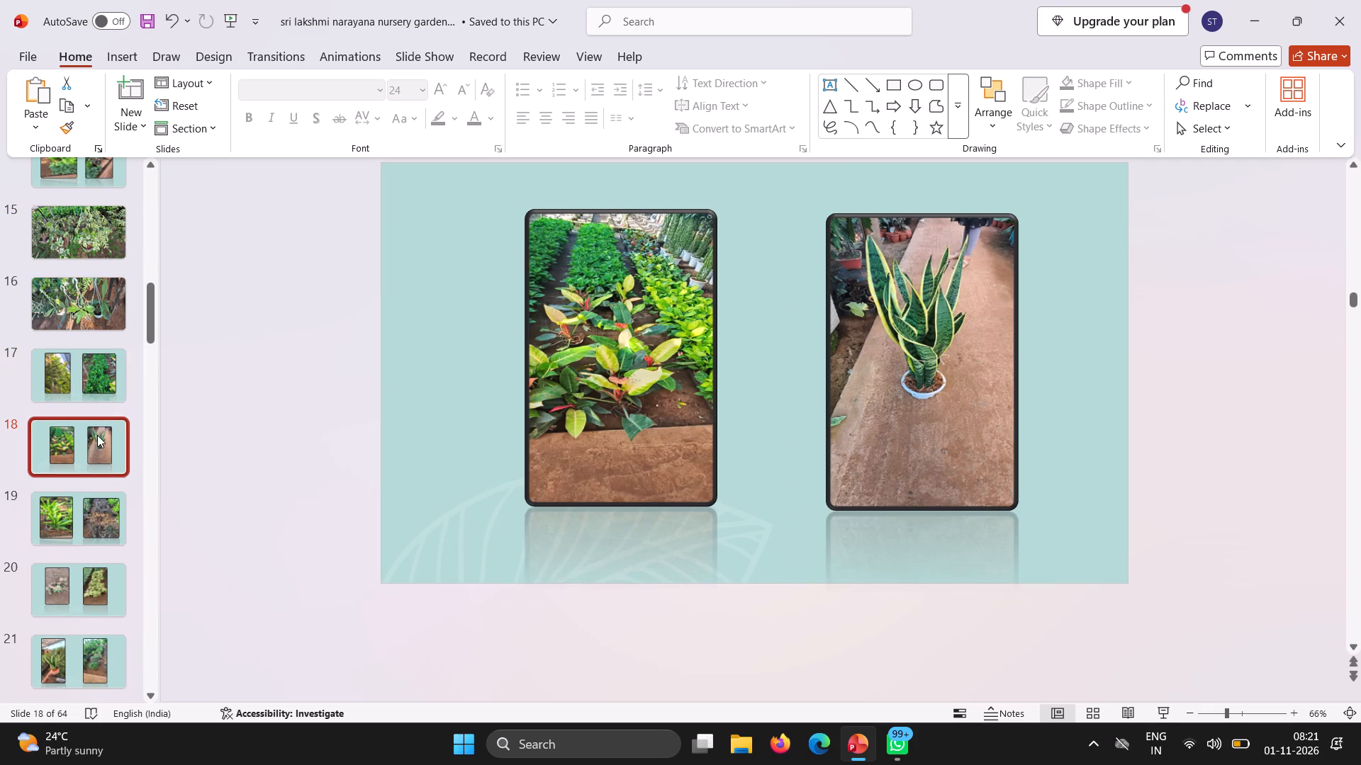
pyautogui.click(82, 504)
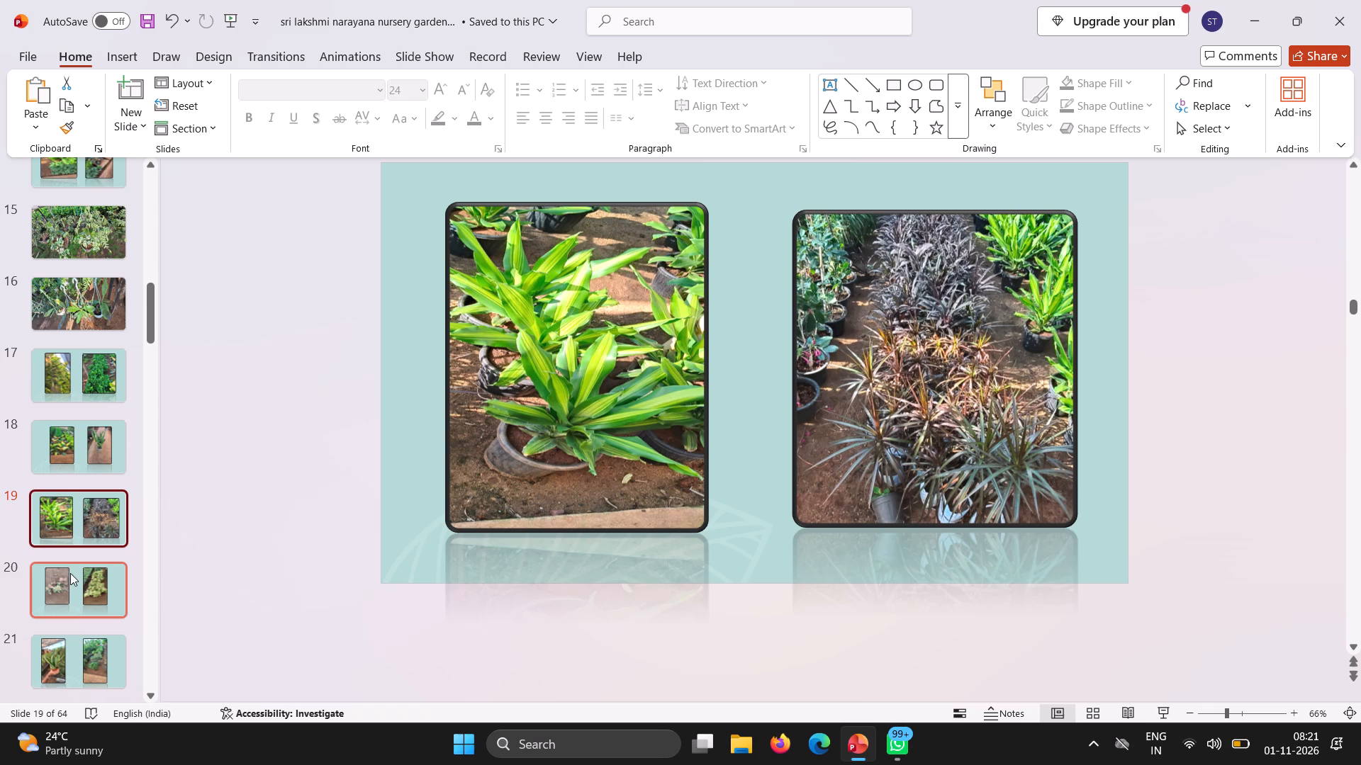
pyautogui.click(69, 584)
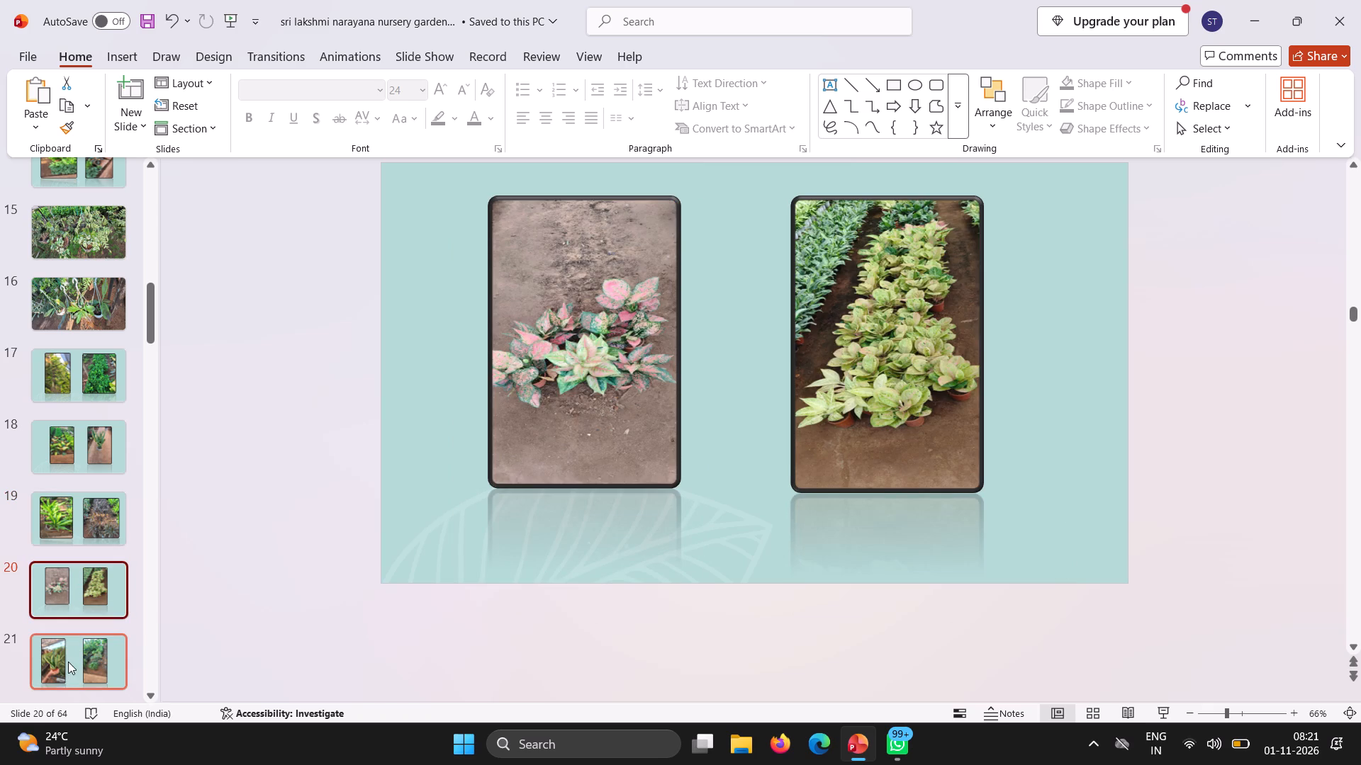
pyautogui.click(66, 661)
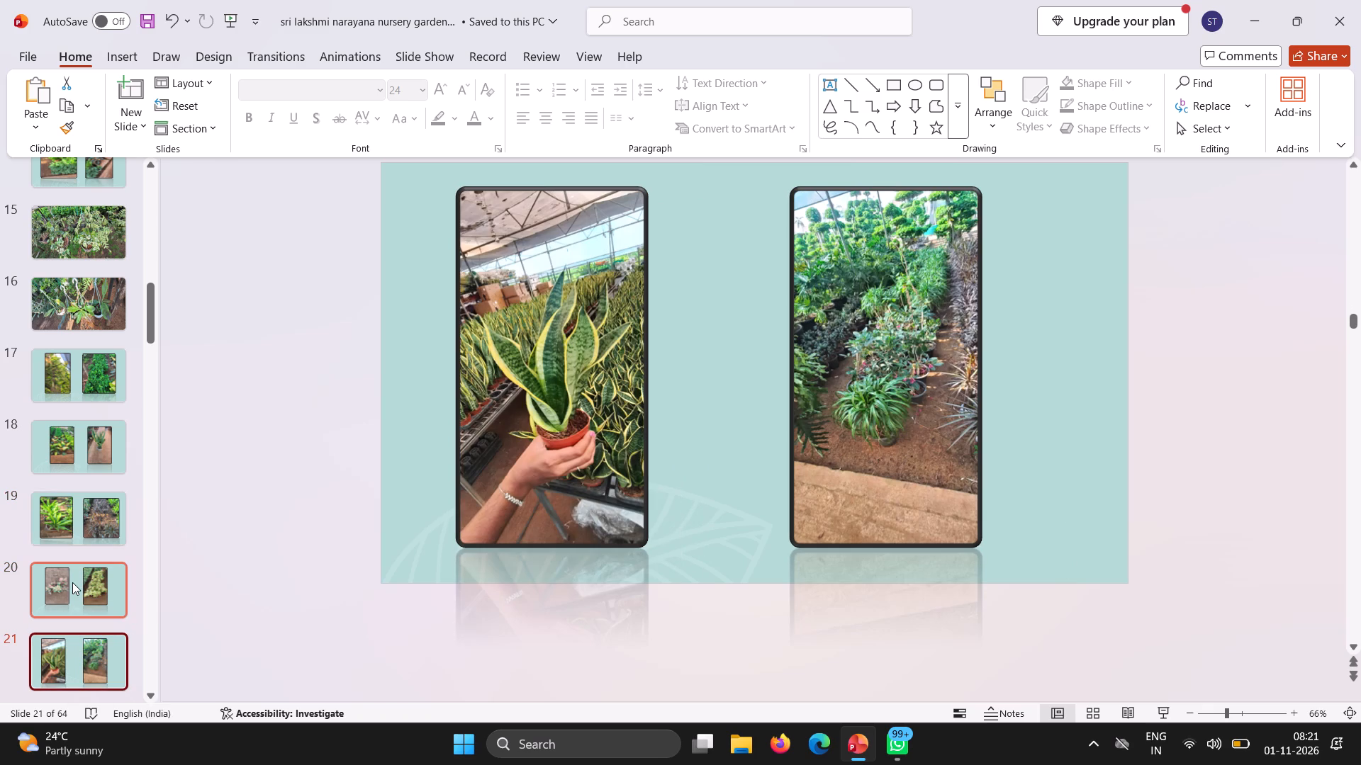
# Cut both framed tree photos from slide 22, the Bauhinia one first and the Spathopdea Campanulata one second.
pyautogui.scroll(-2, 72, 574)
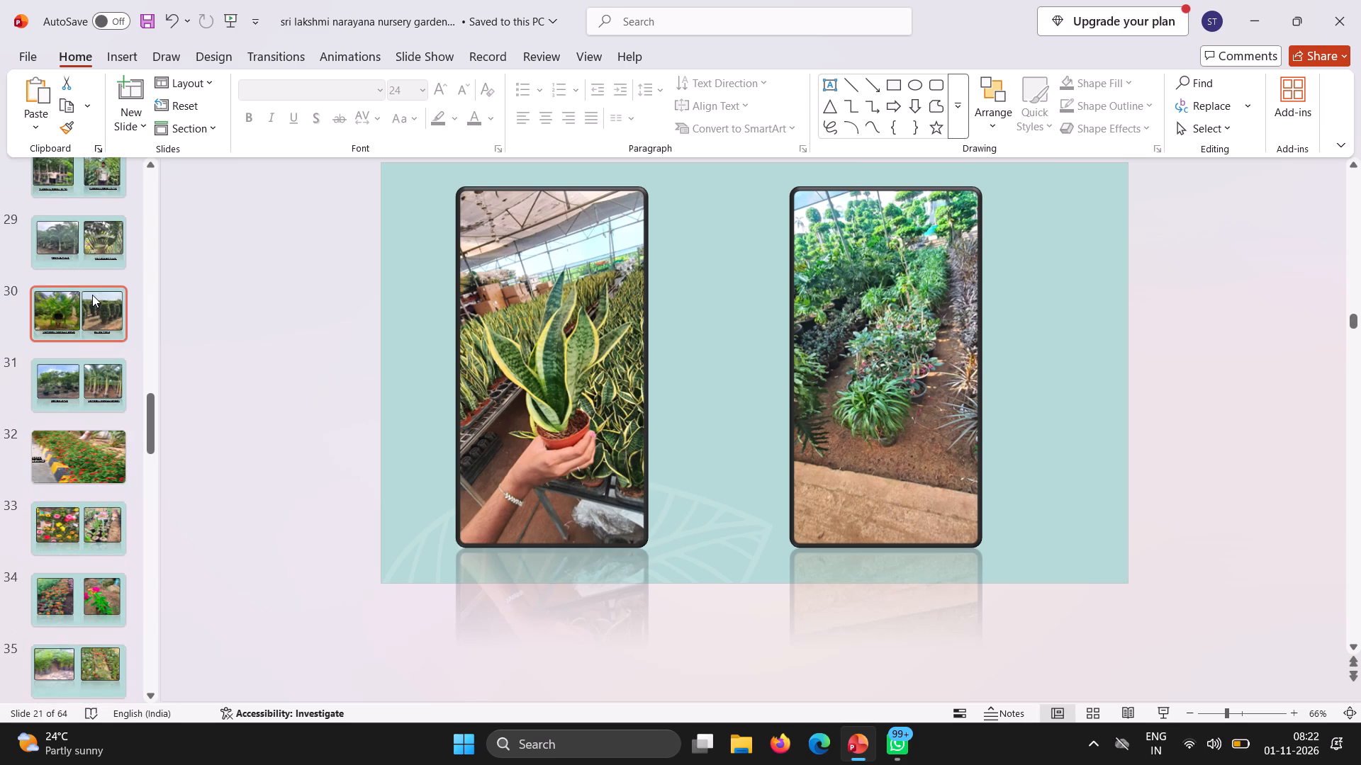
pyautogui.scroll(1, 92, 295)
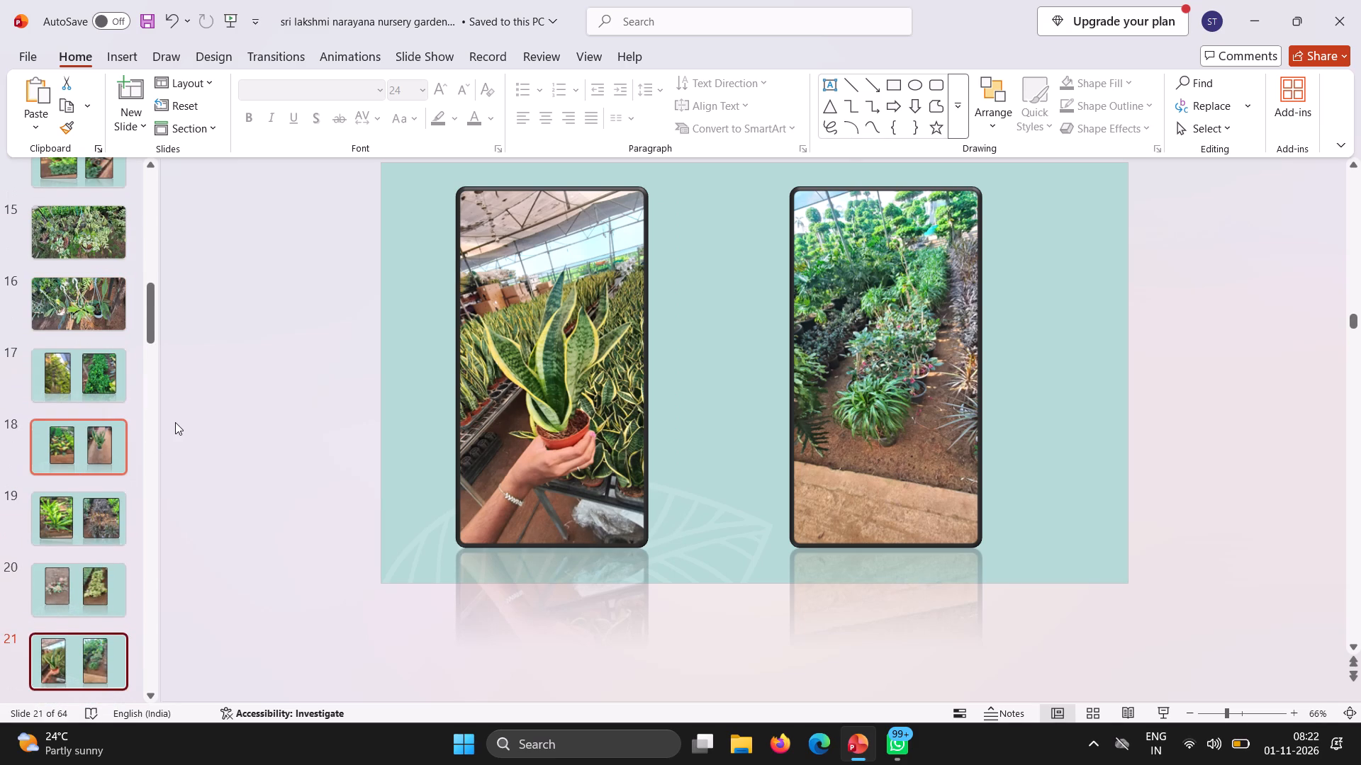
pyautogui.click(147, 411)
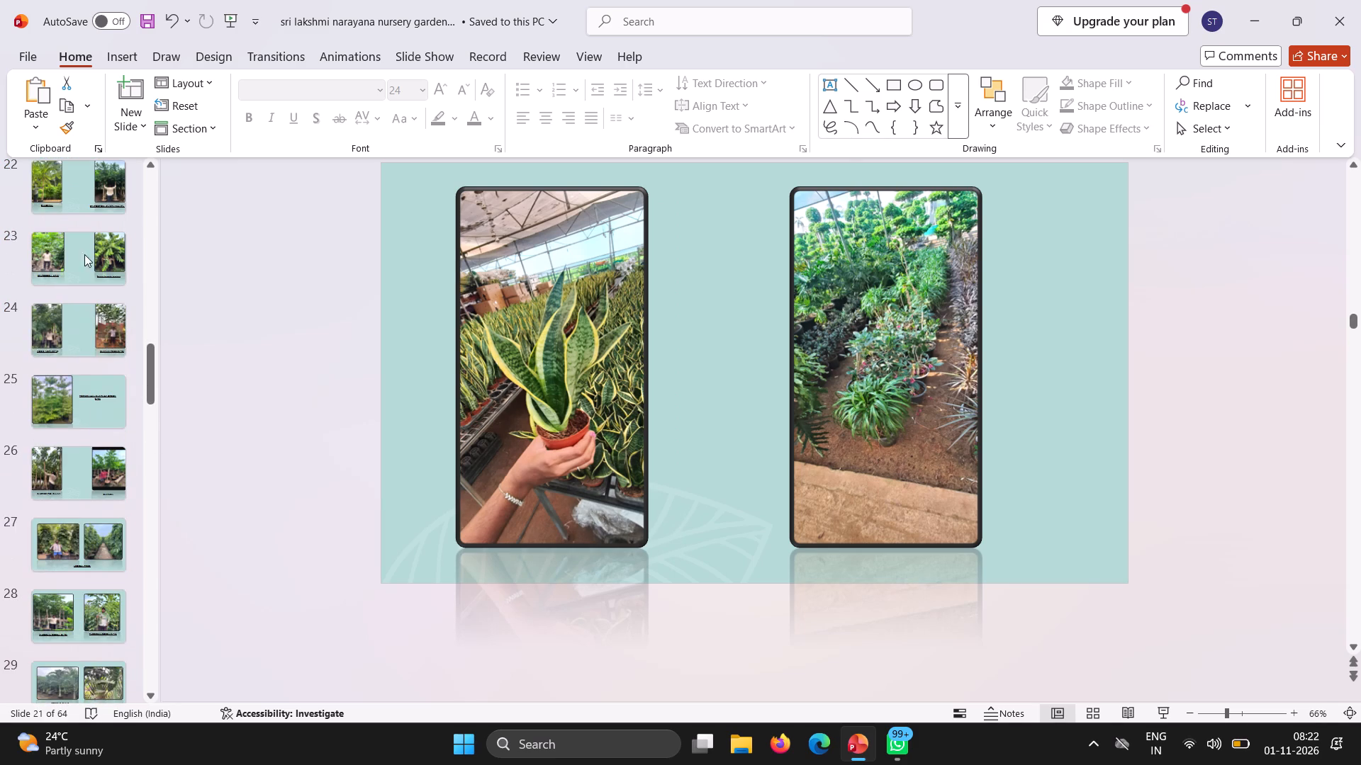
pyautogui.click(62, 200)
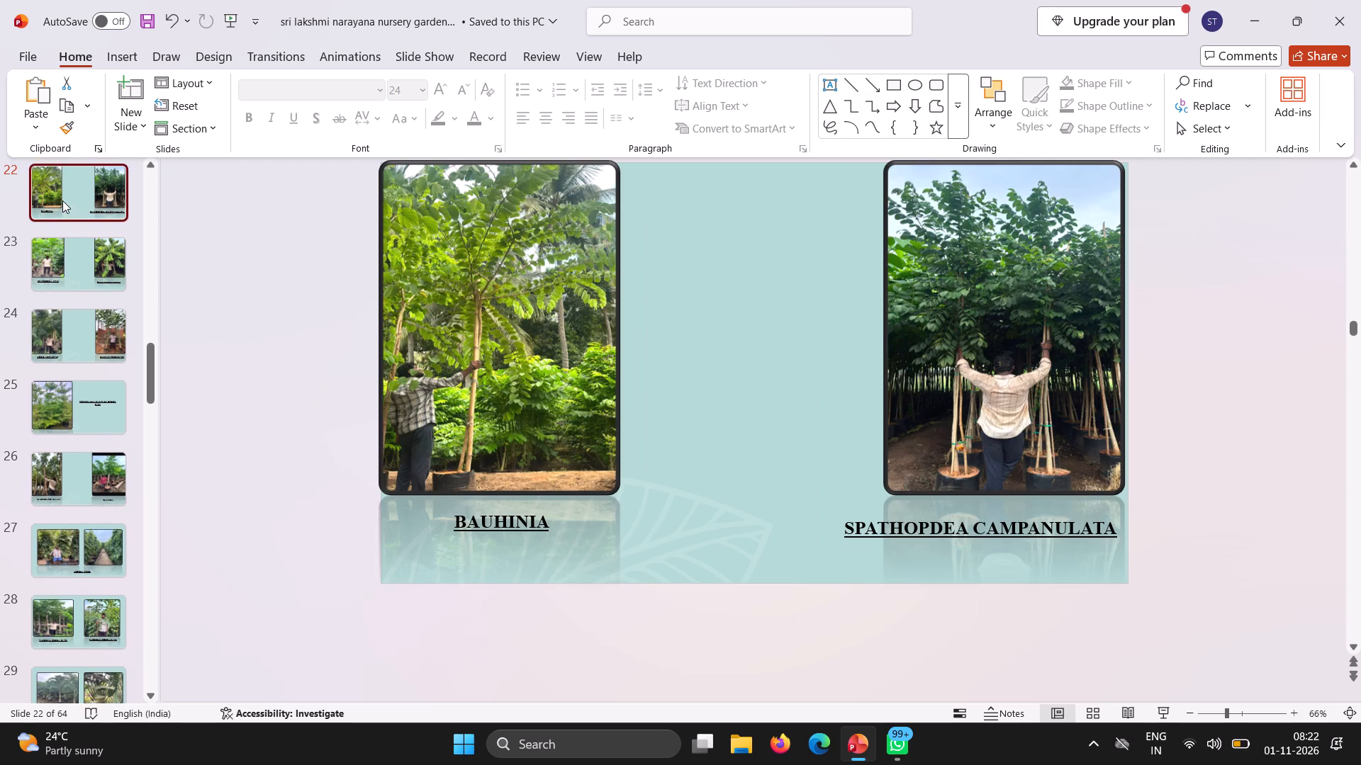
pyautogui.rightClick(385, 270)
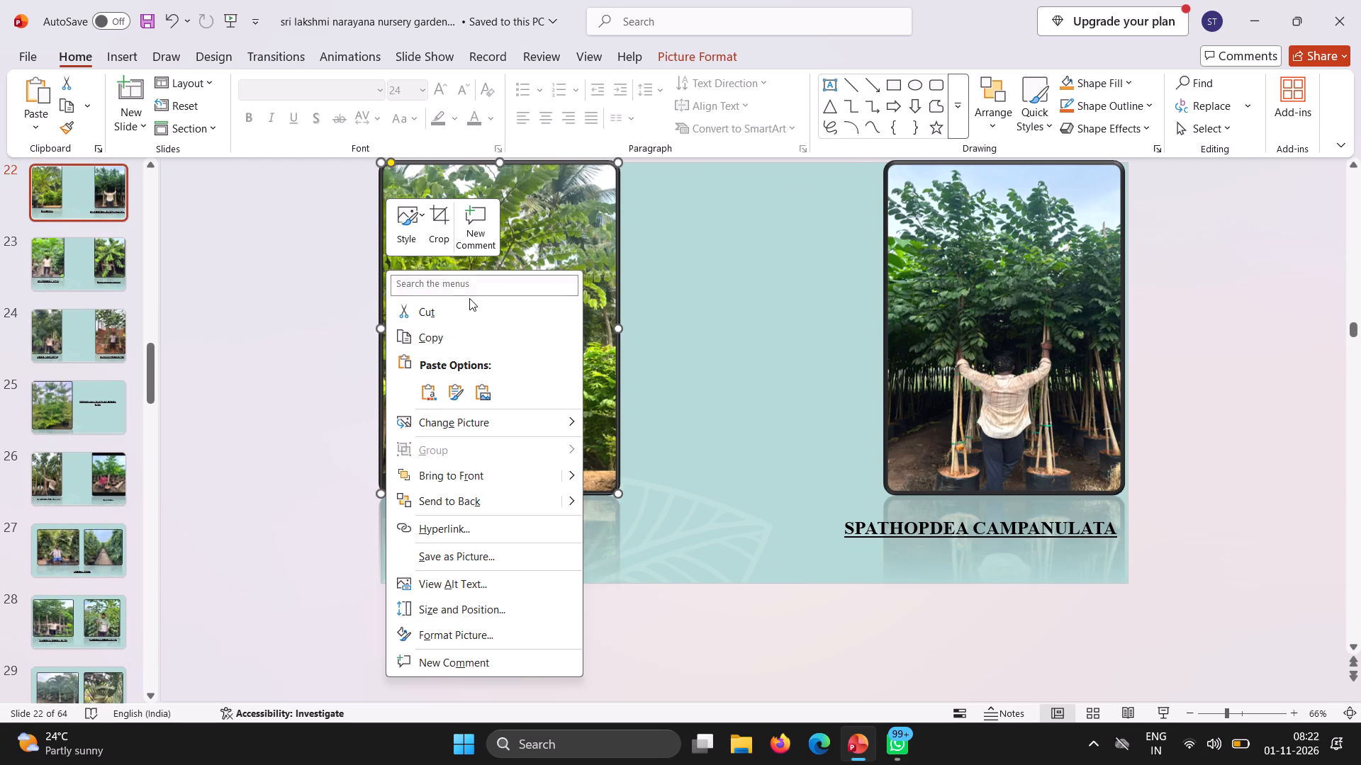
pyautogui.click(445, 317)
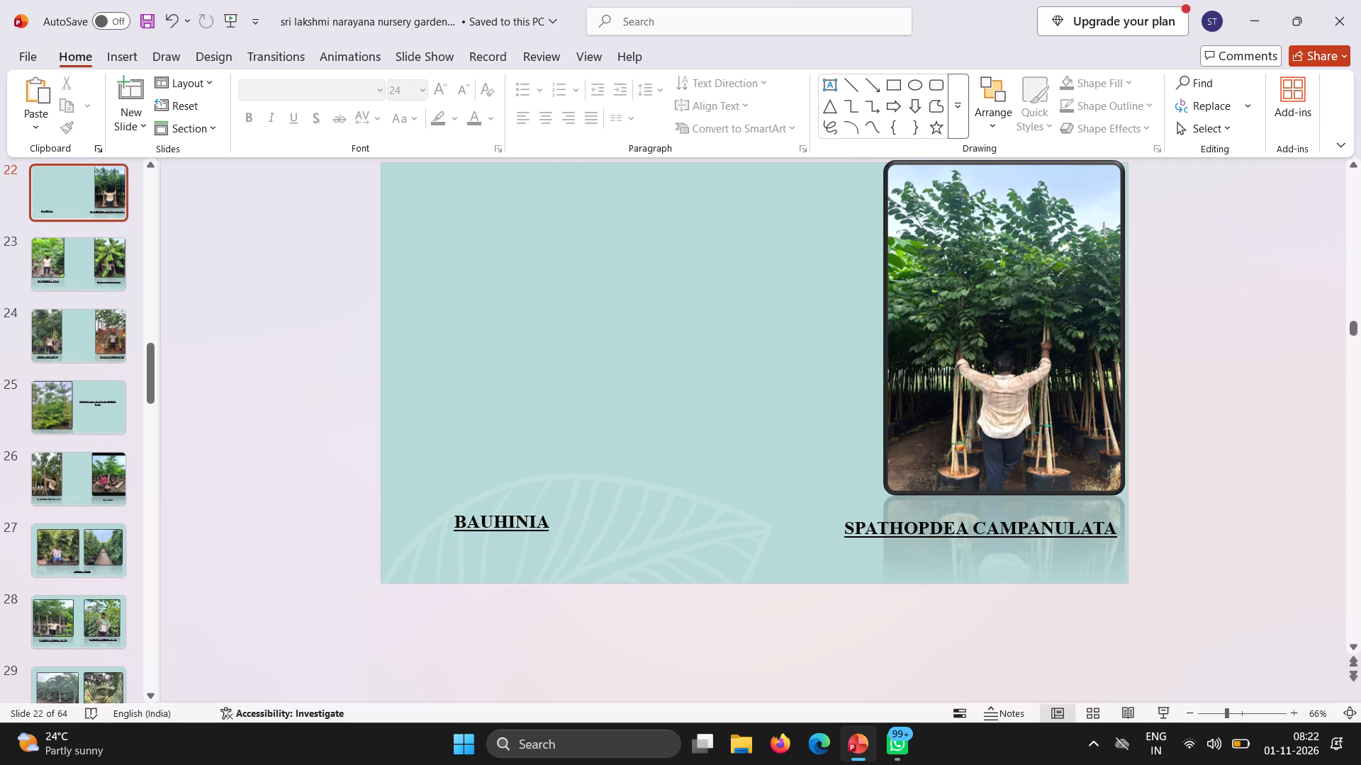
pyautogui.rightClick(934, 343)
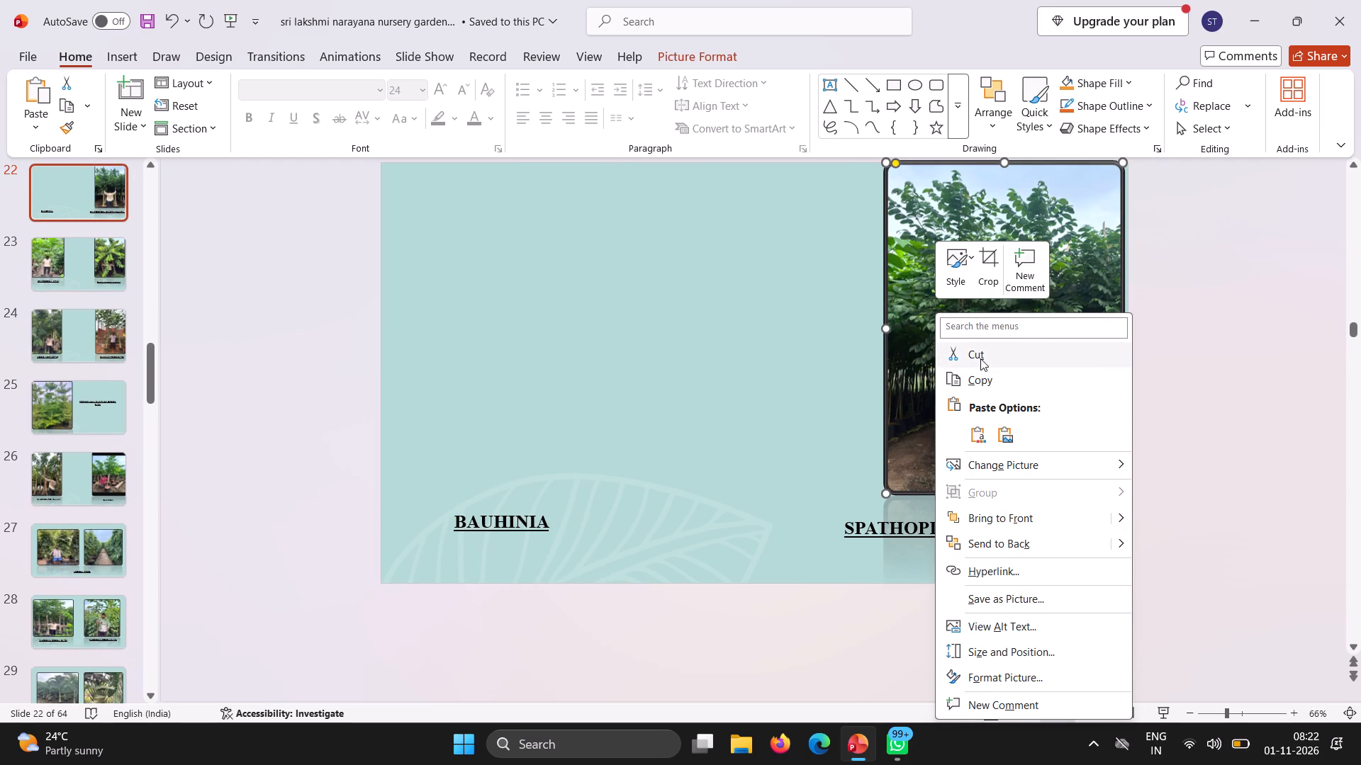
pyautogui.click(980, 358)
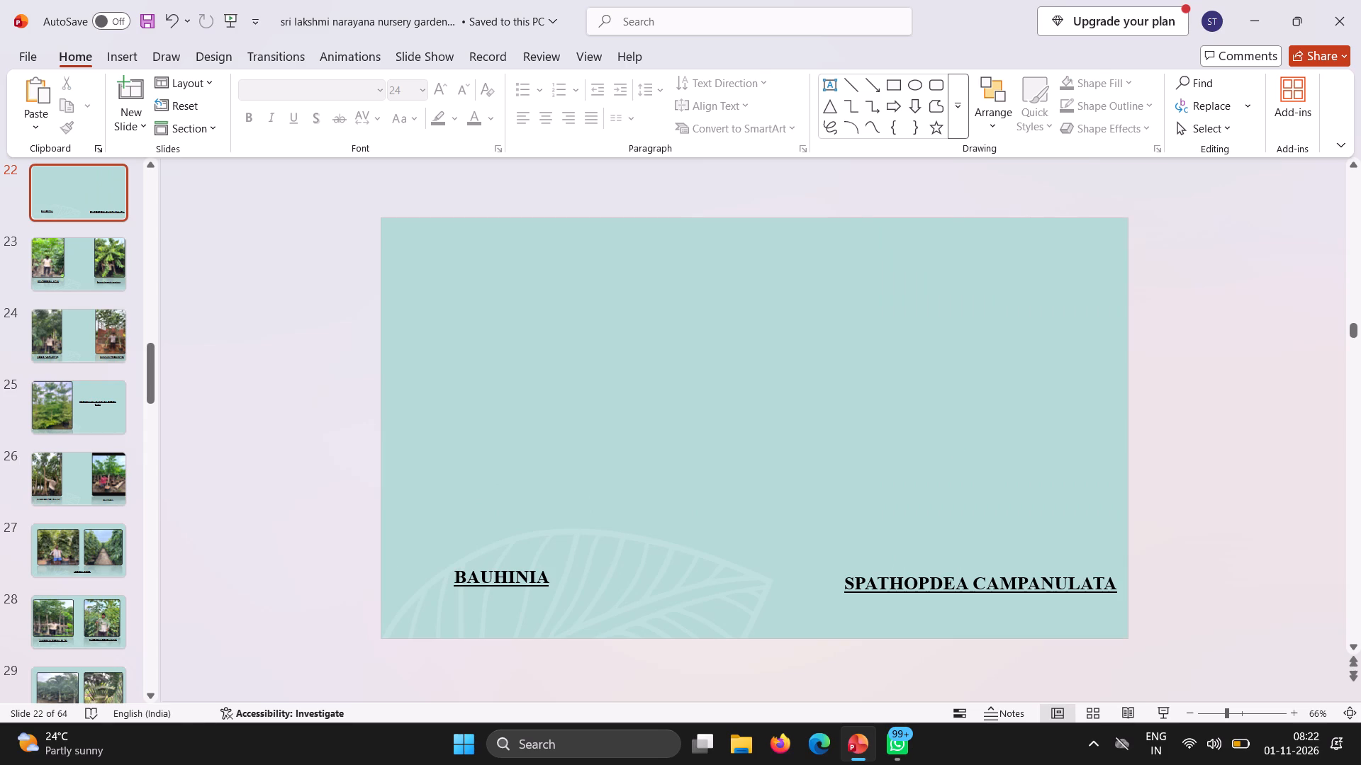
# Cut the SPATHOPDEA CAMPANULATA and BAUHINIA captions from slide 22.
pyautogui.rightClick(849, 572)
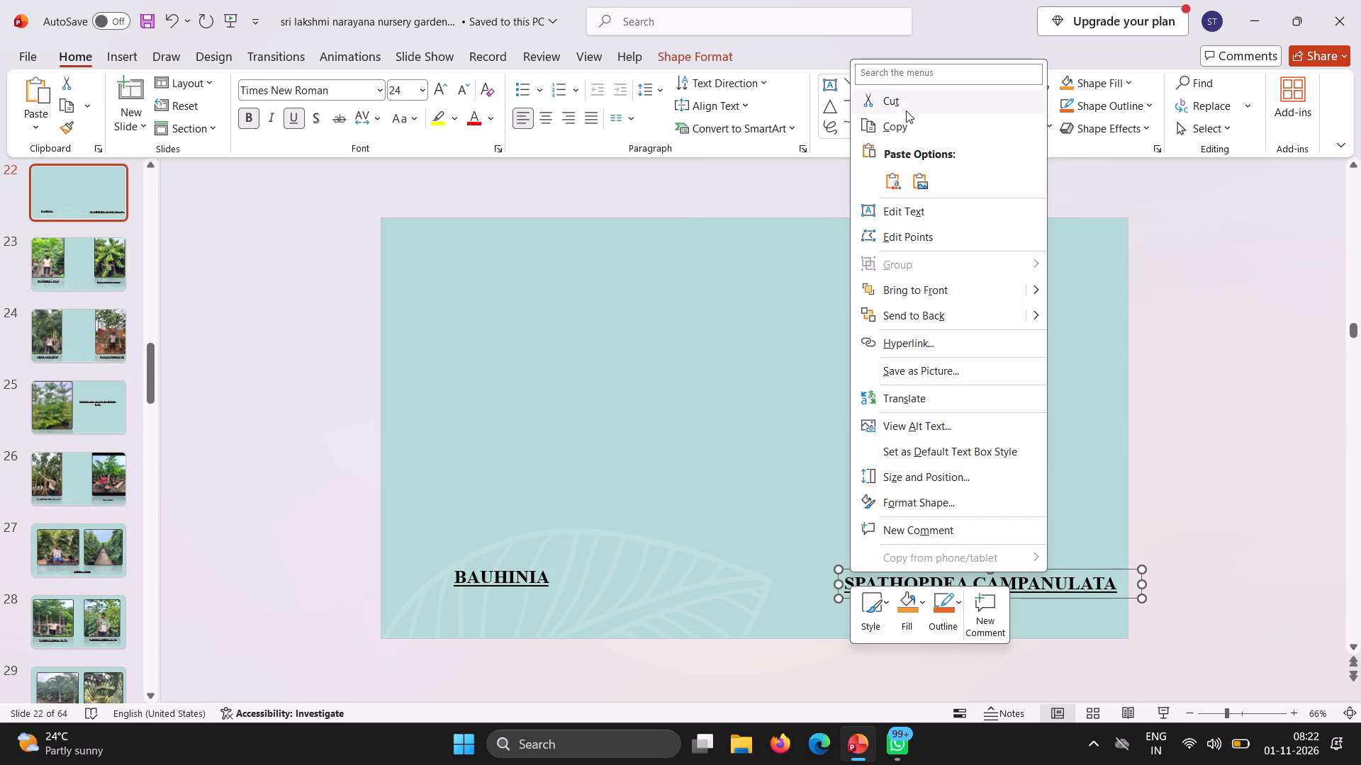
pyautogui.click(897, 106)
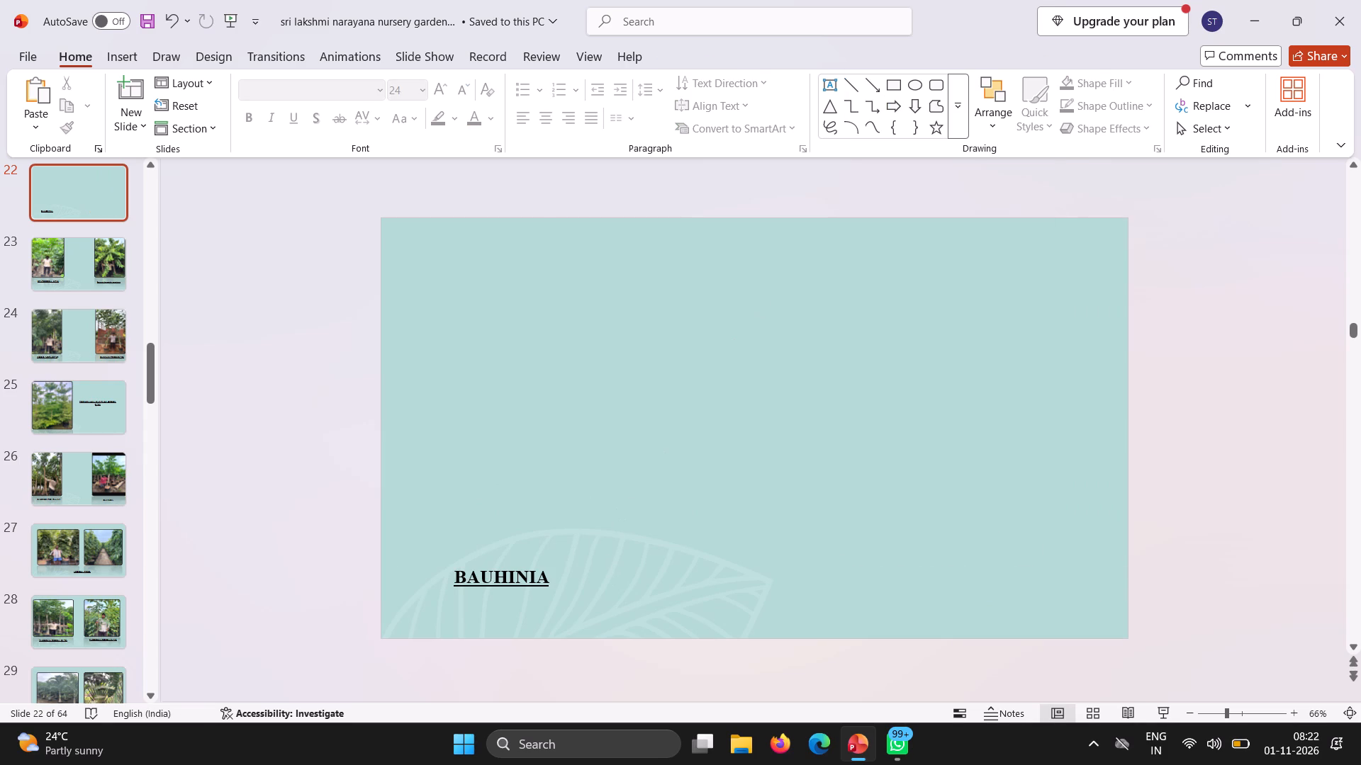
pyautogui.rightClick(499, 574)
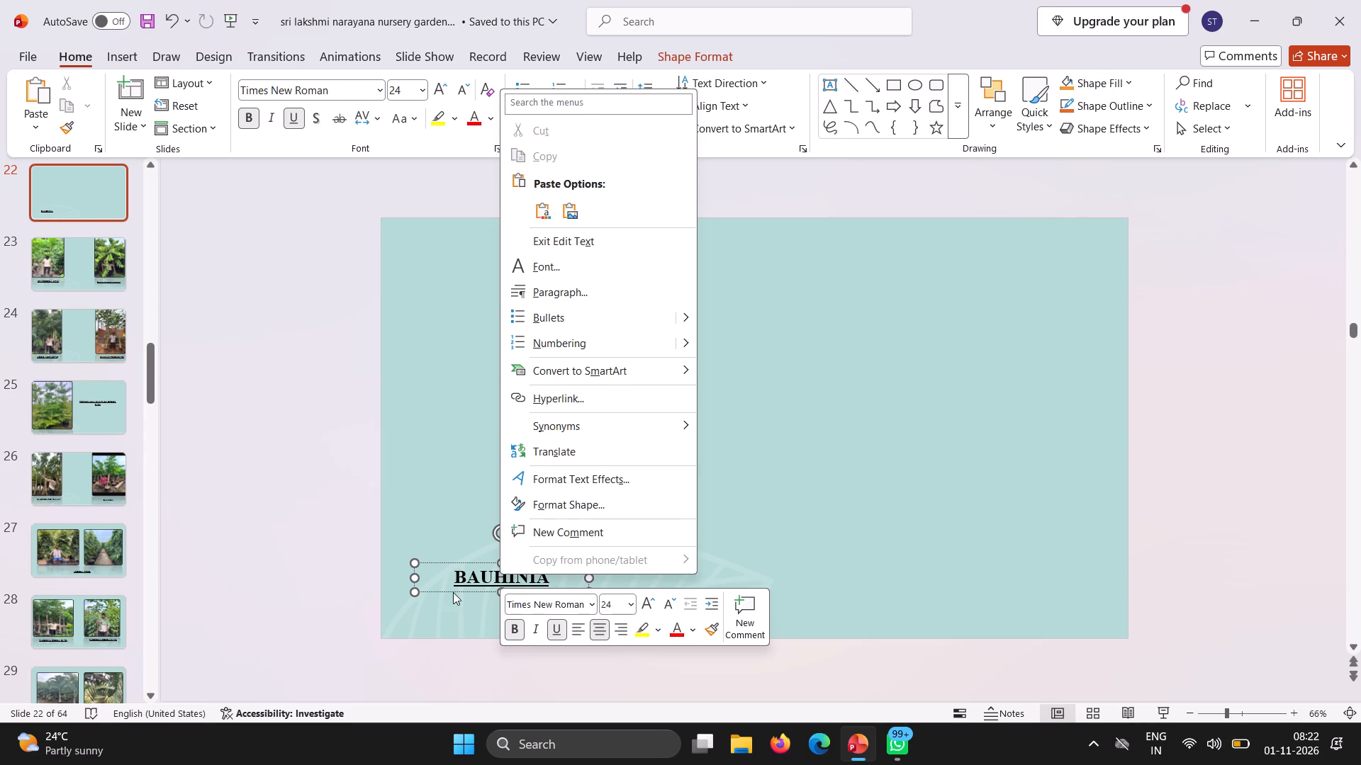
# Cut the remaining BAUHINIA caption from slide 22.
pyautogui.rightClick(441, 555)
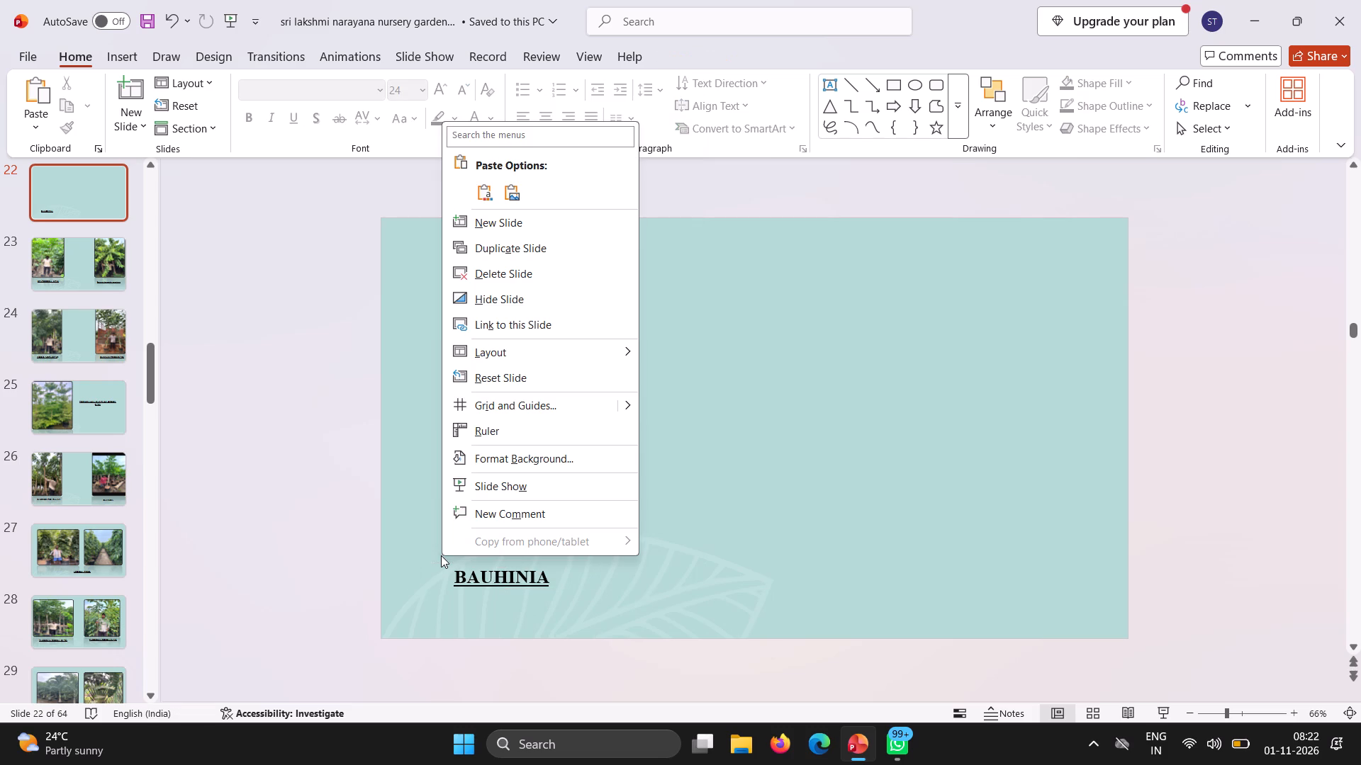
pyautogui.click(423, 693)
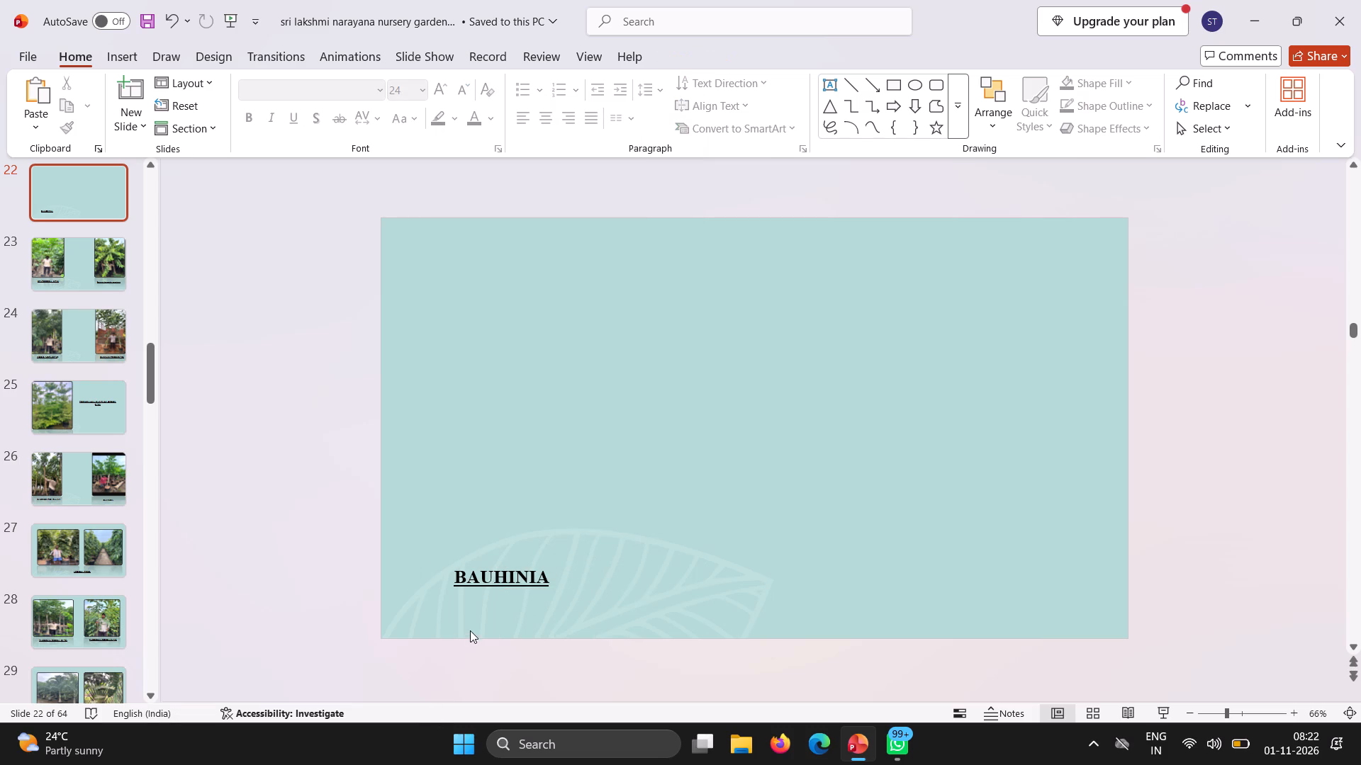
pyautogui.click(478, 554)
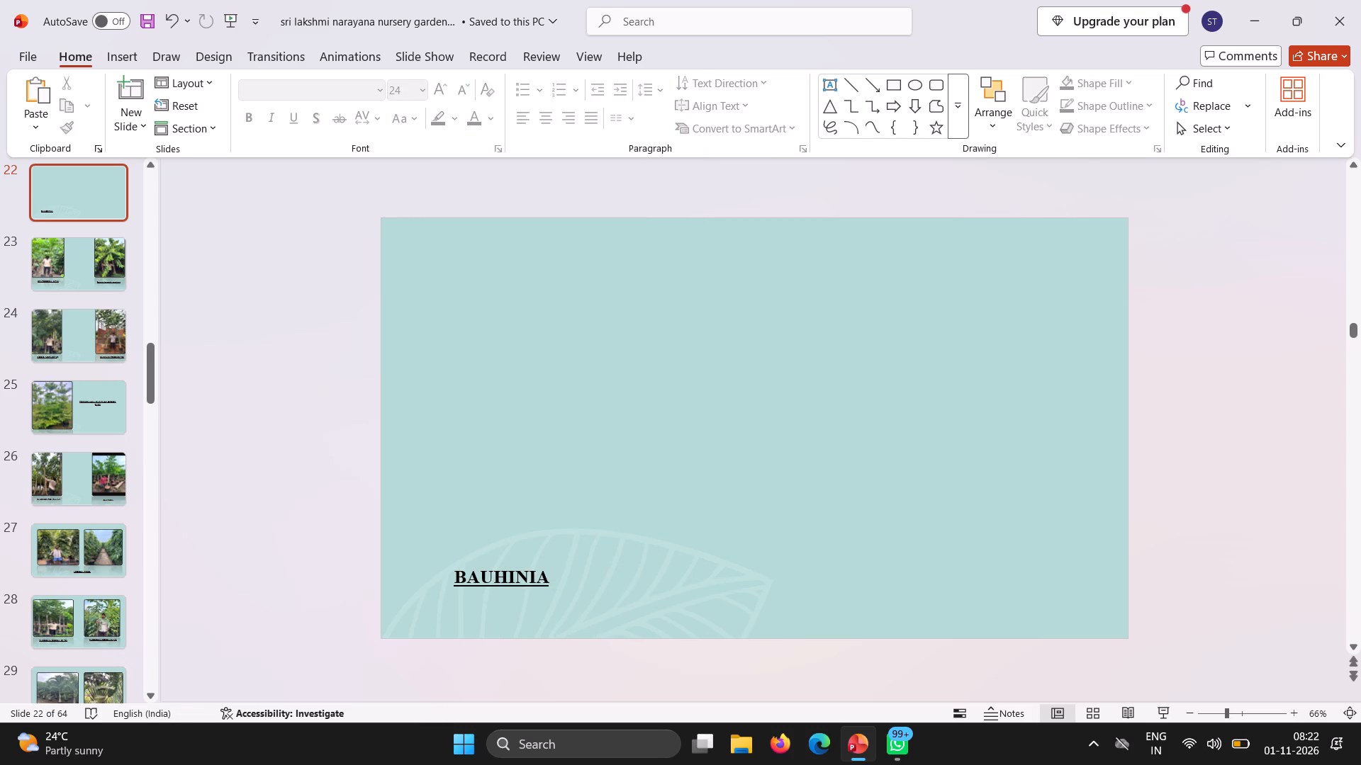
pyautogui.click(479, 558)
pyautogui.rightClick(457, 560)
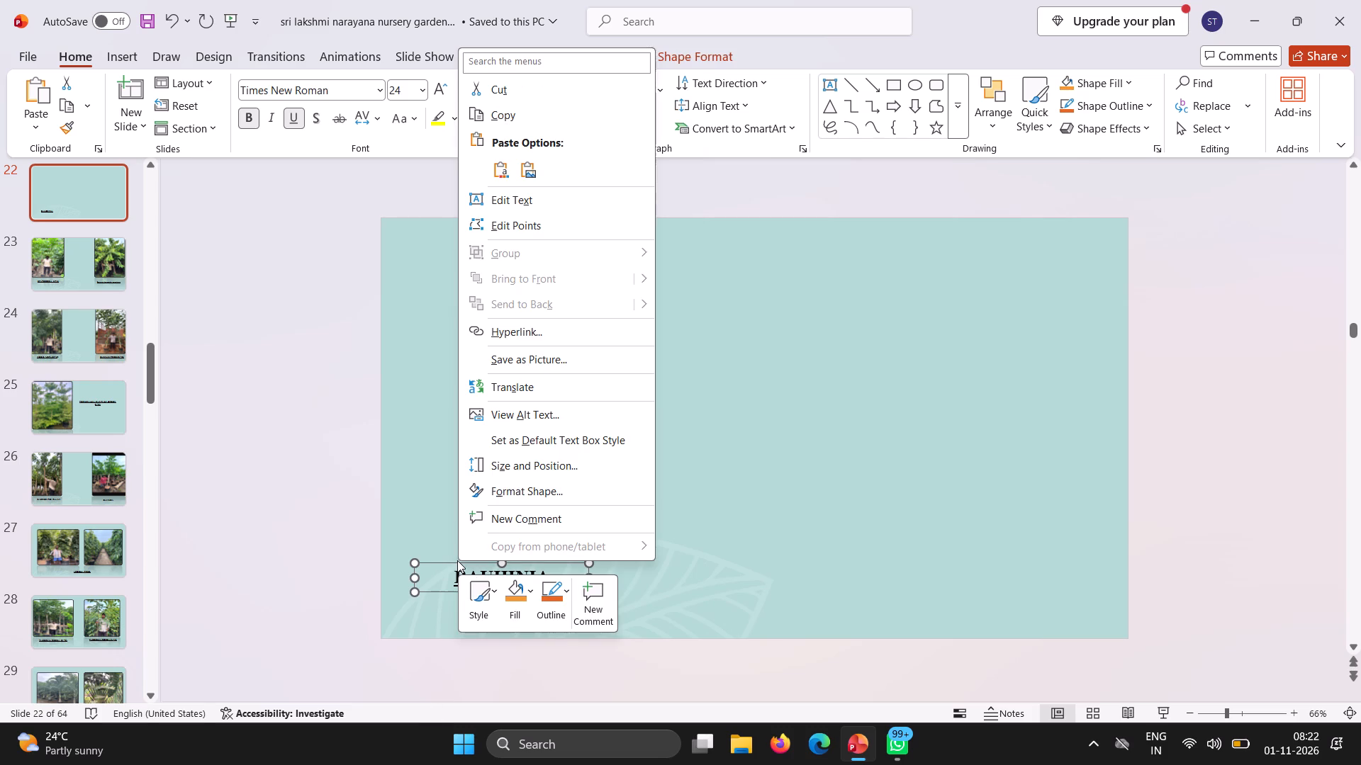
pyautogui.click(498, 90)
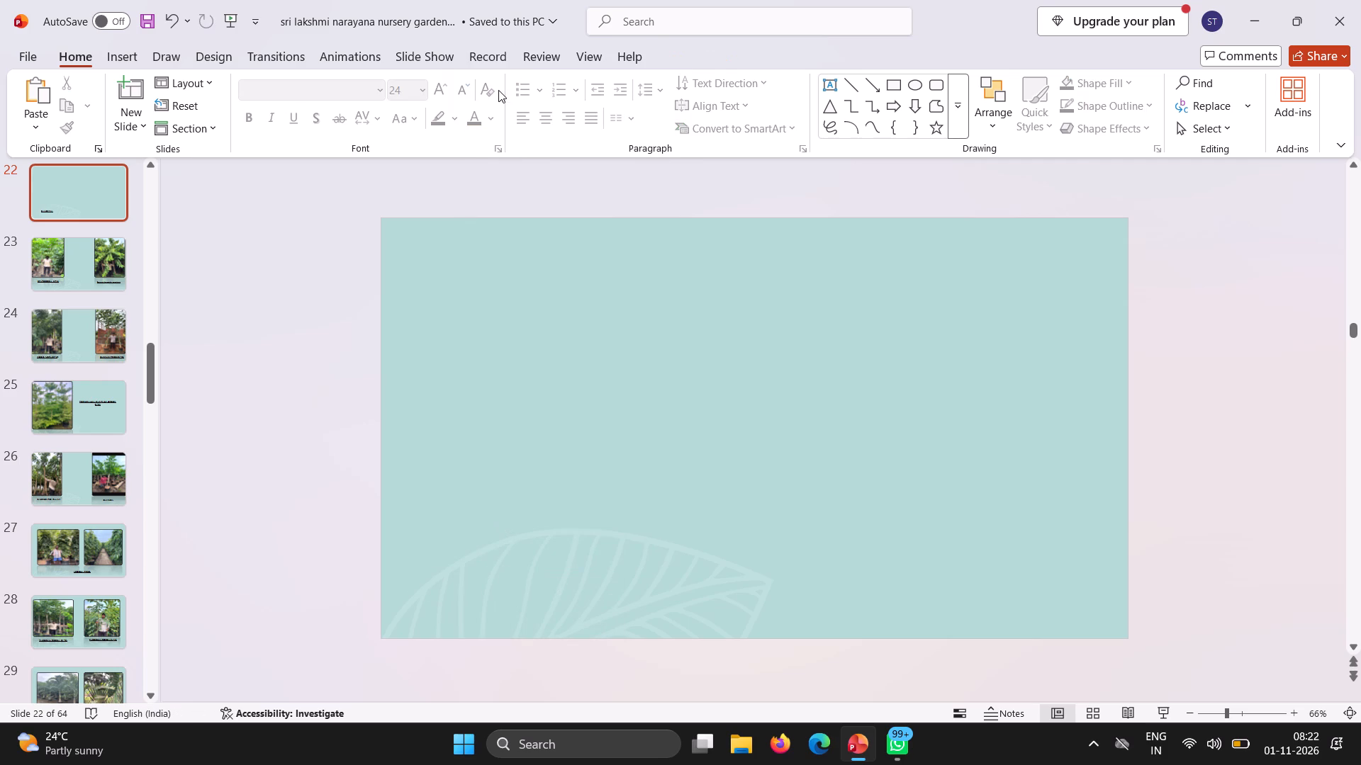
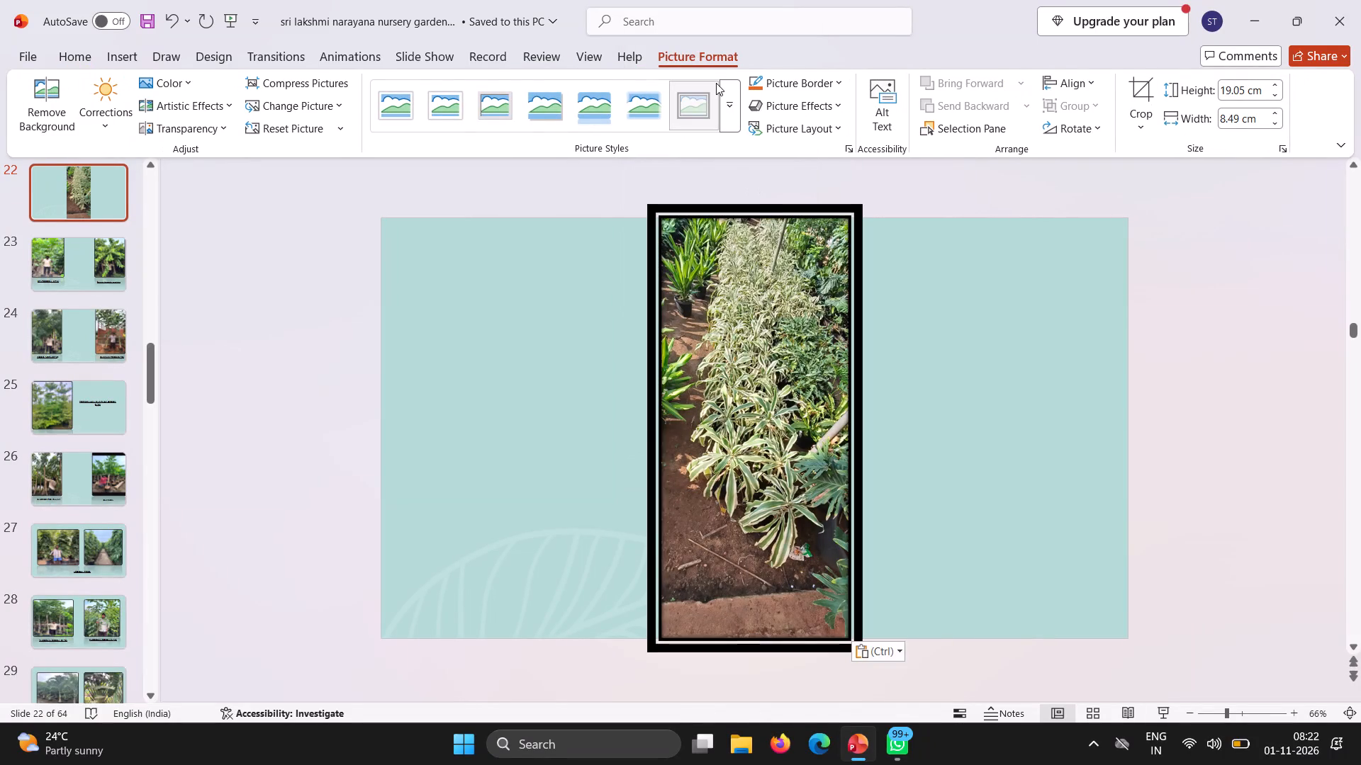
# Apply the picture style with a black, rounded bevel frame and a reflection to the variegated plant photo on slide 22.
pyautogui.click(722, 93)
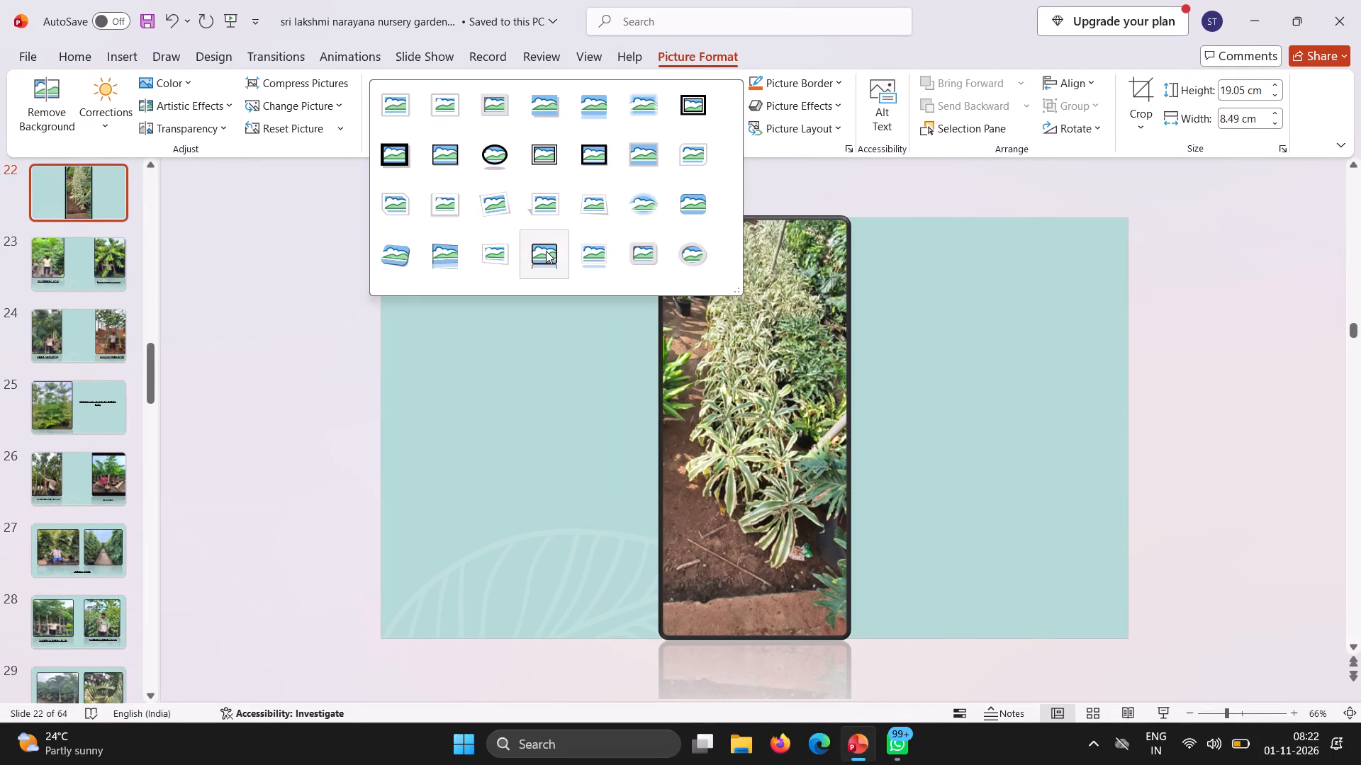
pyautogui.click(543, 251)
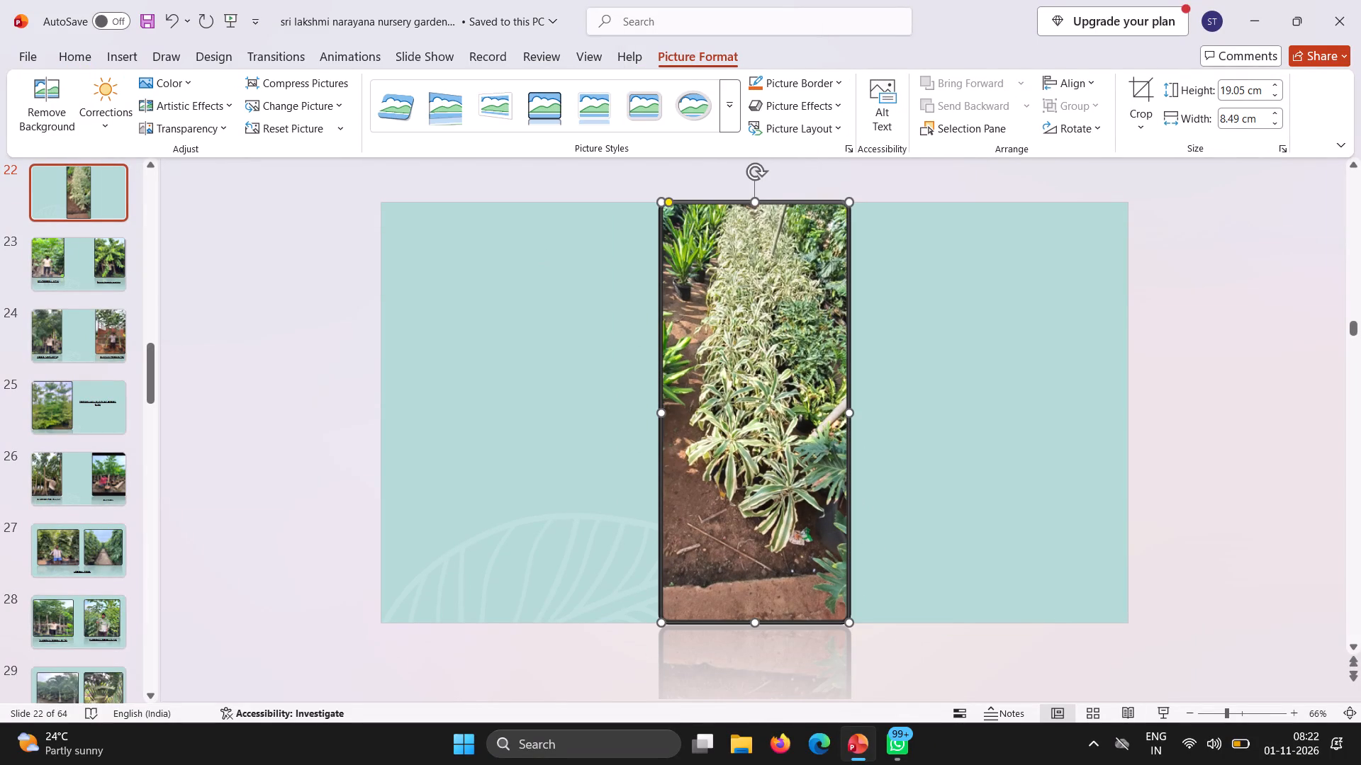
# Place the variegated plant bed photo in slide 22's left half, shortened to about 15.8 cm high and widened toward the slide's centre.
pyautogui.moveTo(753, 209); pyautogui.dragTo(612, 260)
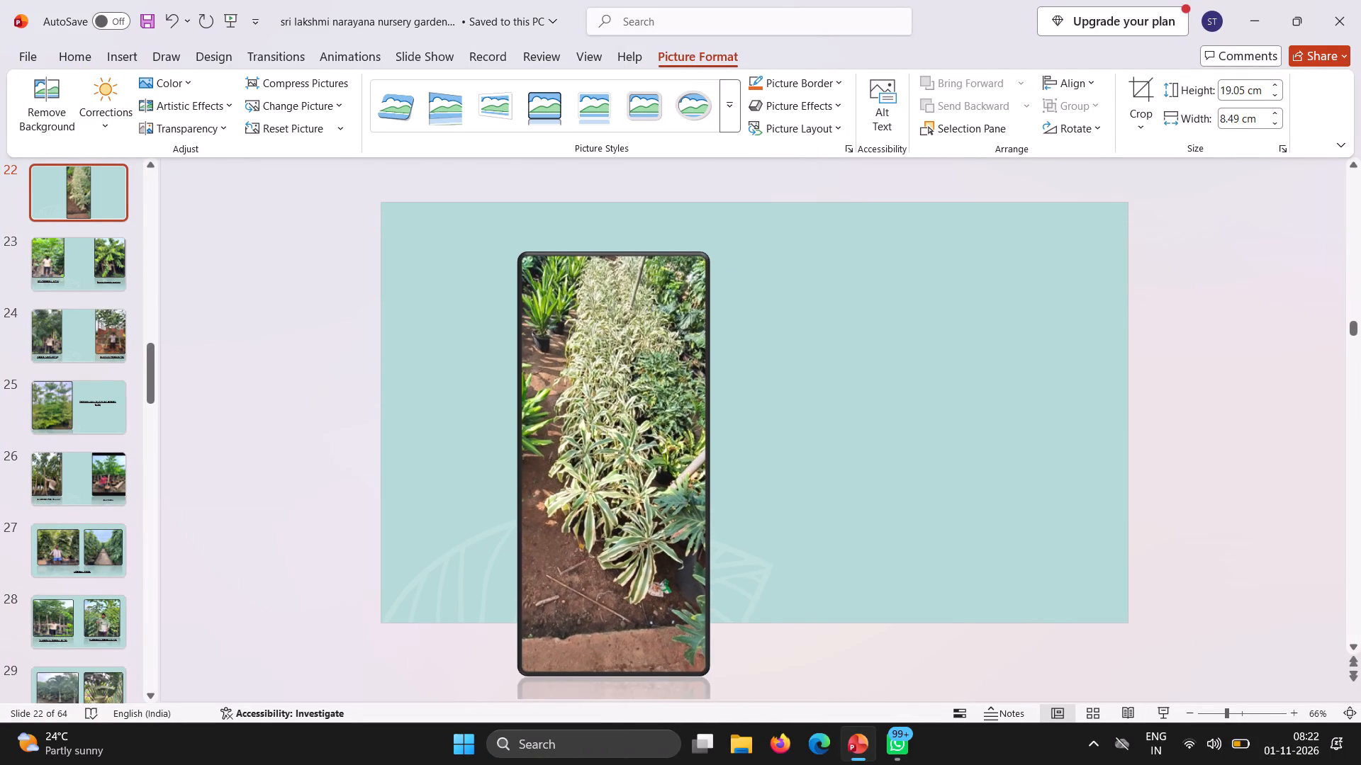
pyautogui.moveTo(612, 628); pyautogui.dragTo(615, 606)
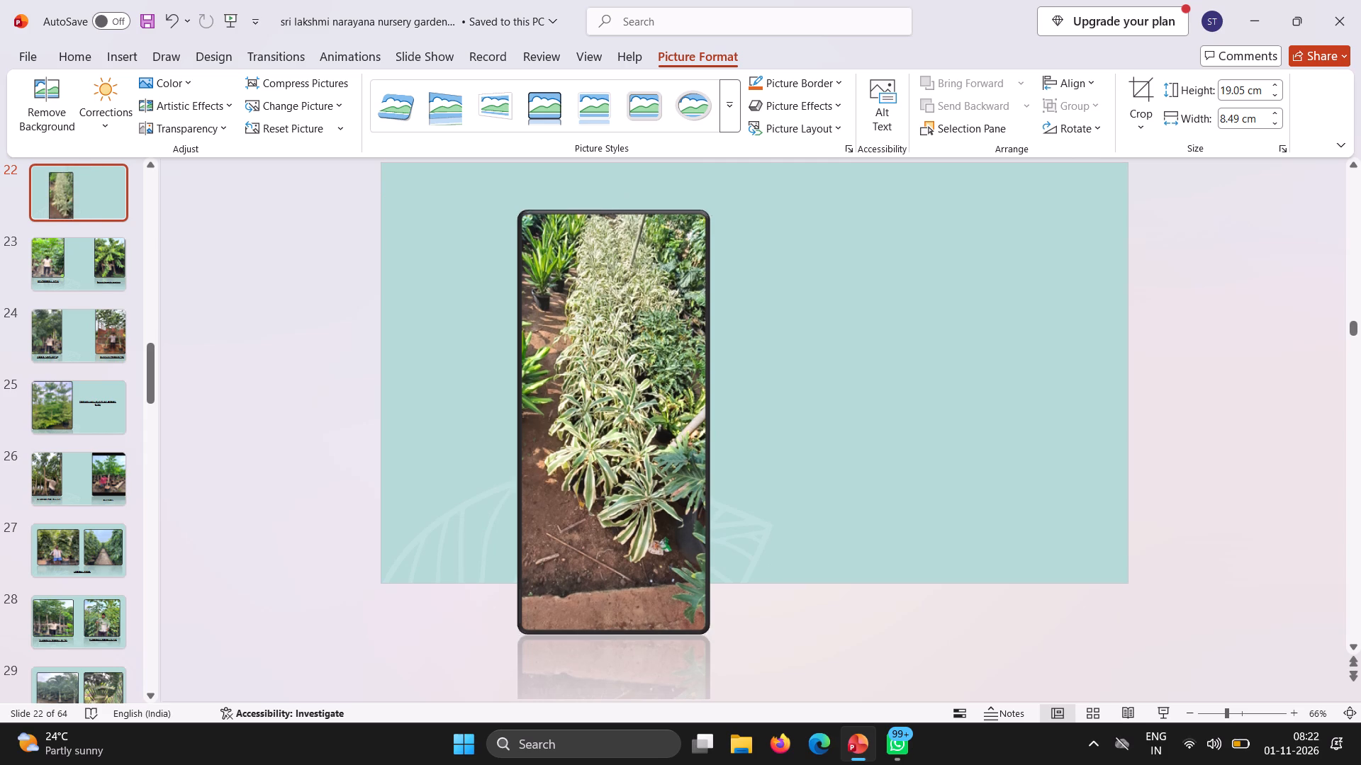
pyautogui.moveTo(615, 606); pyautogui.dragTo(627, 582)
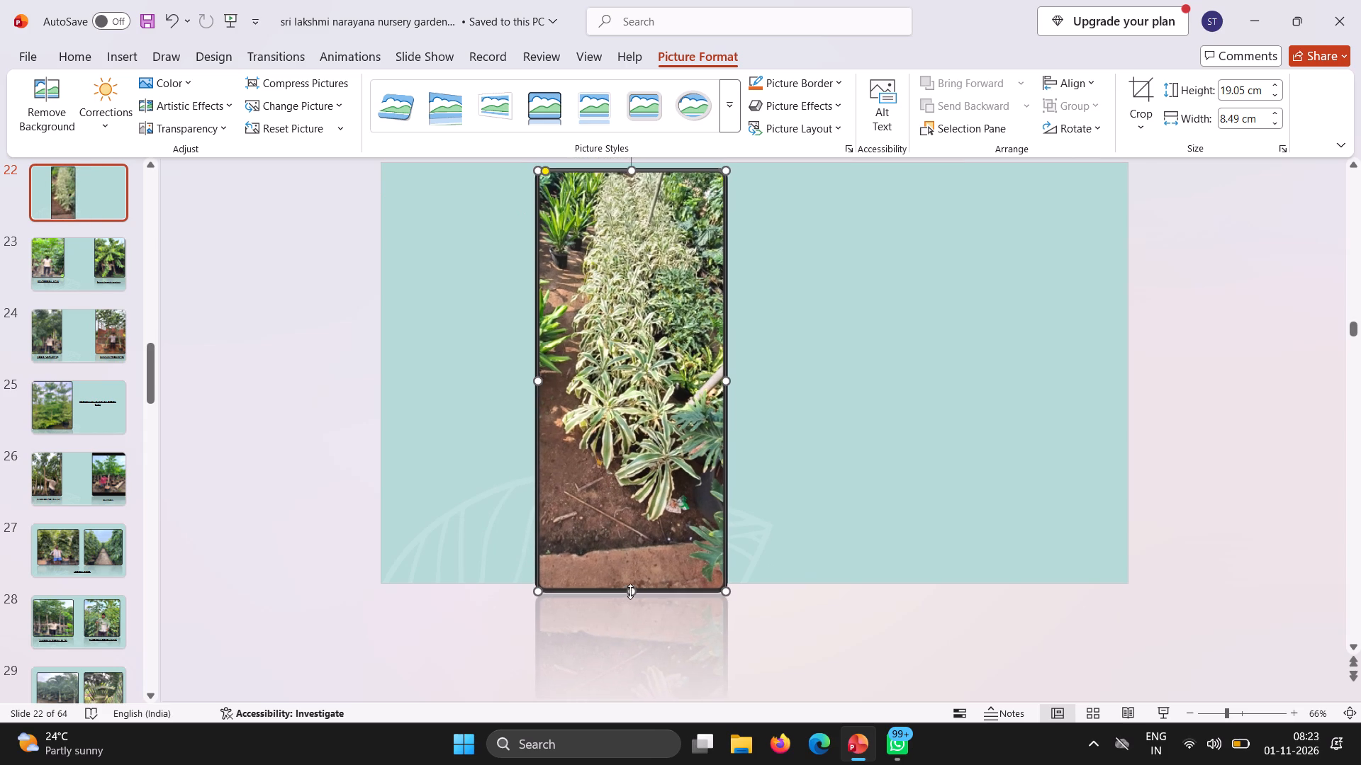
pyautogui.moveTo(630, 587); pyautogui.dragTo(640, 517)
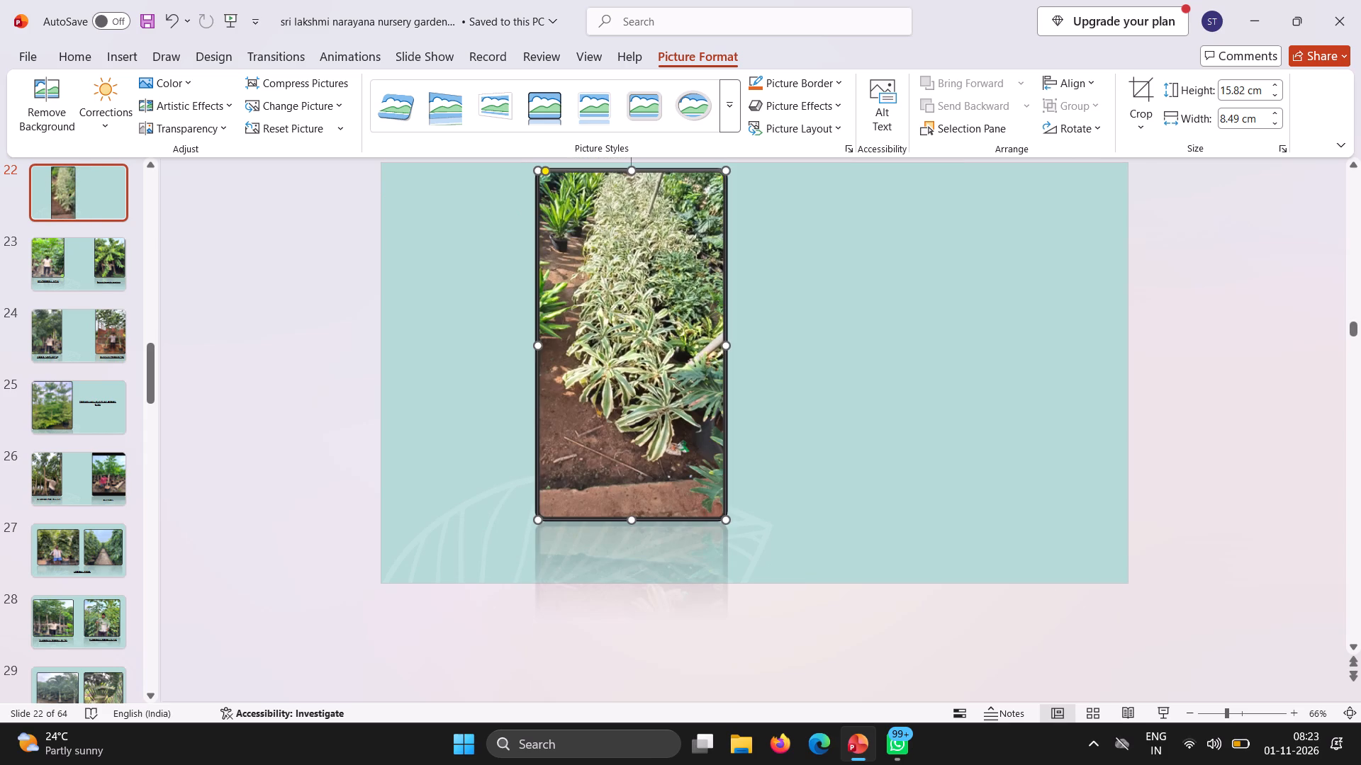
pyautogui.moveTo(629, 160); pyautogui.dragTo(629, 194)
pyautogui.moveTo(590, 269); pyautogui.dragTo(526, 310)
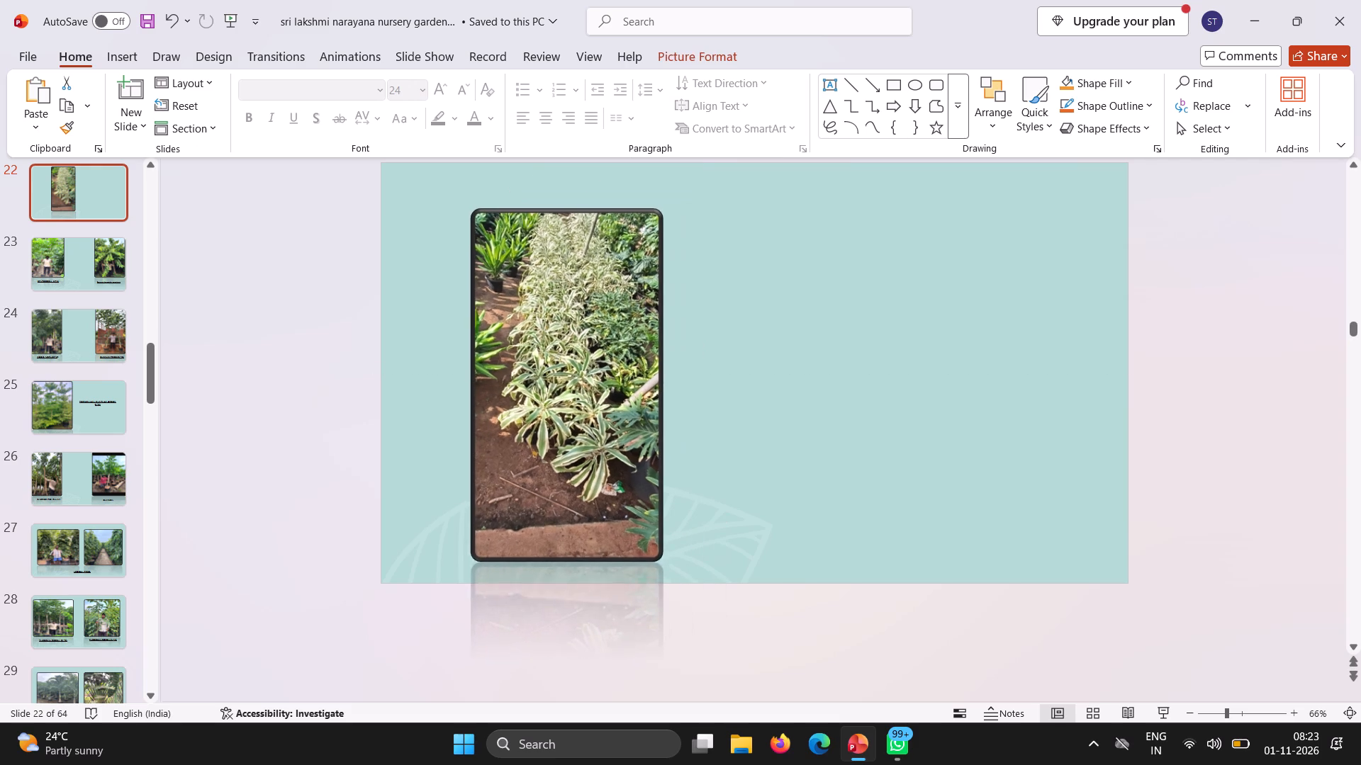
pyautogui.moveTo(526, 310); pyautogui.dragTo(516, 287)
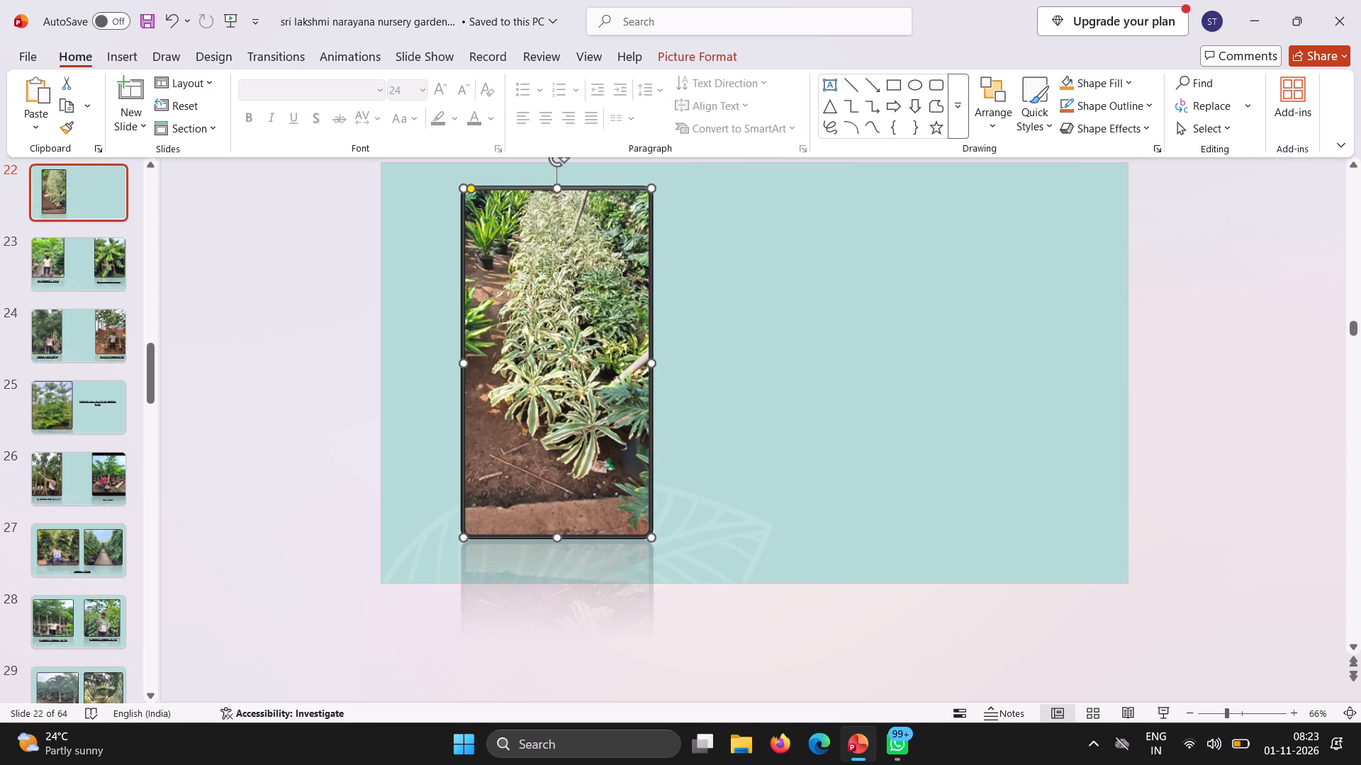
pyautogui.moveTo(653, 365); pyautogui.dragTo(711, 353)
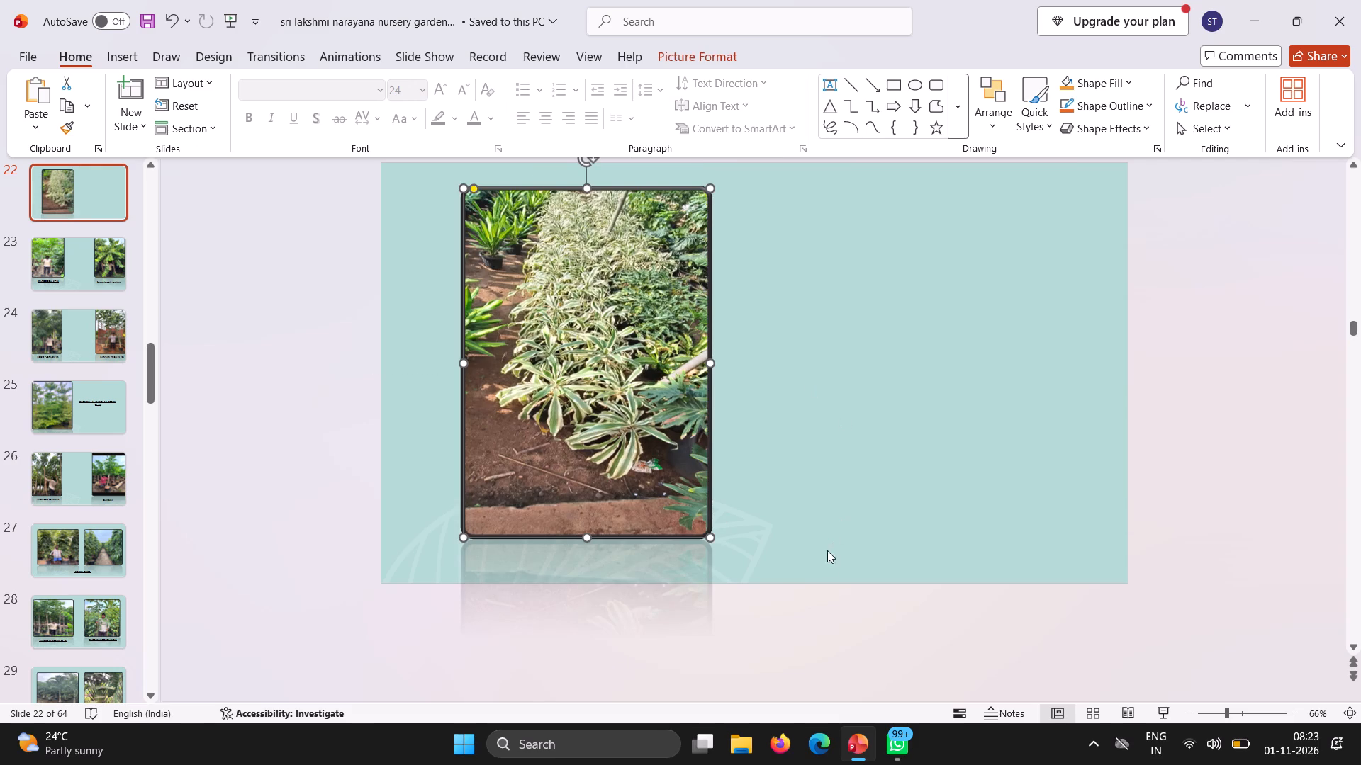
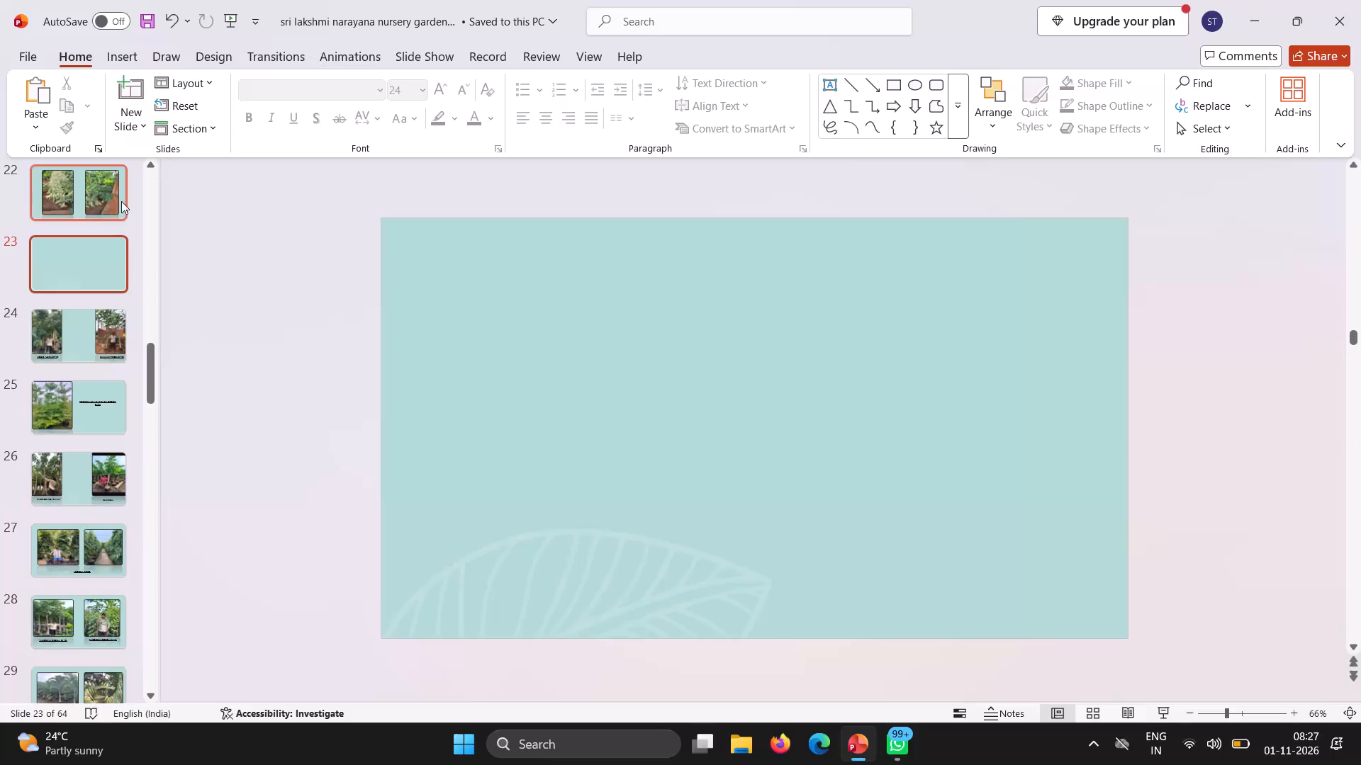
# Look over the framed photo pairs on slide 22, blank slide 23, slides 3 to 6 and slide 43.
pyautogui.click(104, 185)
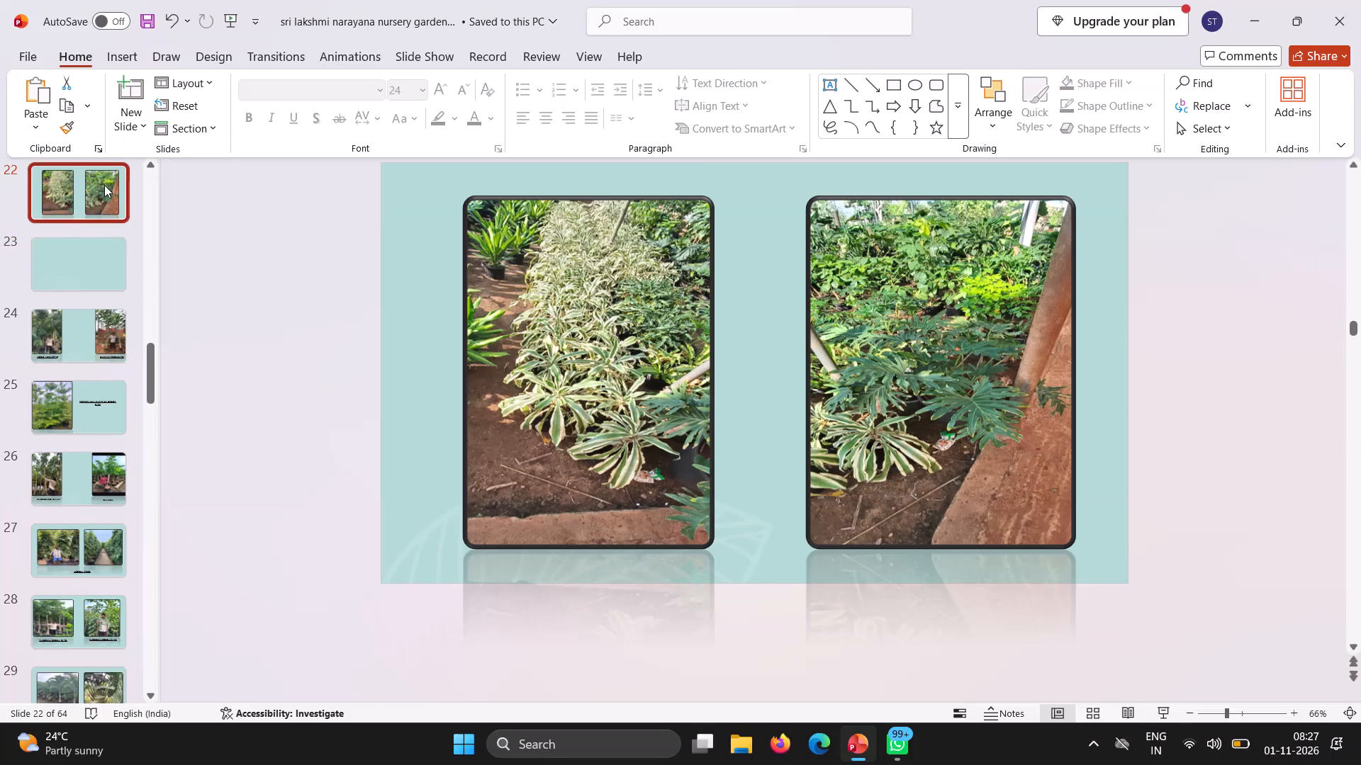
pyautogui.click(99, 285)
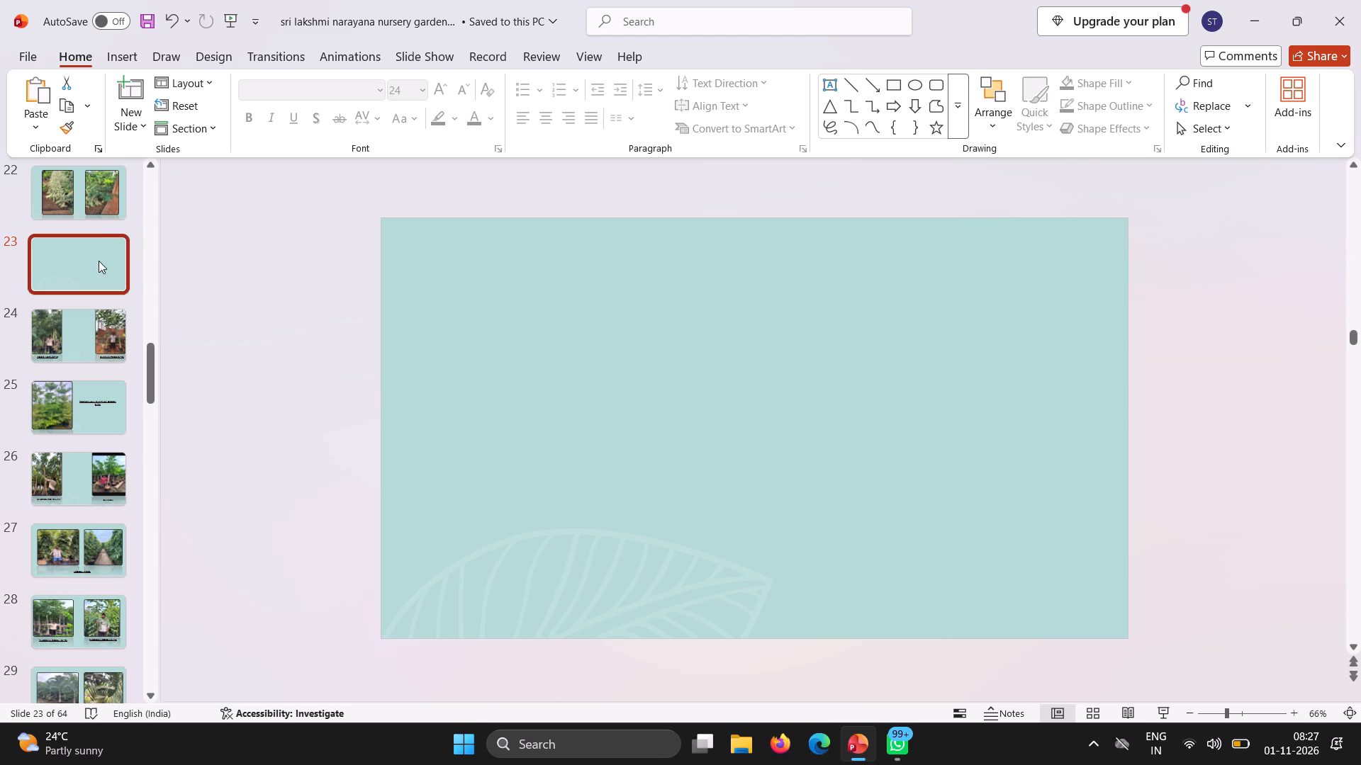
pyautogui.click(95, 187)
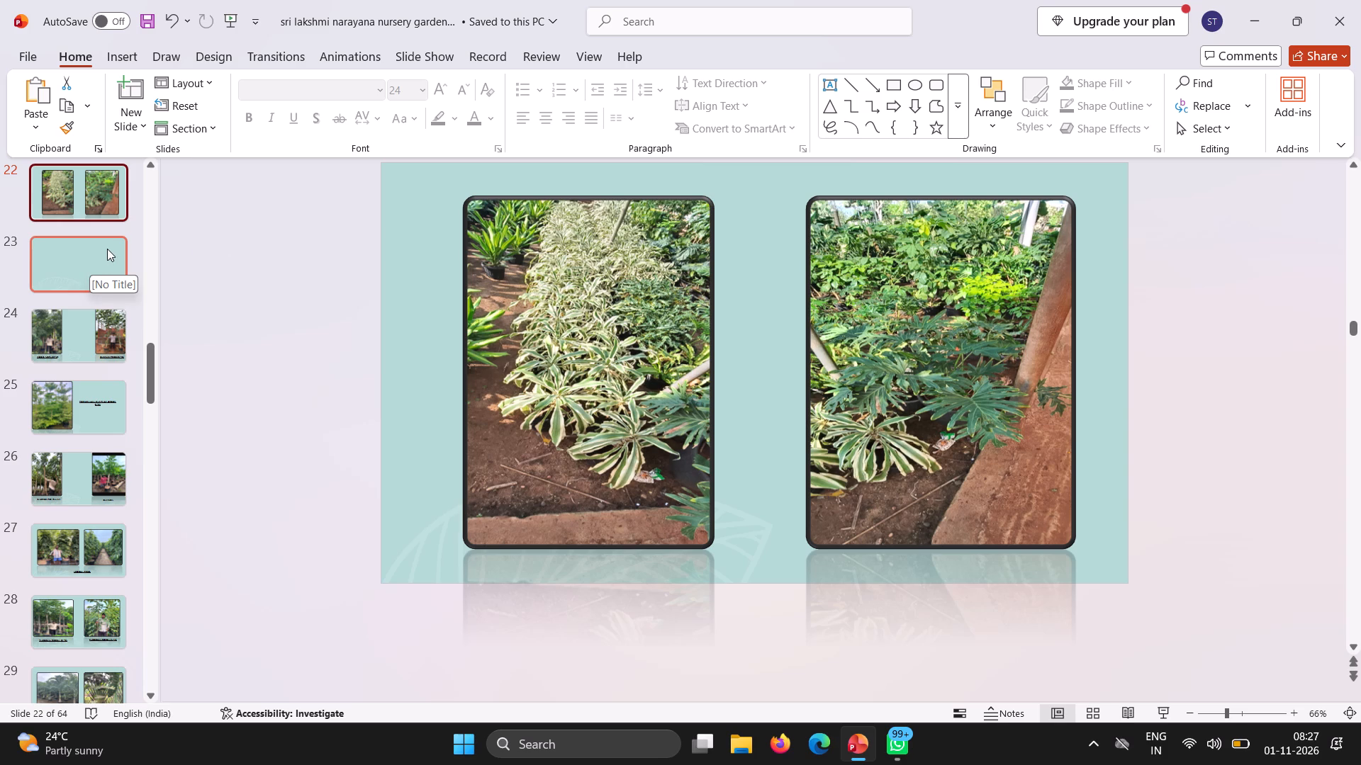
pyautogui.click(91, 195)
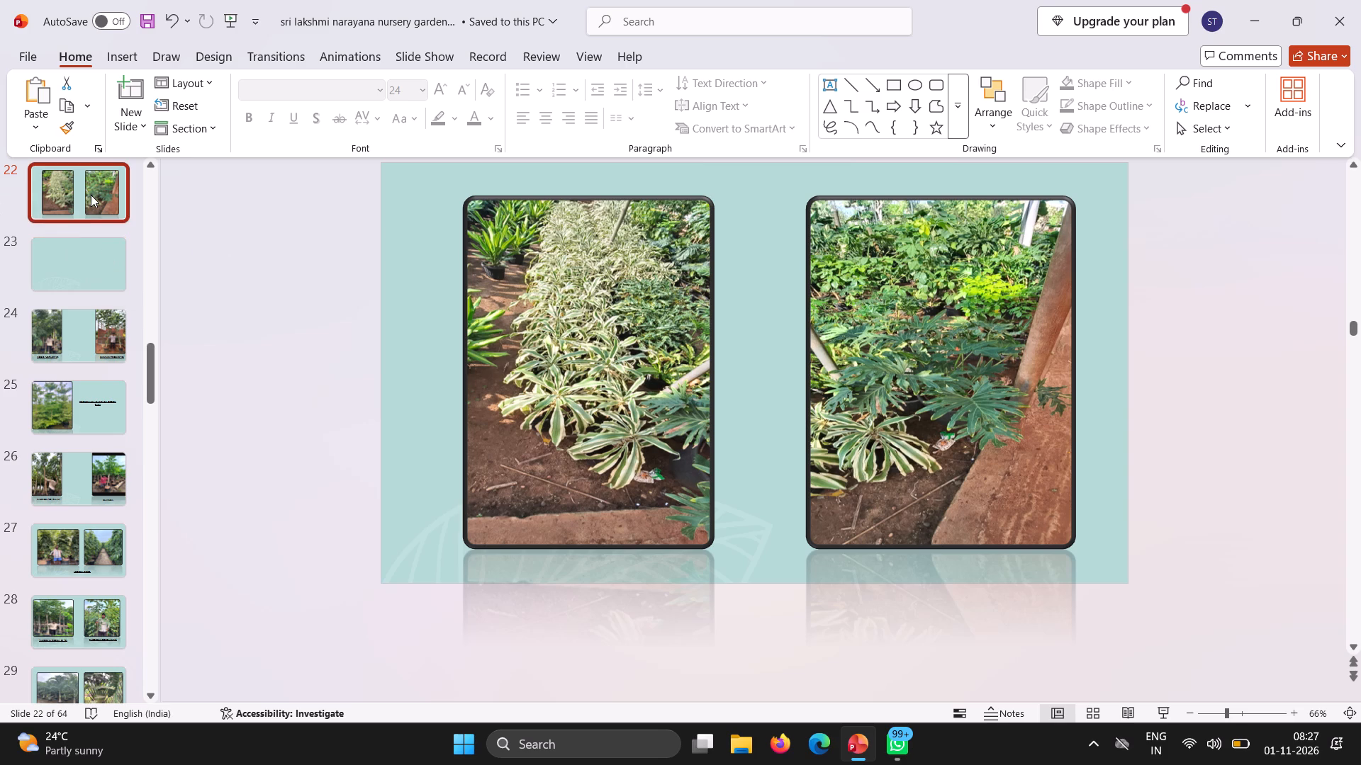
pyautogui.scroll(1, 91, 195)
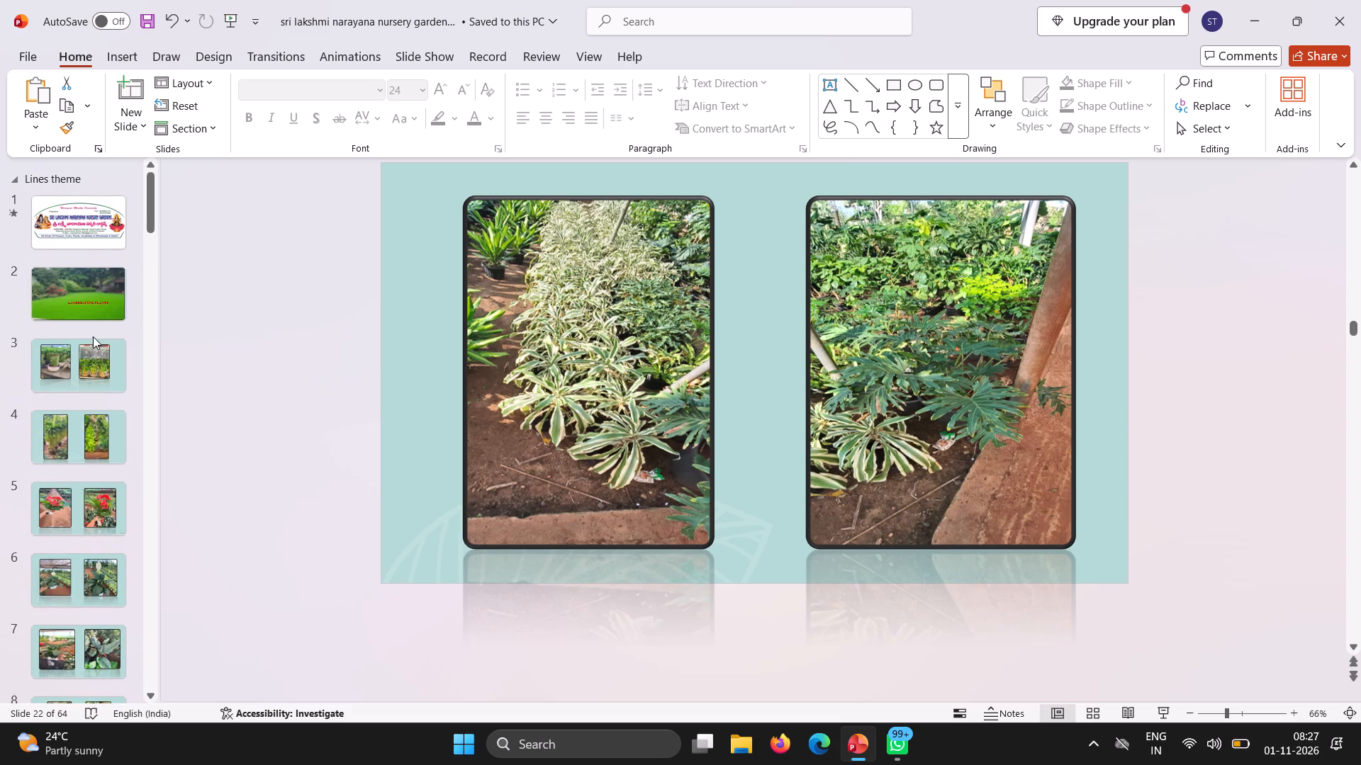
pyautogui.click(98, 381)
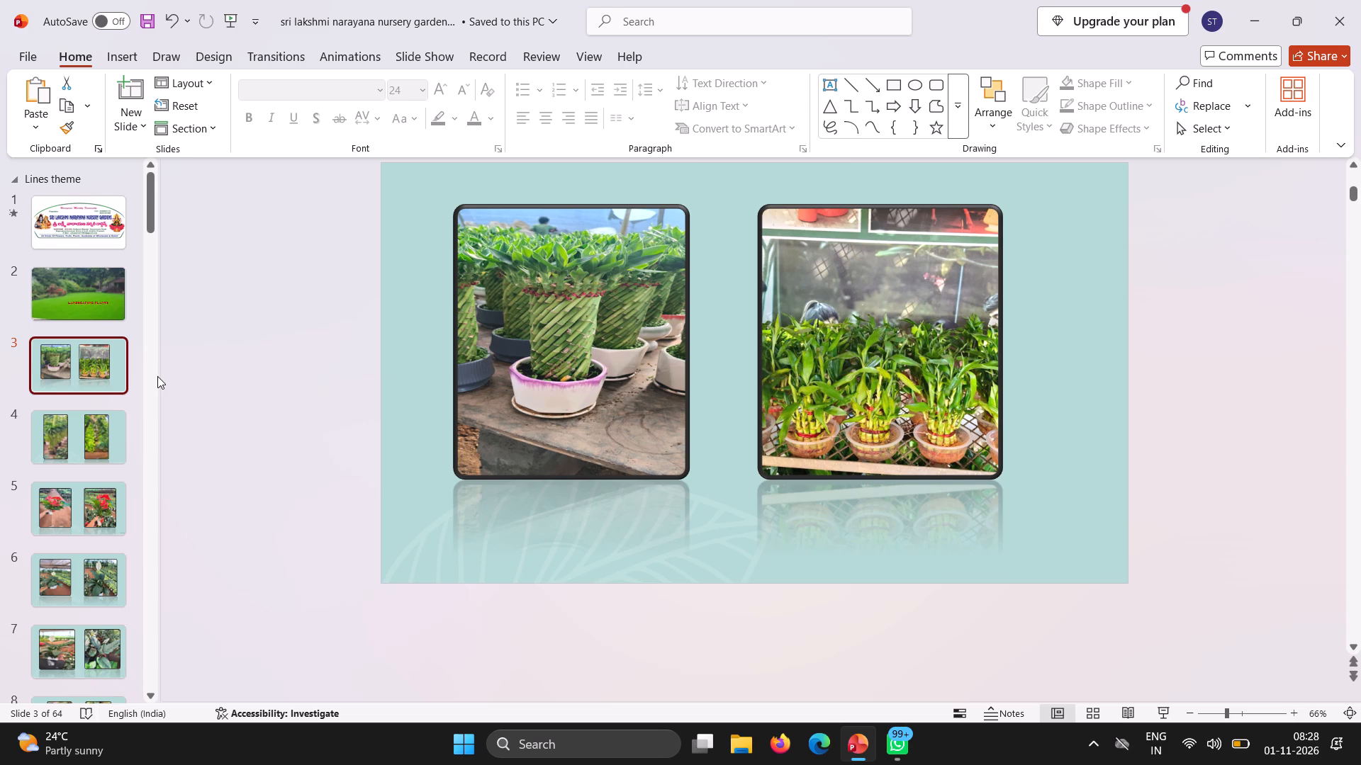
pyautogui.click(85, 437)
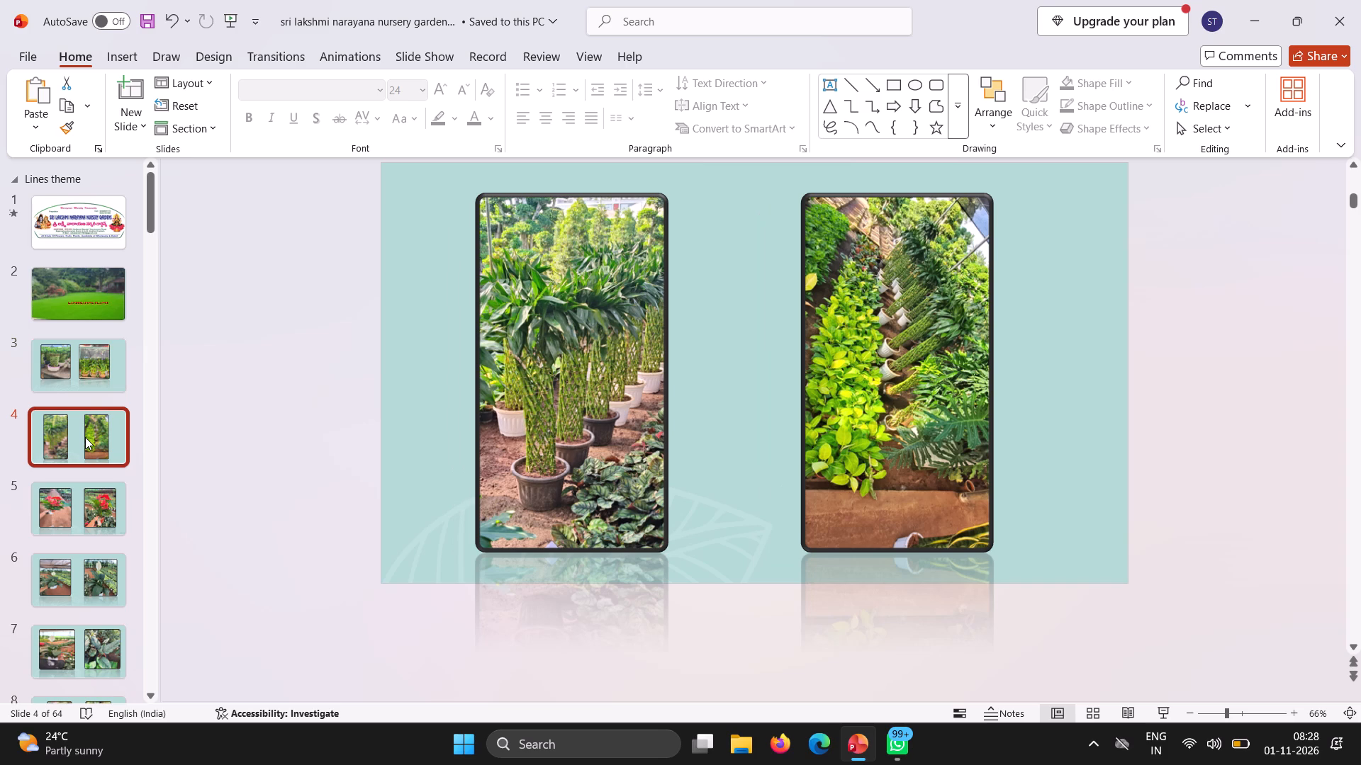
pyautogui.click(50, 514)
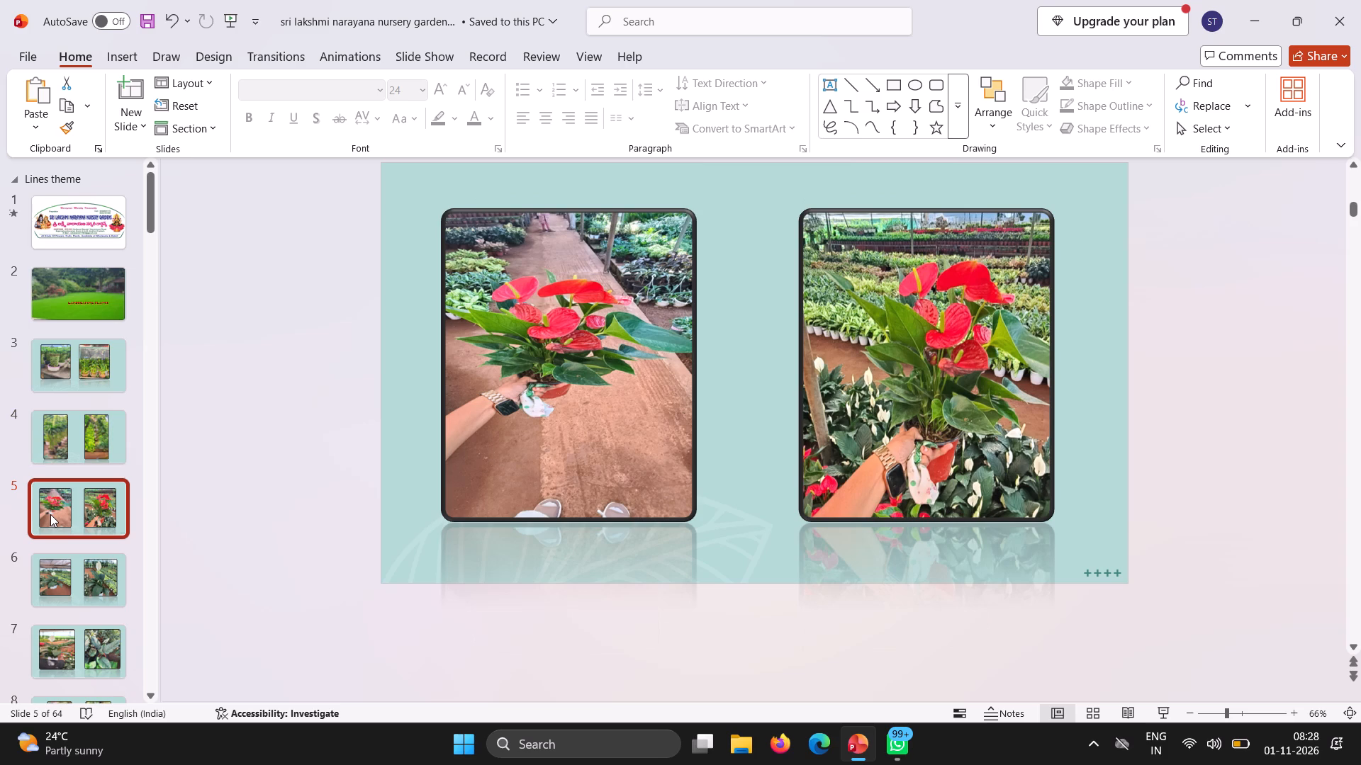
pyautogui.click(52, 577)
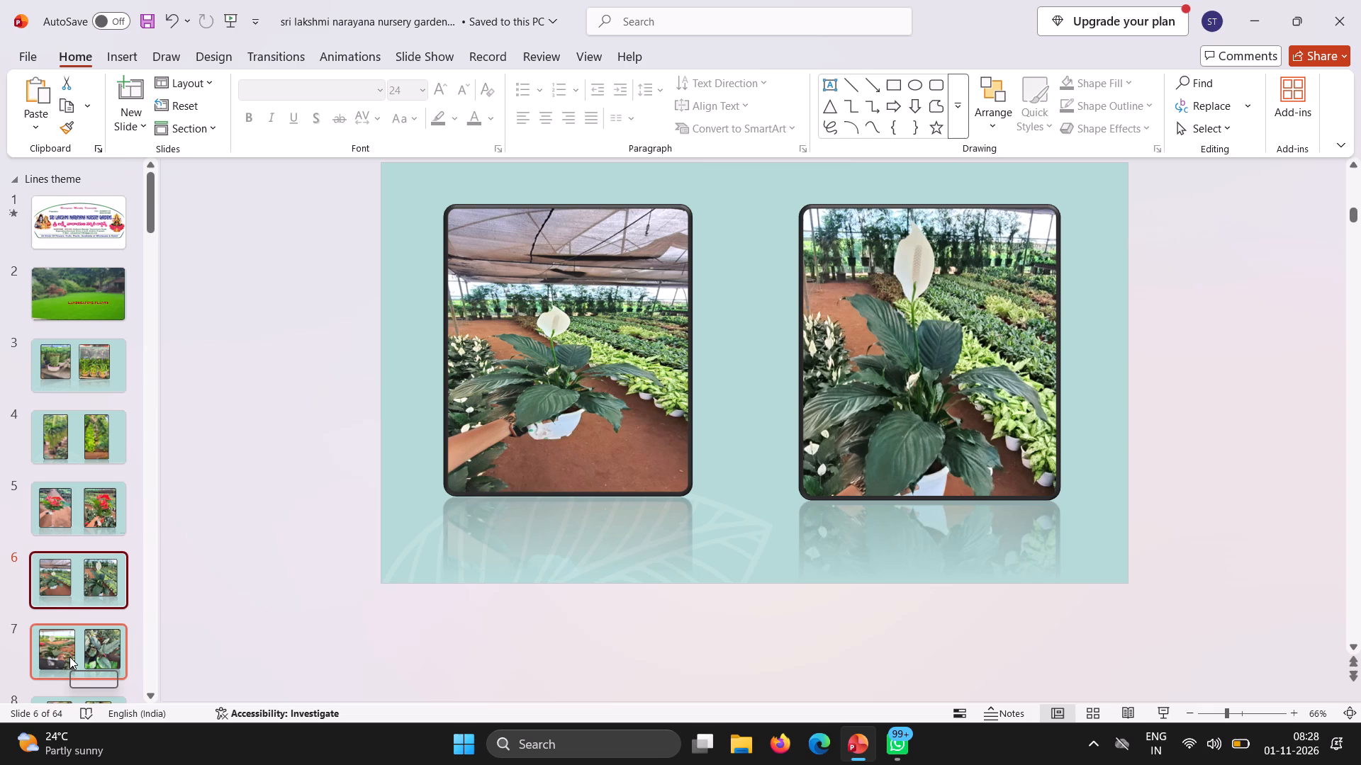
pyautogui.scroll(-1, 69, 657)
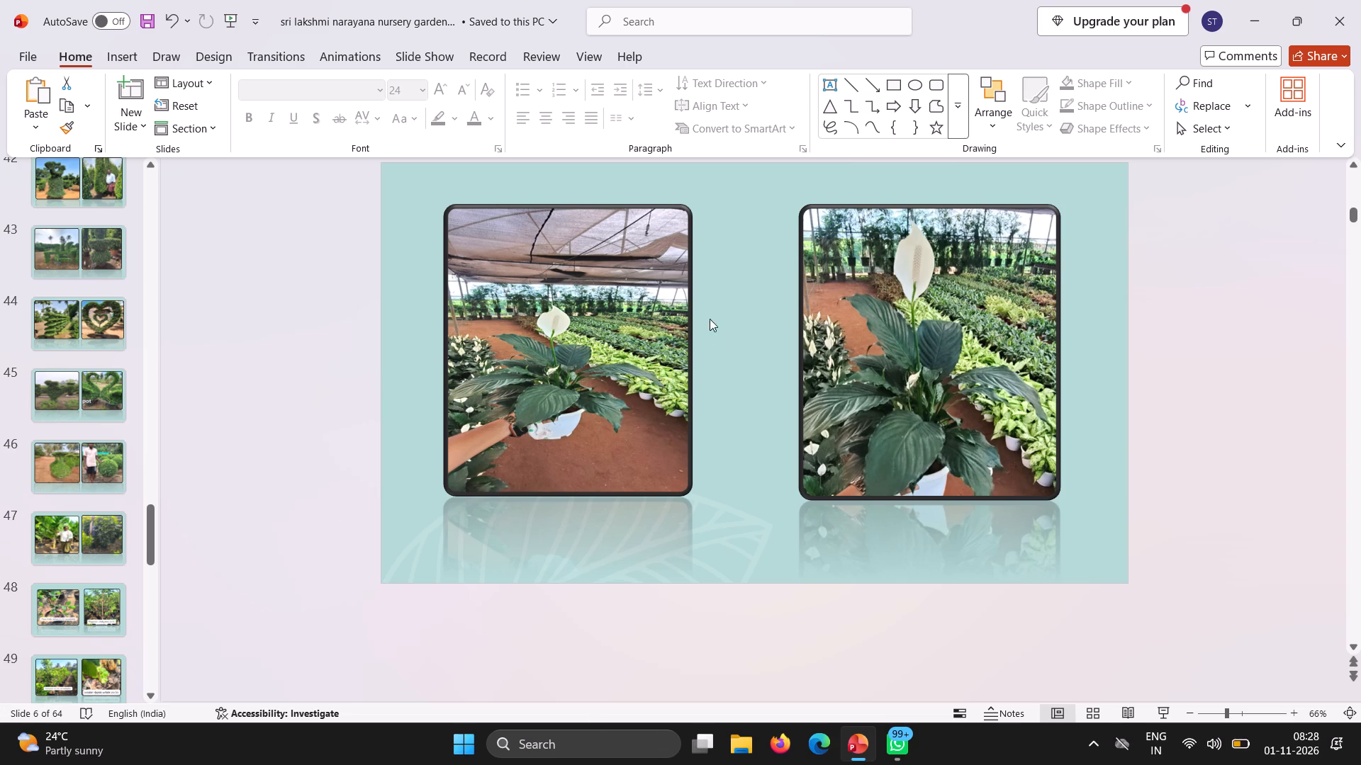
pyautogui.click(47, 251)
pyautogui.scroll(1, 47, 251)
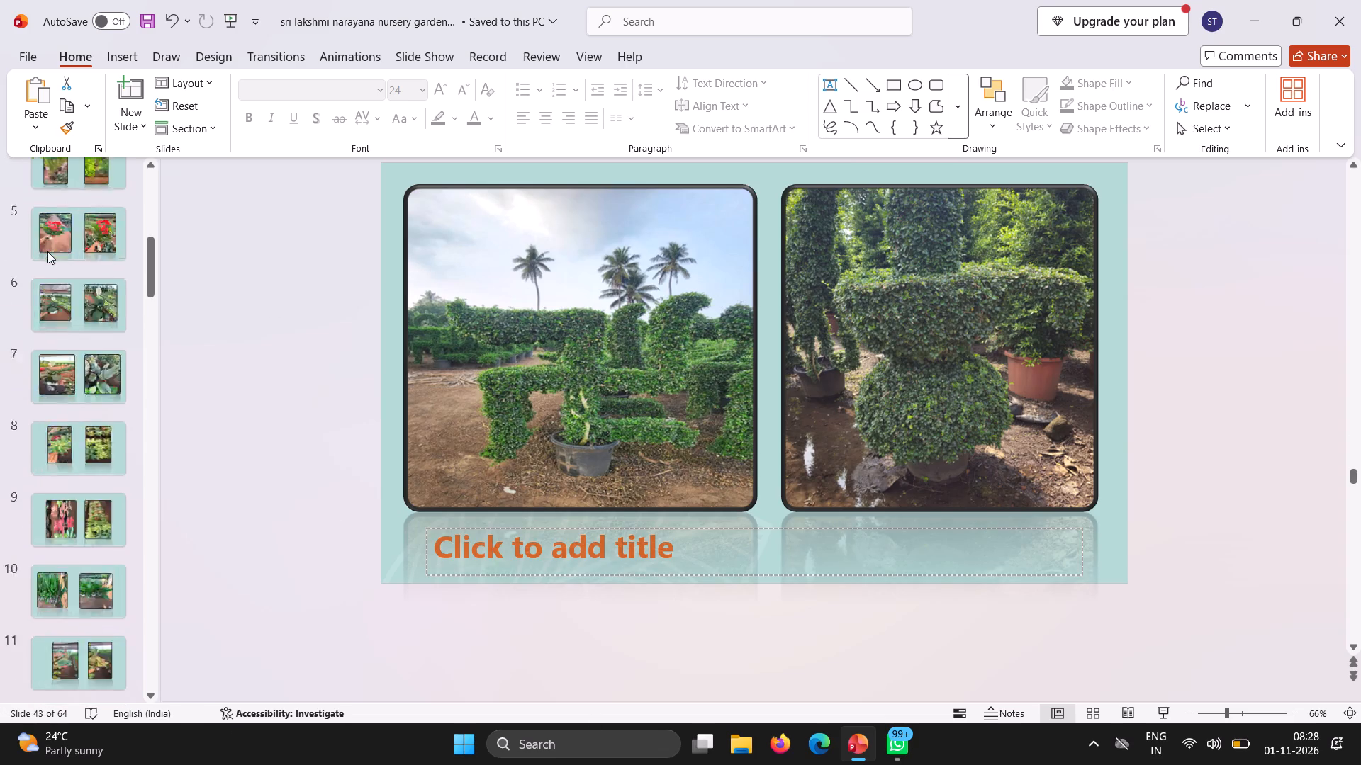
pyautogui.scroll(1, 47, 251)
pyautogui.click(95, 572)
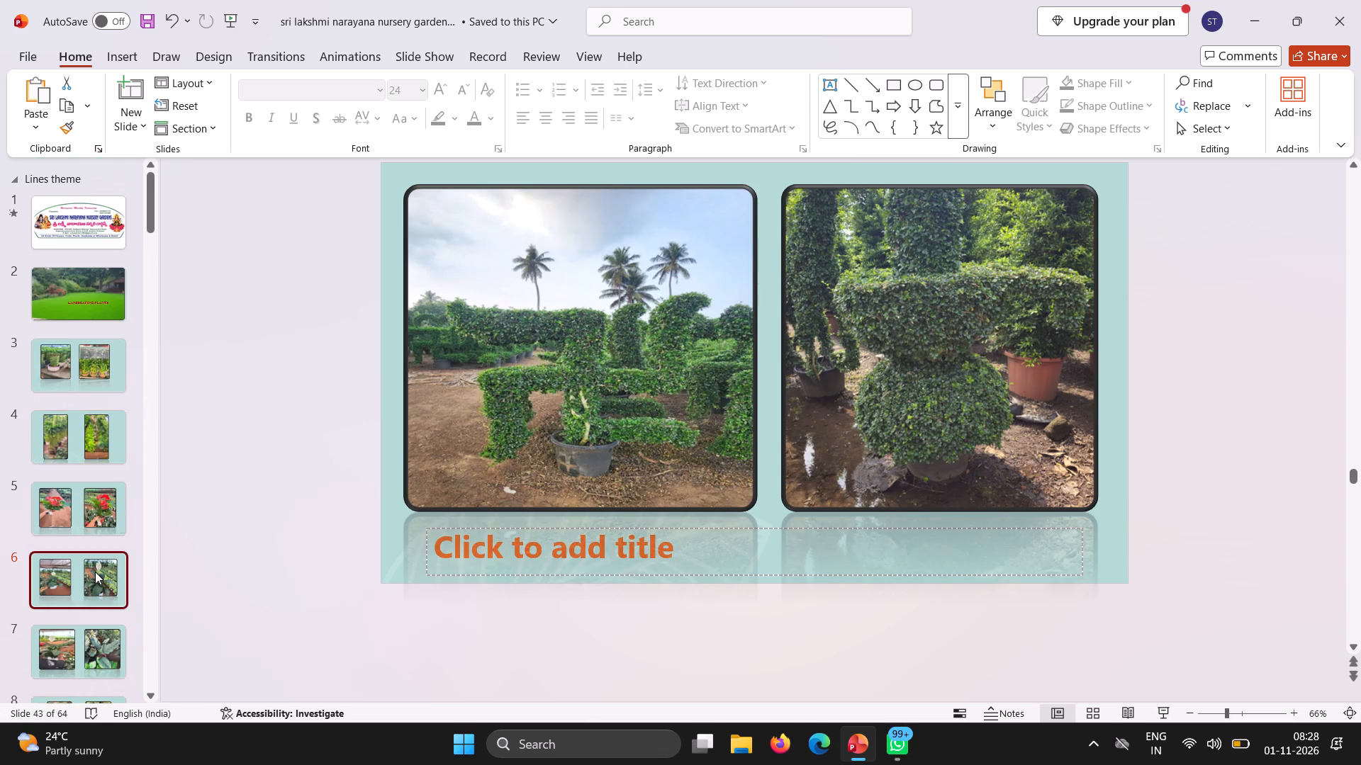
# Review the plant photo slides from 15 to 22 and blank slide 23, checking how the pictures are framed and arranged.
pyautogui.scroll(-1, 95, 572)
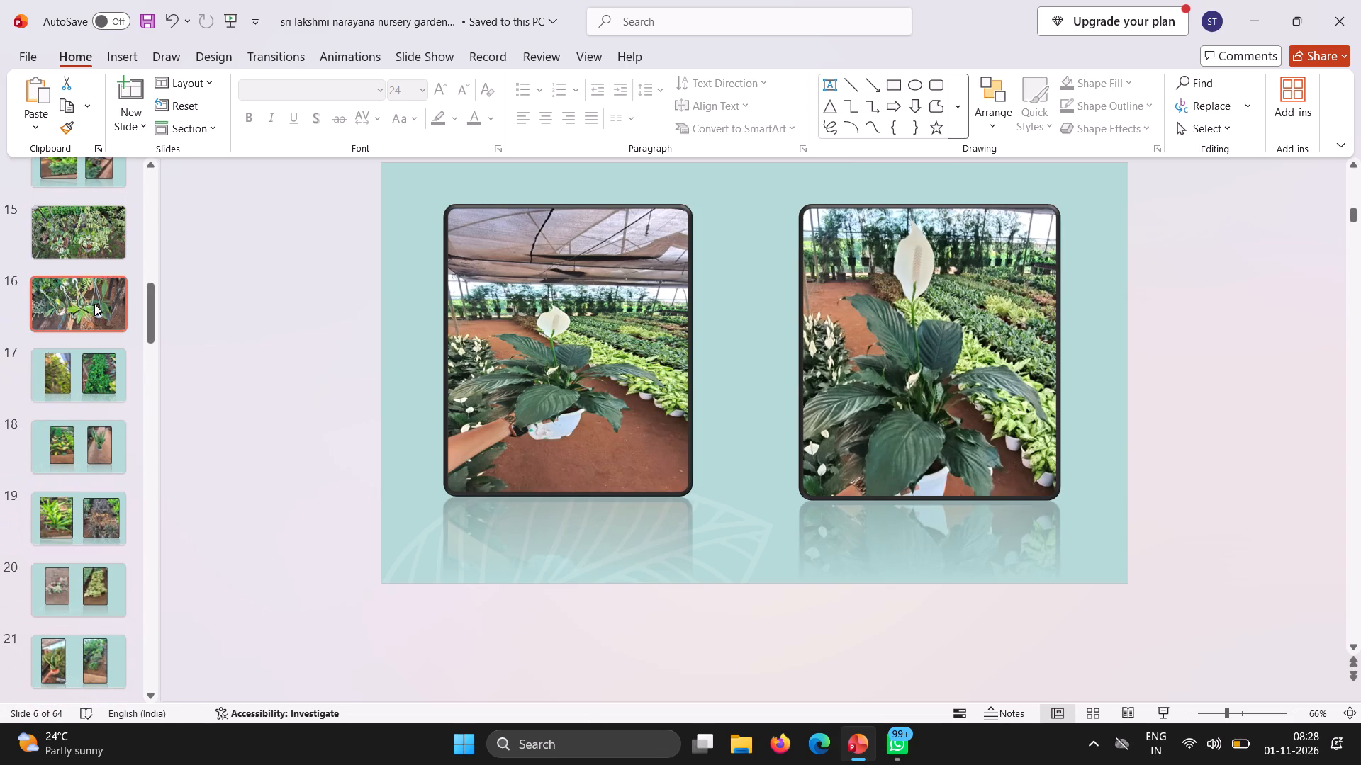
pyautogui.click(86, 225)
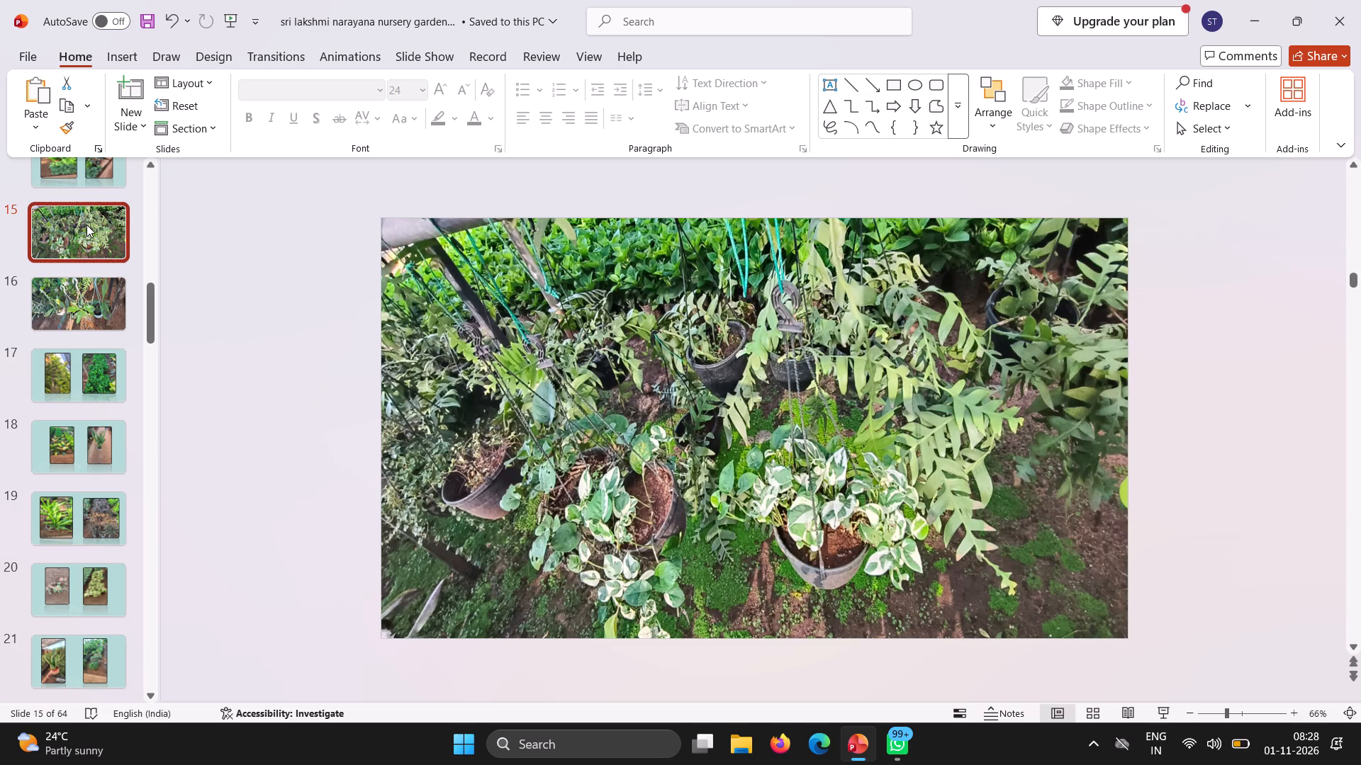
pyautogui.click(90, 297)
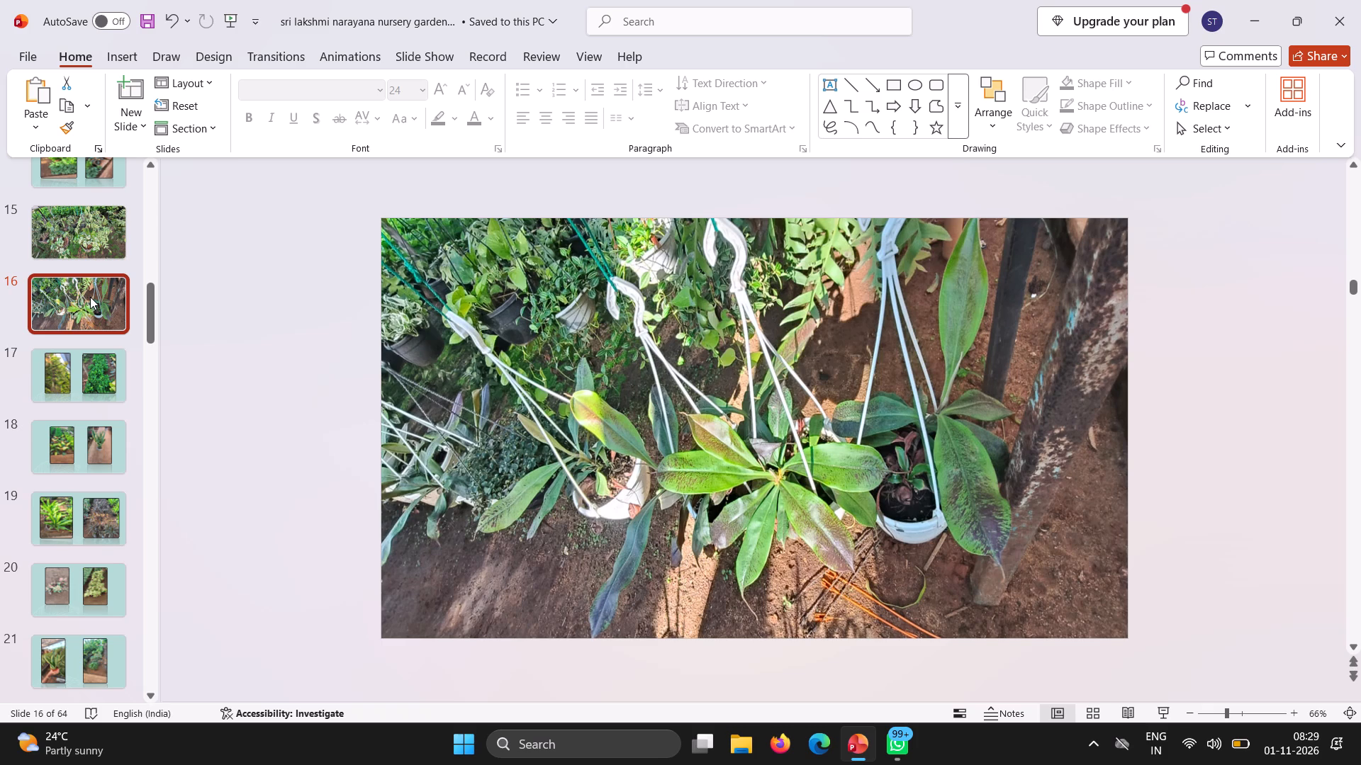
pyautogui.click(47, 299)
pyautogui.click(68, 358)
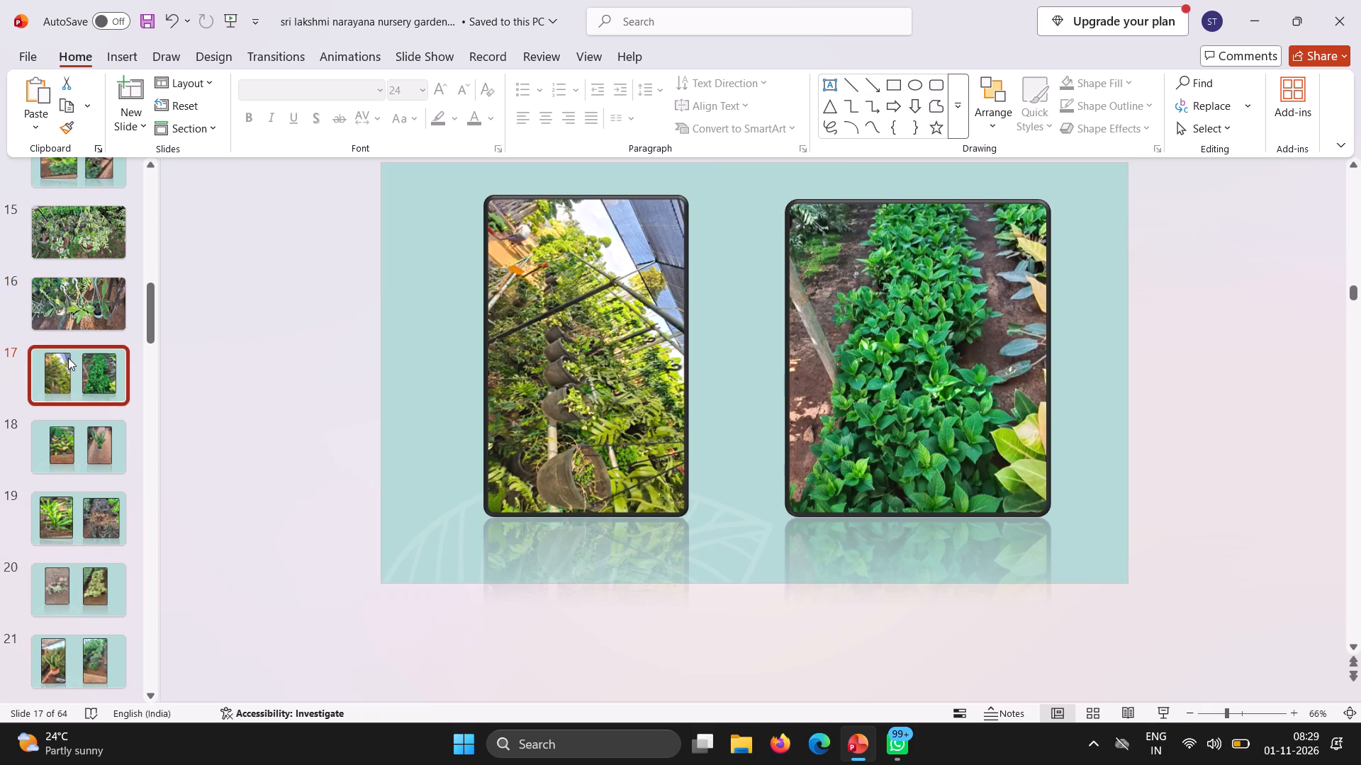
pyautogui.click(90, 450)
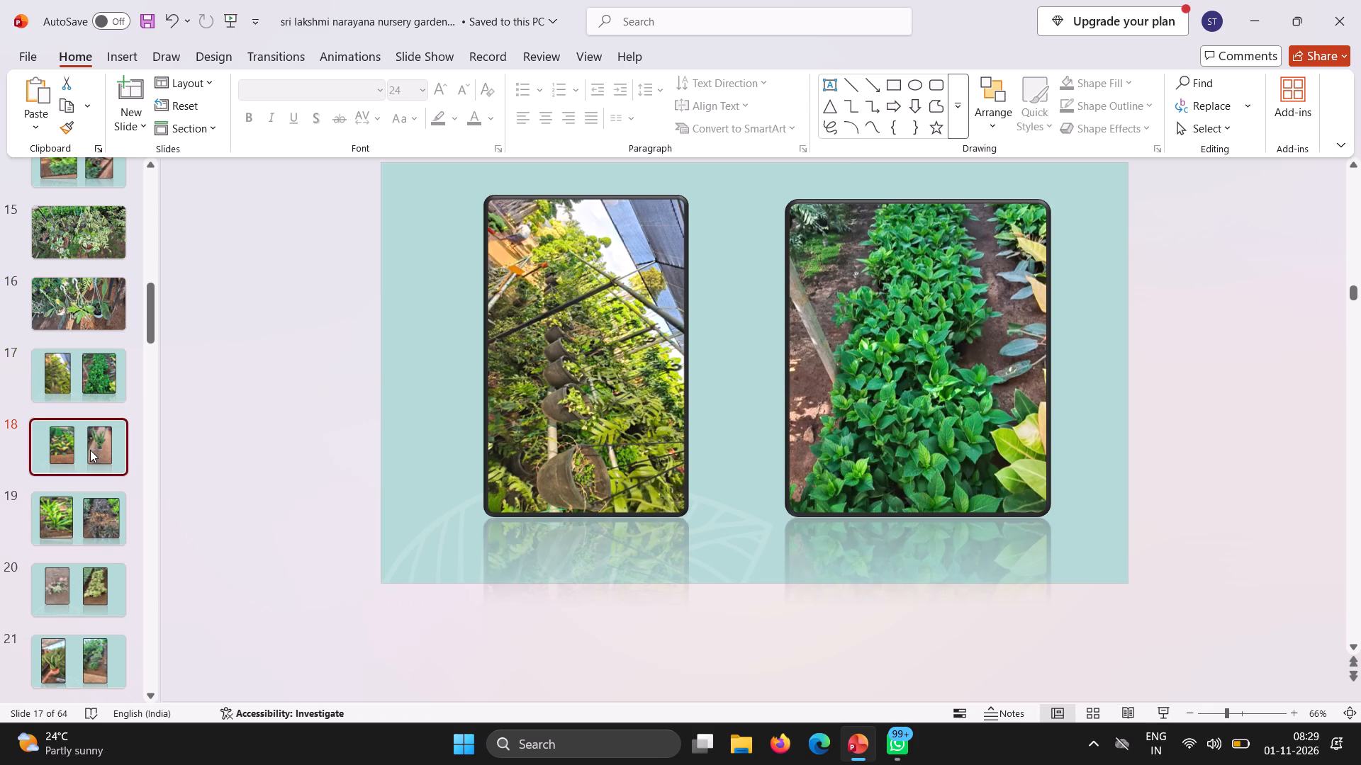
pyautogui.click(94, 514)
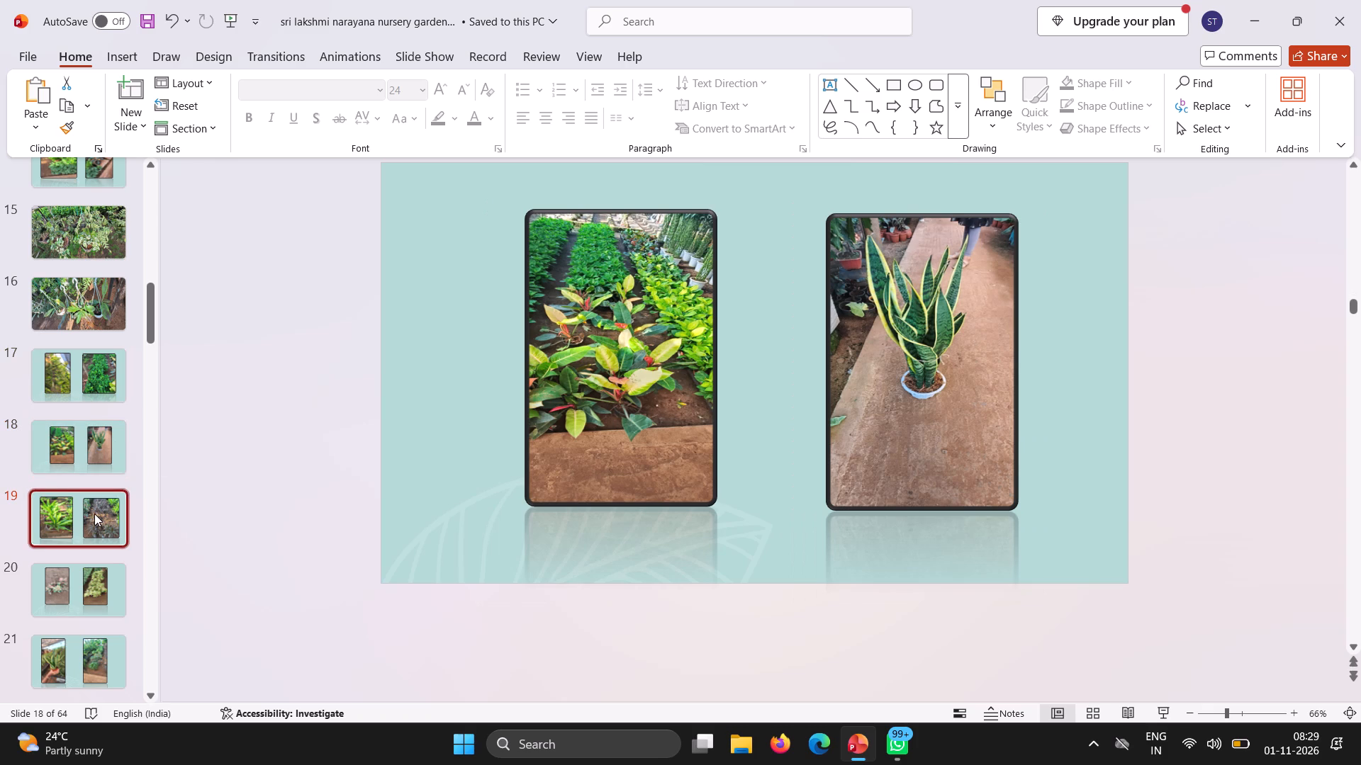
pyautogui.click(94, 577)
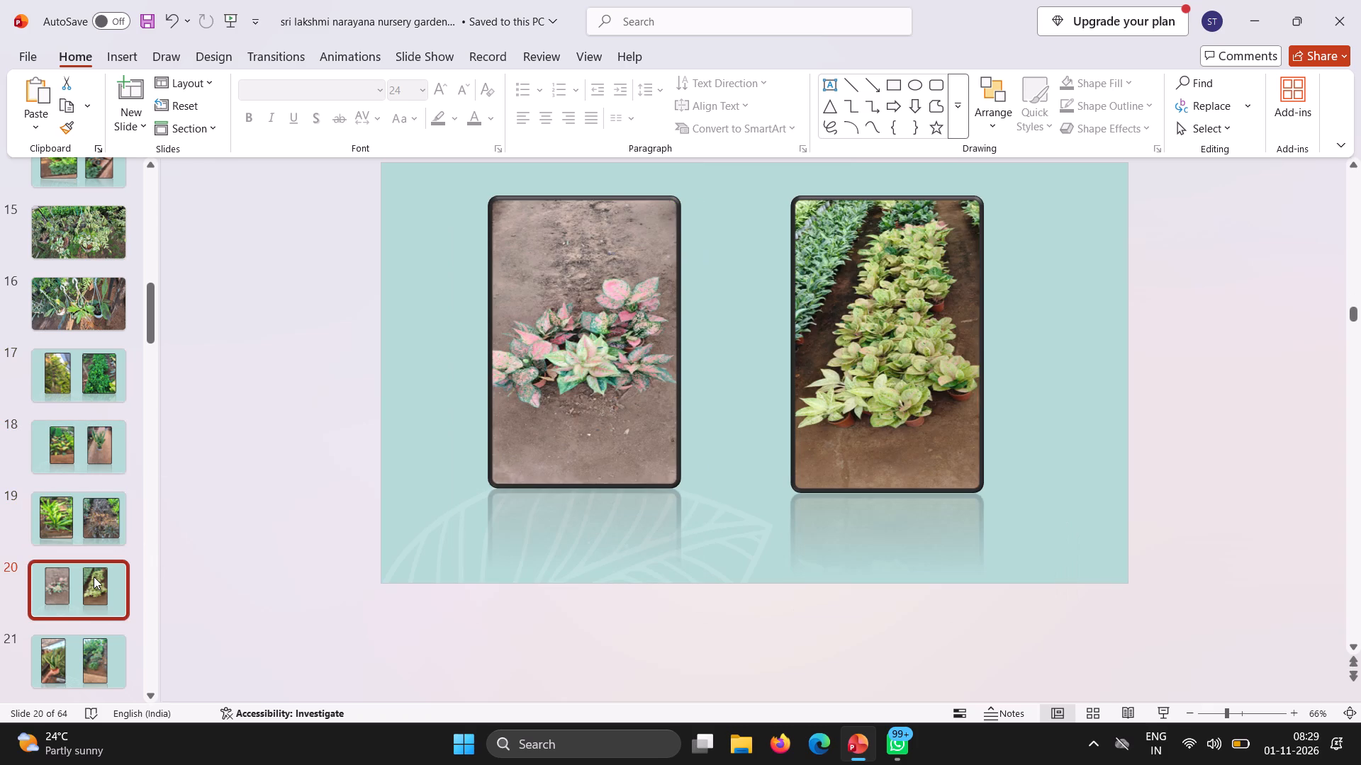
pyautogui.click(86, 649)
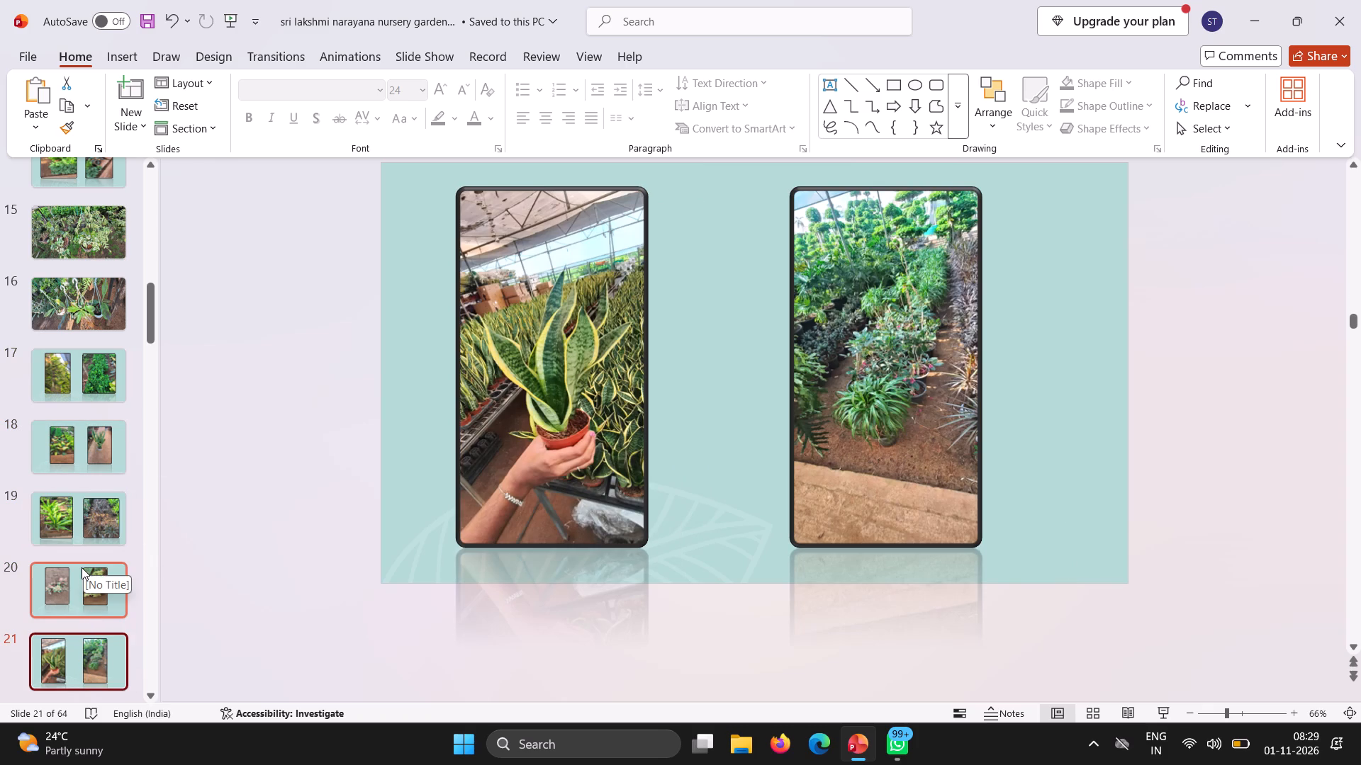
pyautogui.click(146, 398)
pyautogui.click(63, 171)
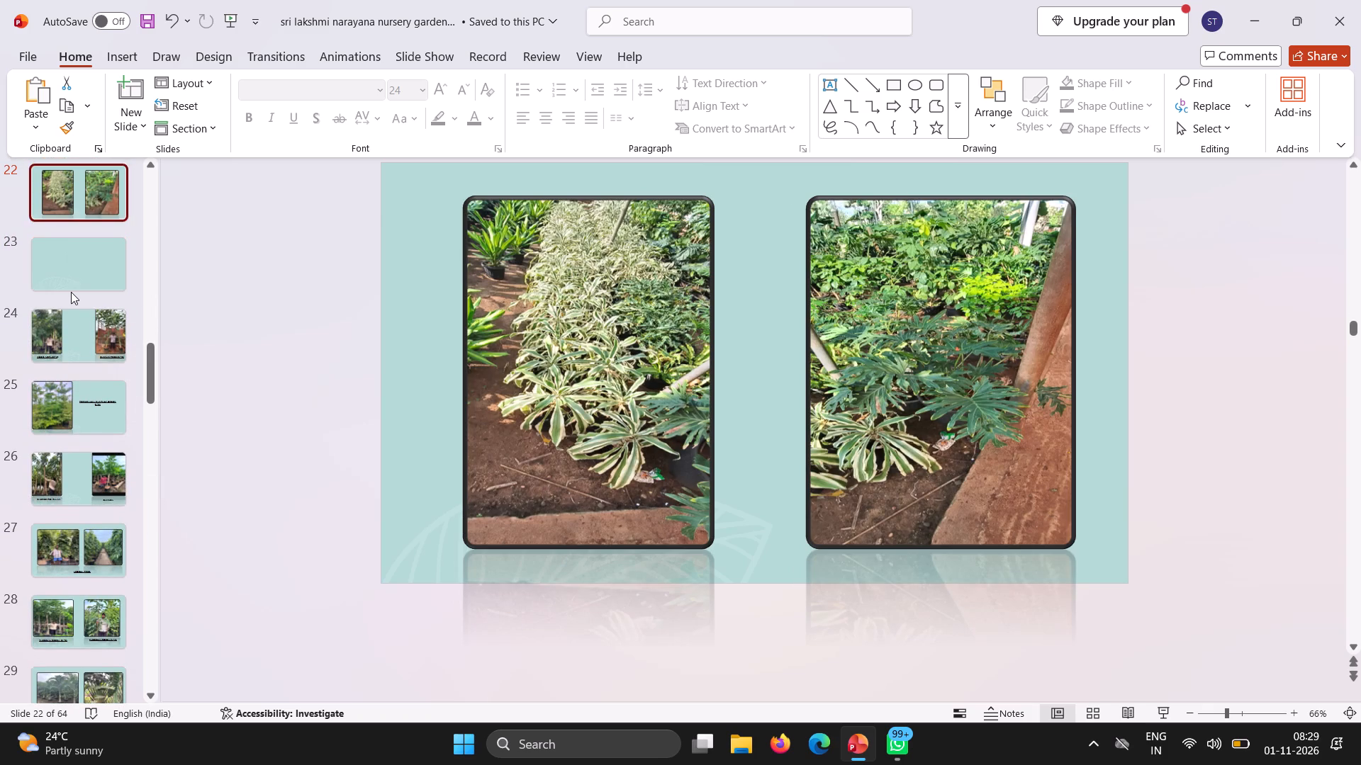
pyautogui.click(71, 292)
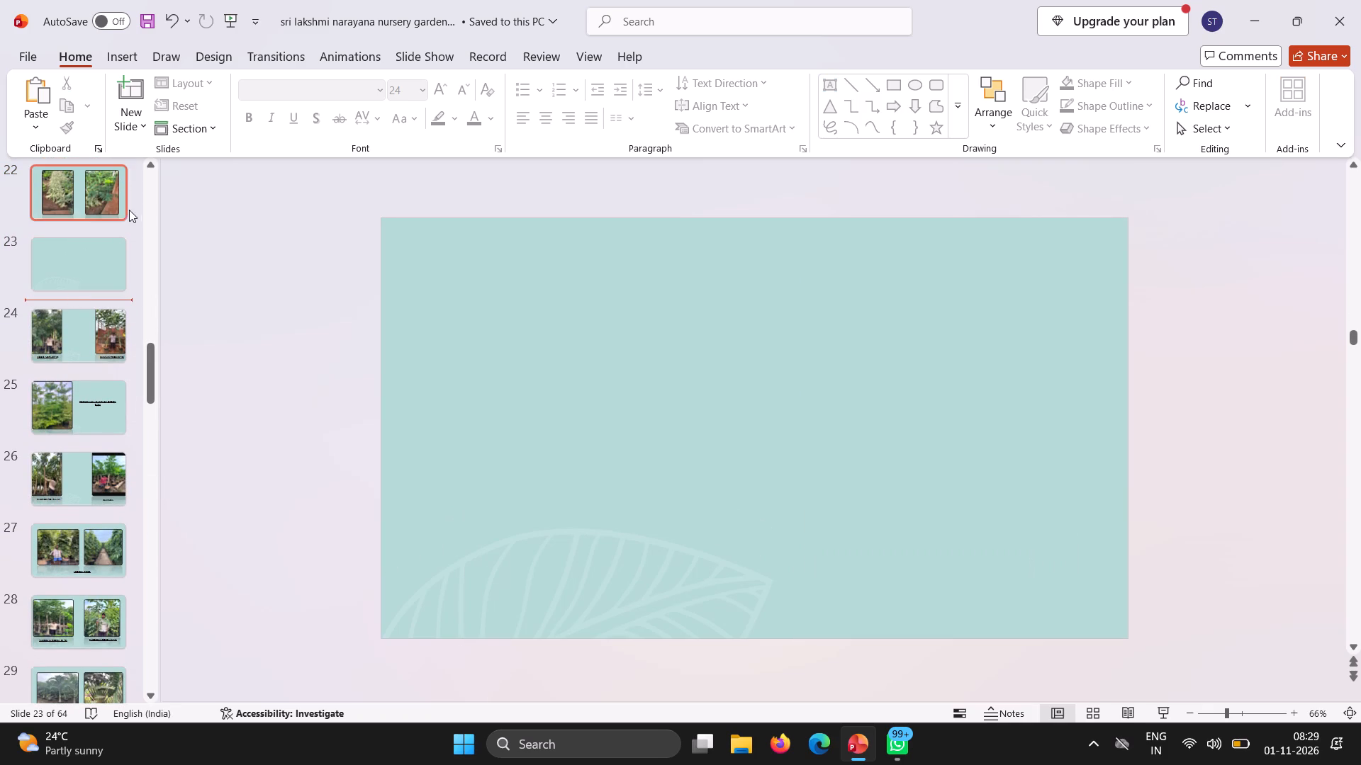
pyautogui.click(142, 204)
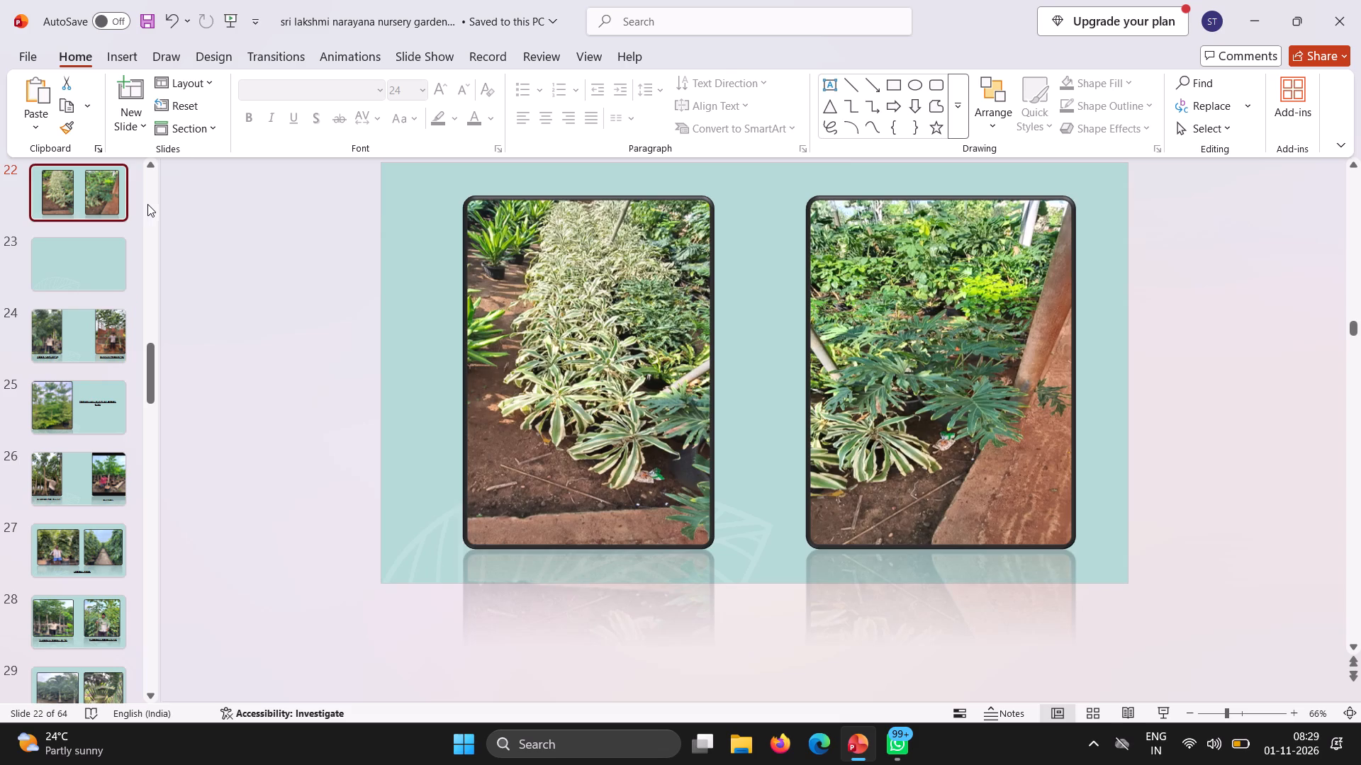
pyautogui.click(143, 204)
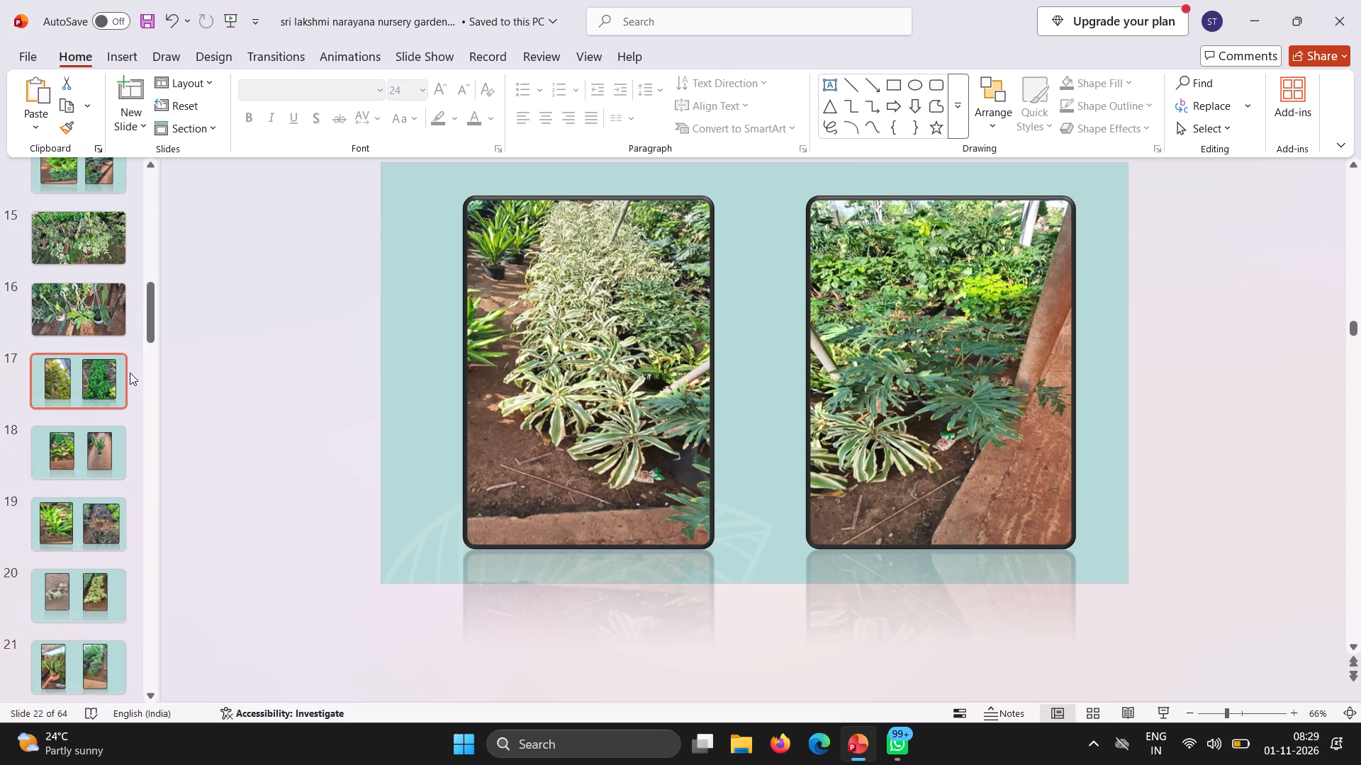
pyautogui.click(130, 375)
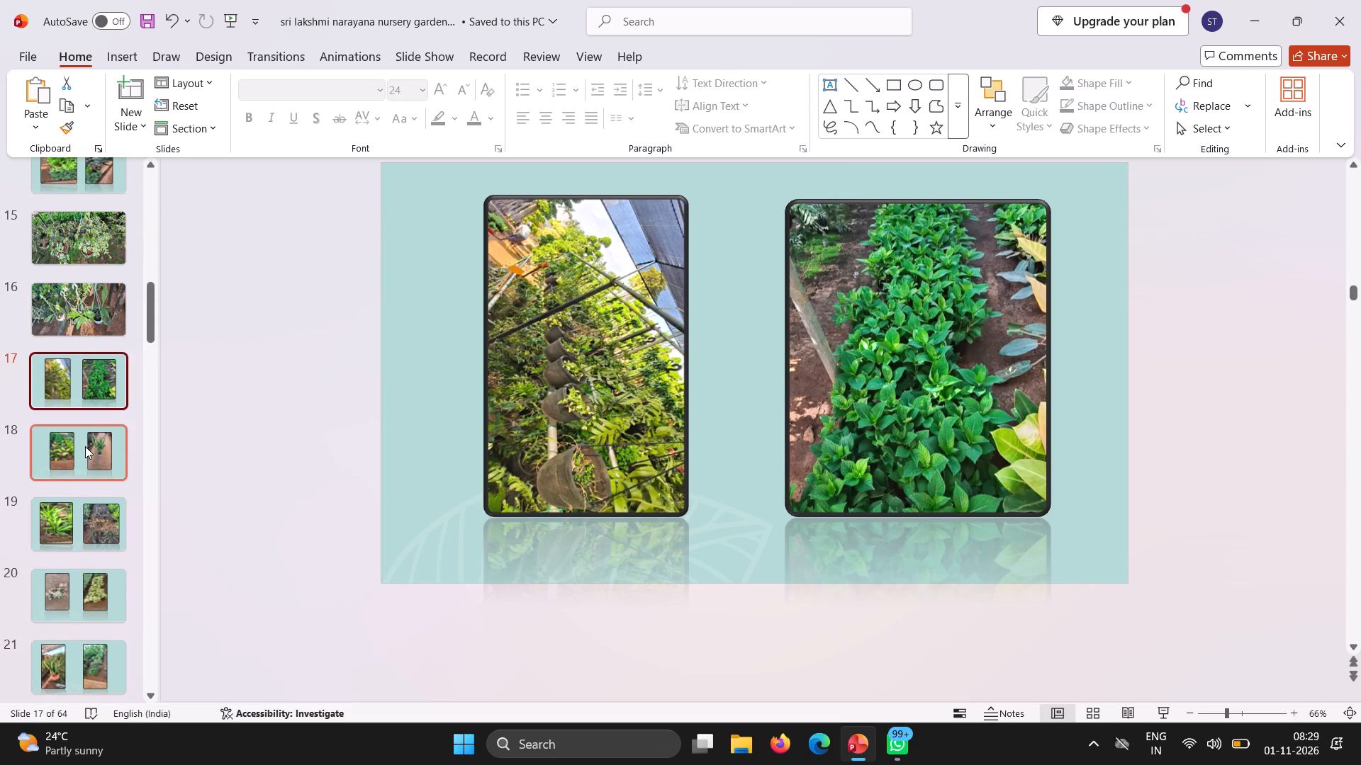
# Examine the framed plant photo pairs on slides 18 to 22, ending on blank slide 23.
pyautogui.click(85, 446)
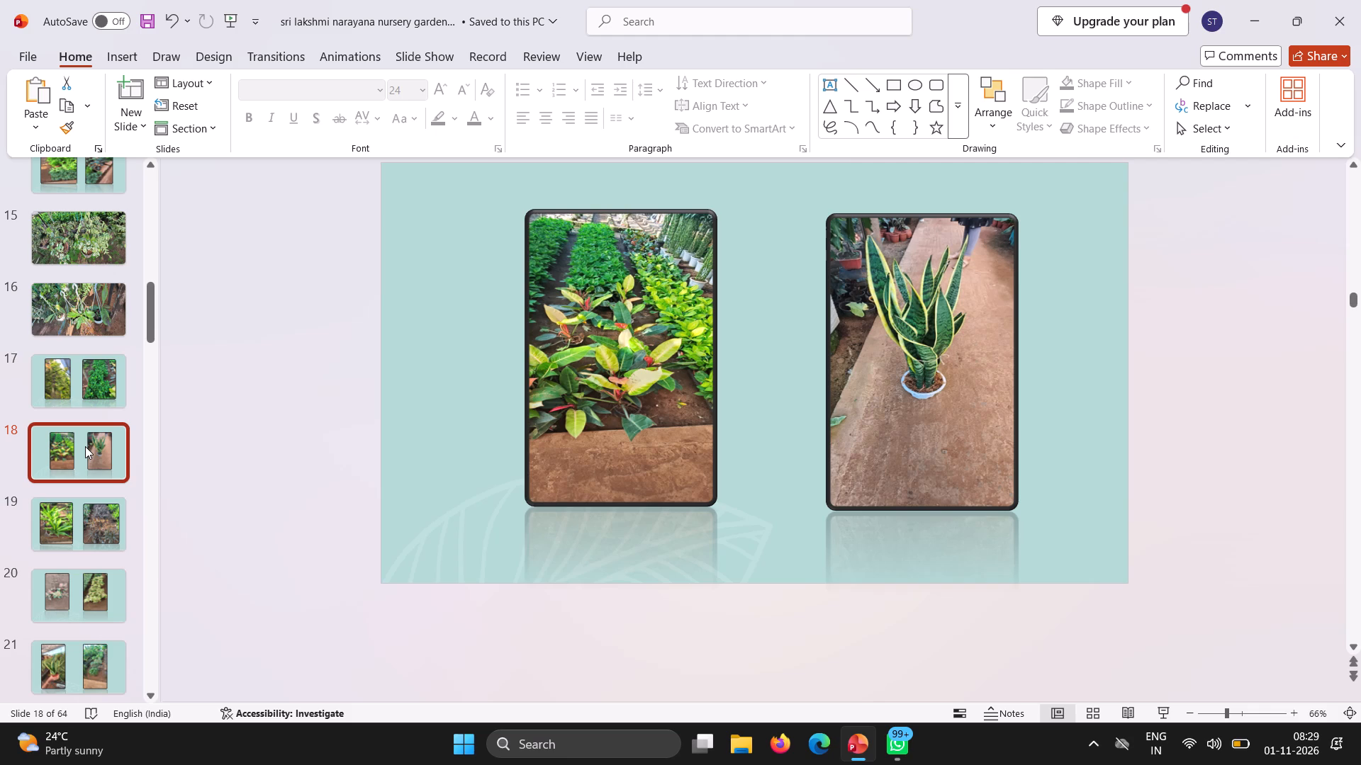
pyautogui.click(64, 510)
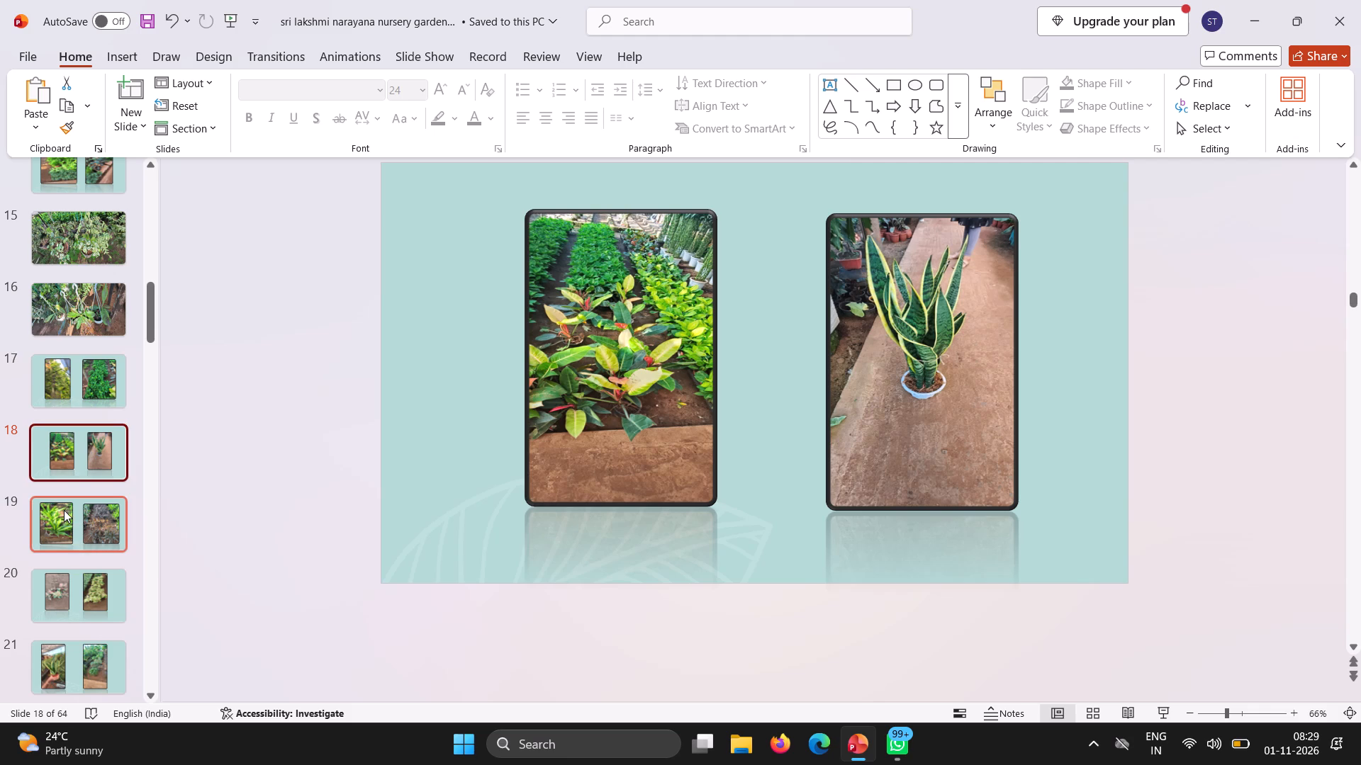
pyautogui.click(96, 596)
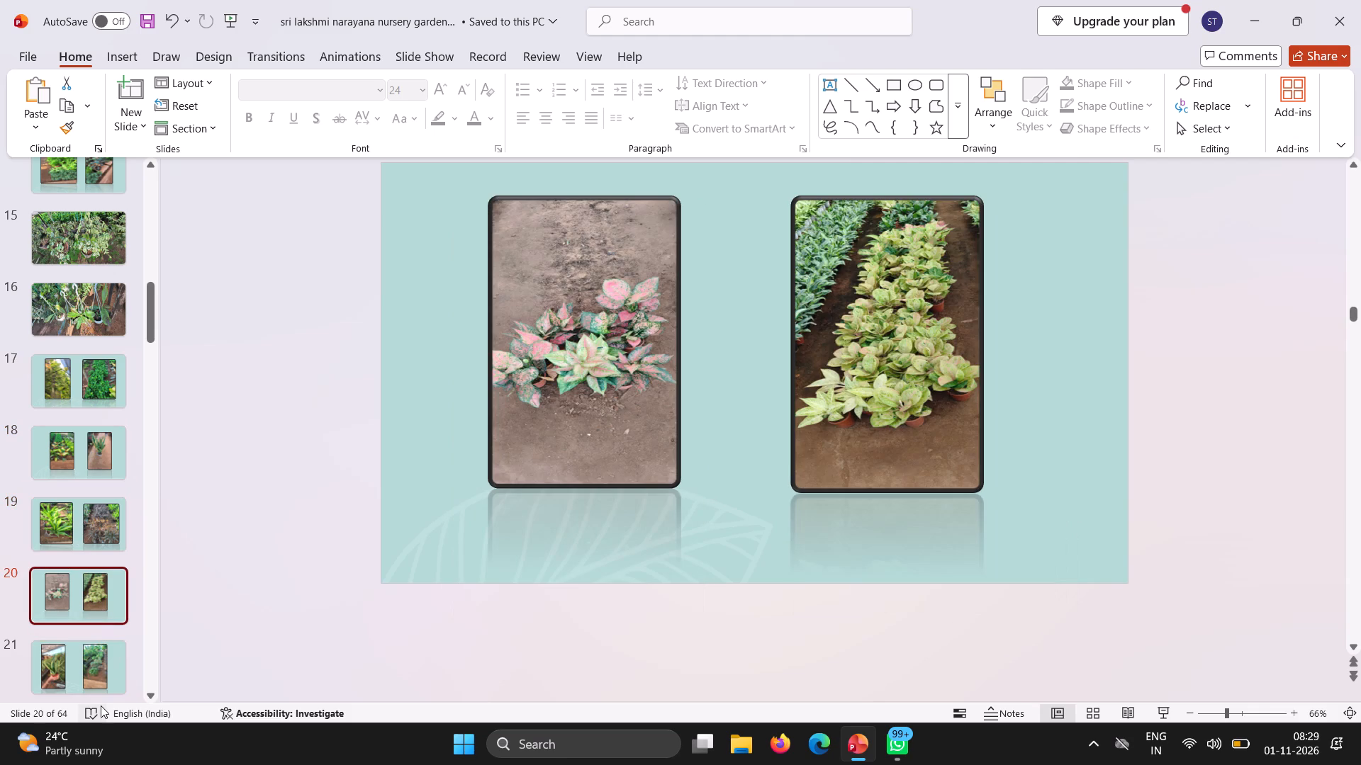
pyautogui.click(93, 684)
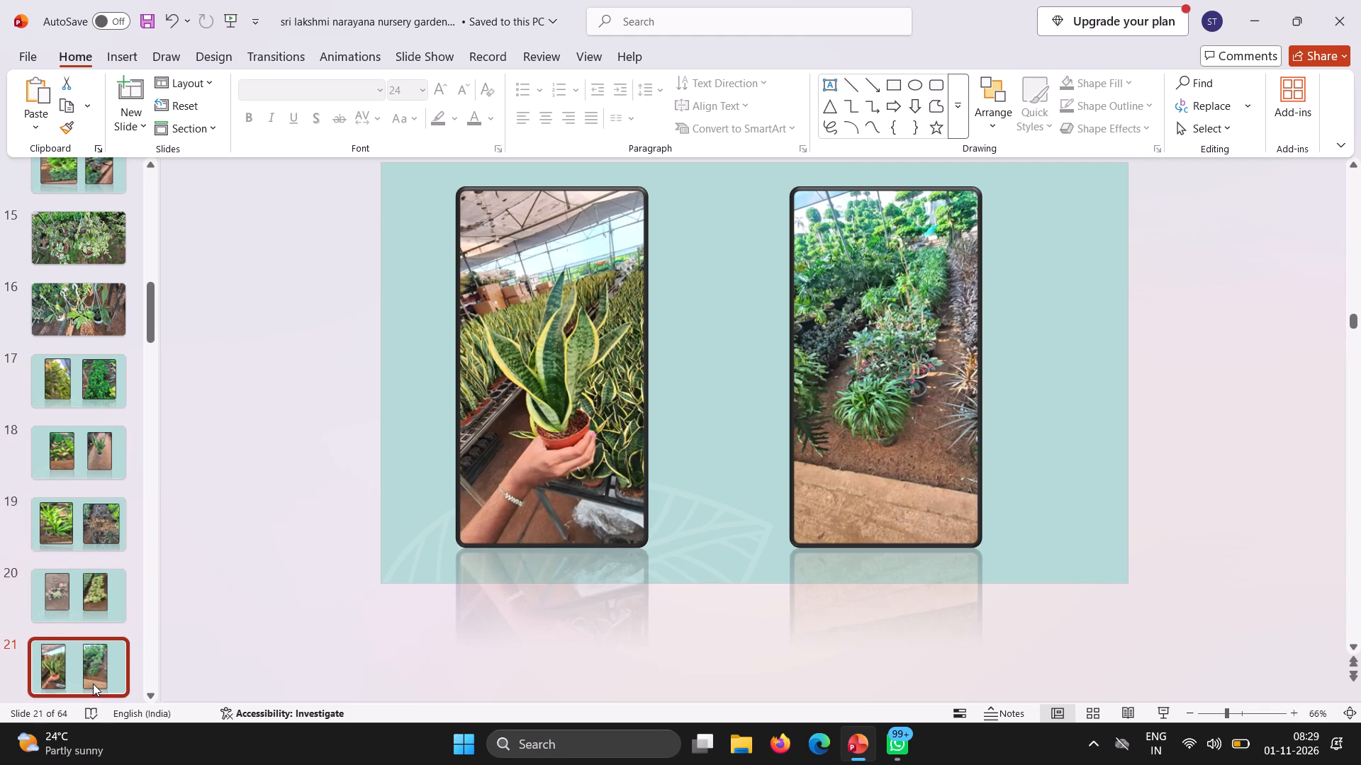
pyautogui.click(147, 378)
pyautogui.click(63, 197)
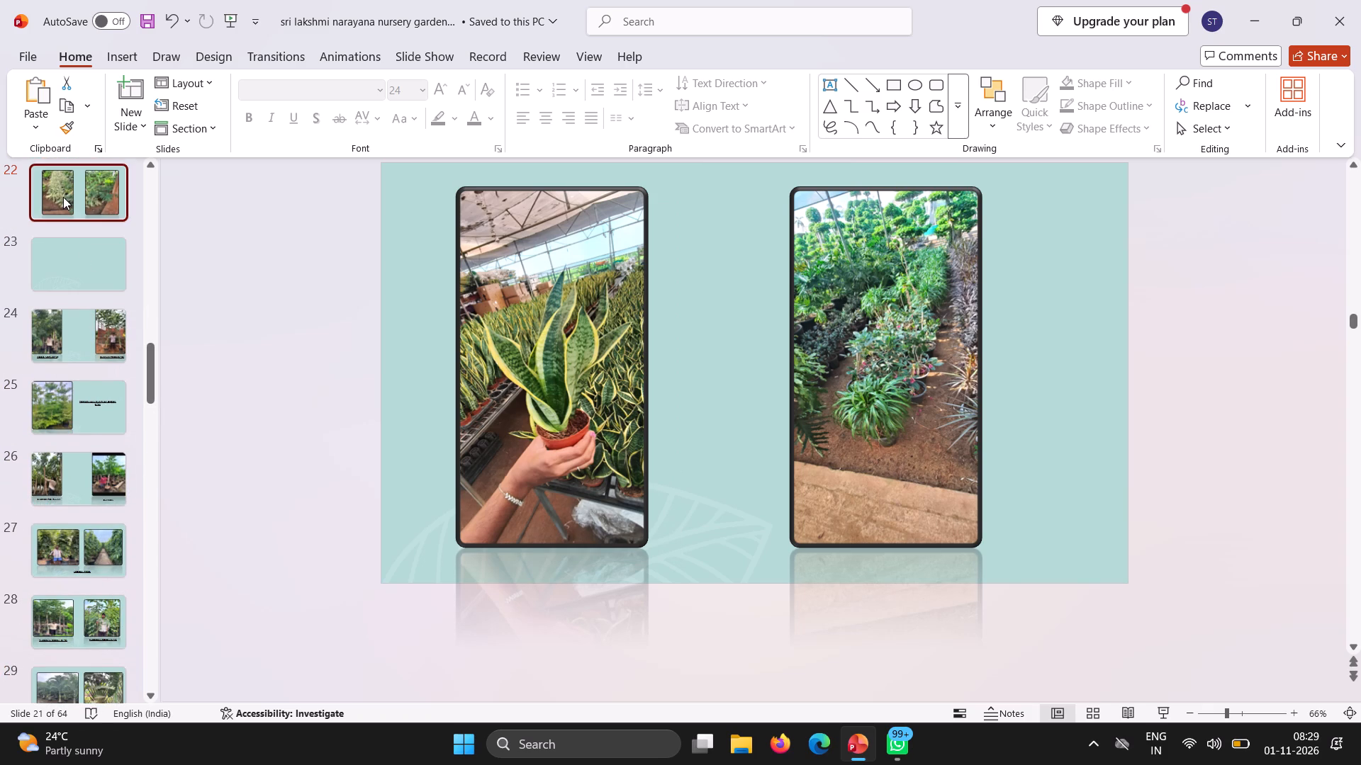
pyautogui.click(77, 265)
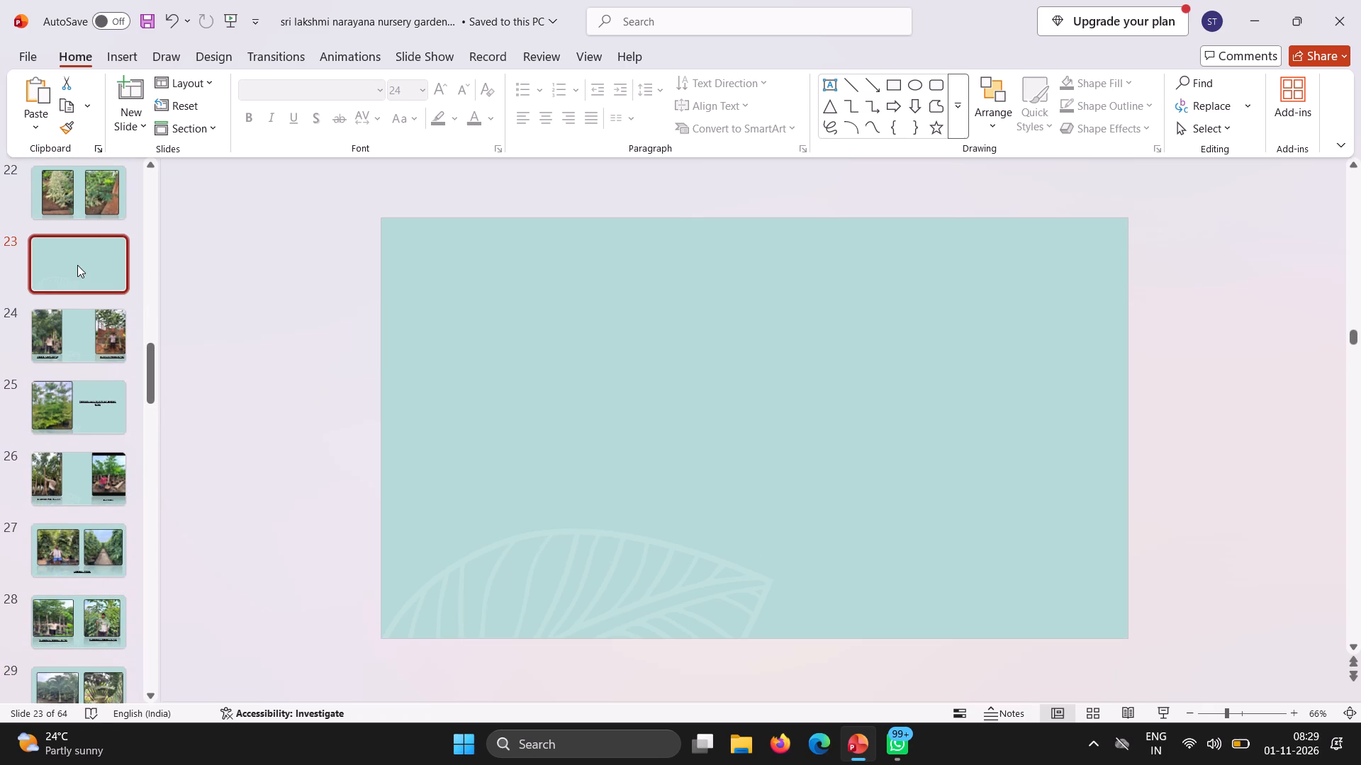
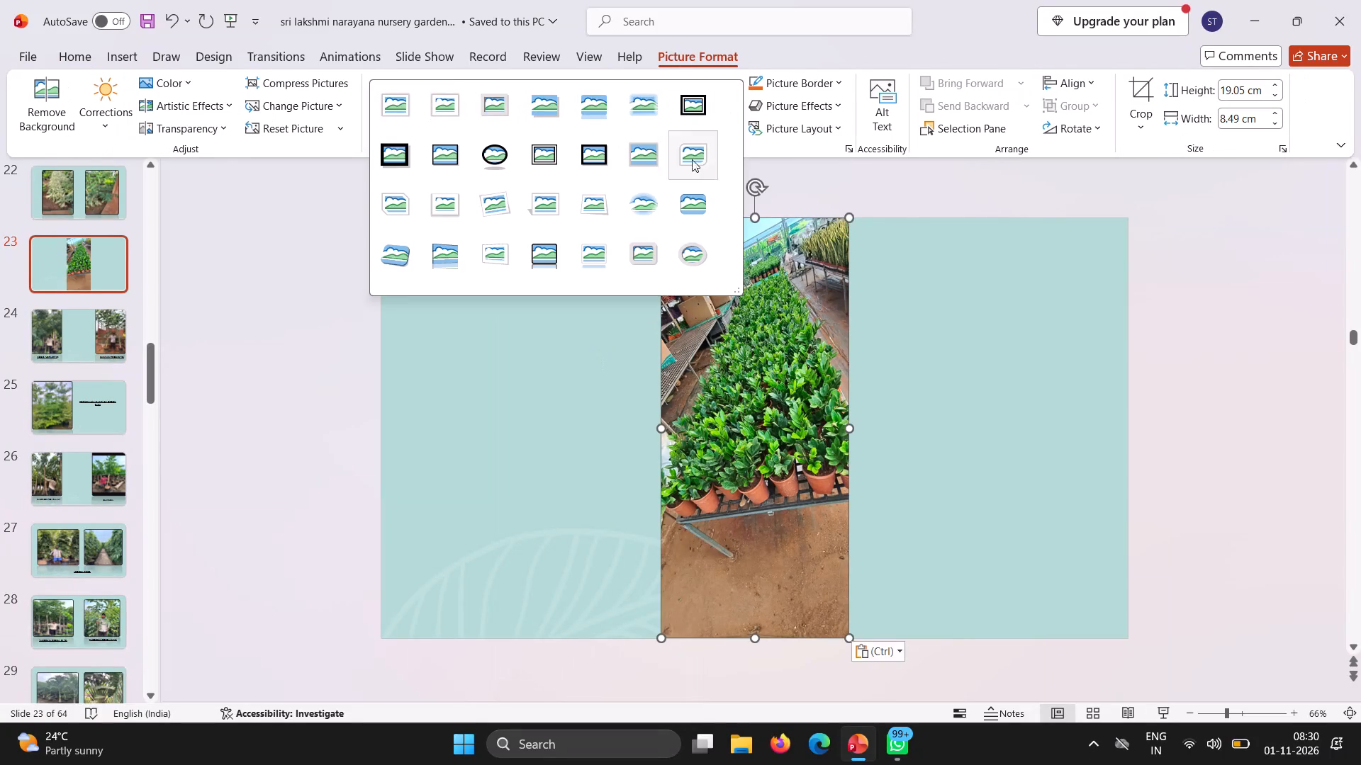
# Apply the black rounded-frame picture style with a reflection to the potted plants photo on slide 23.
pyautogui.click(541, 256)
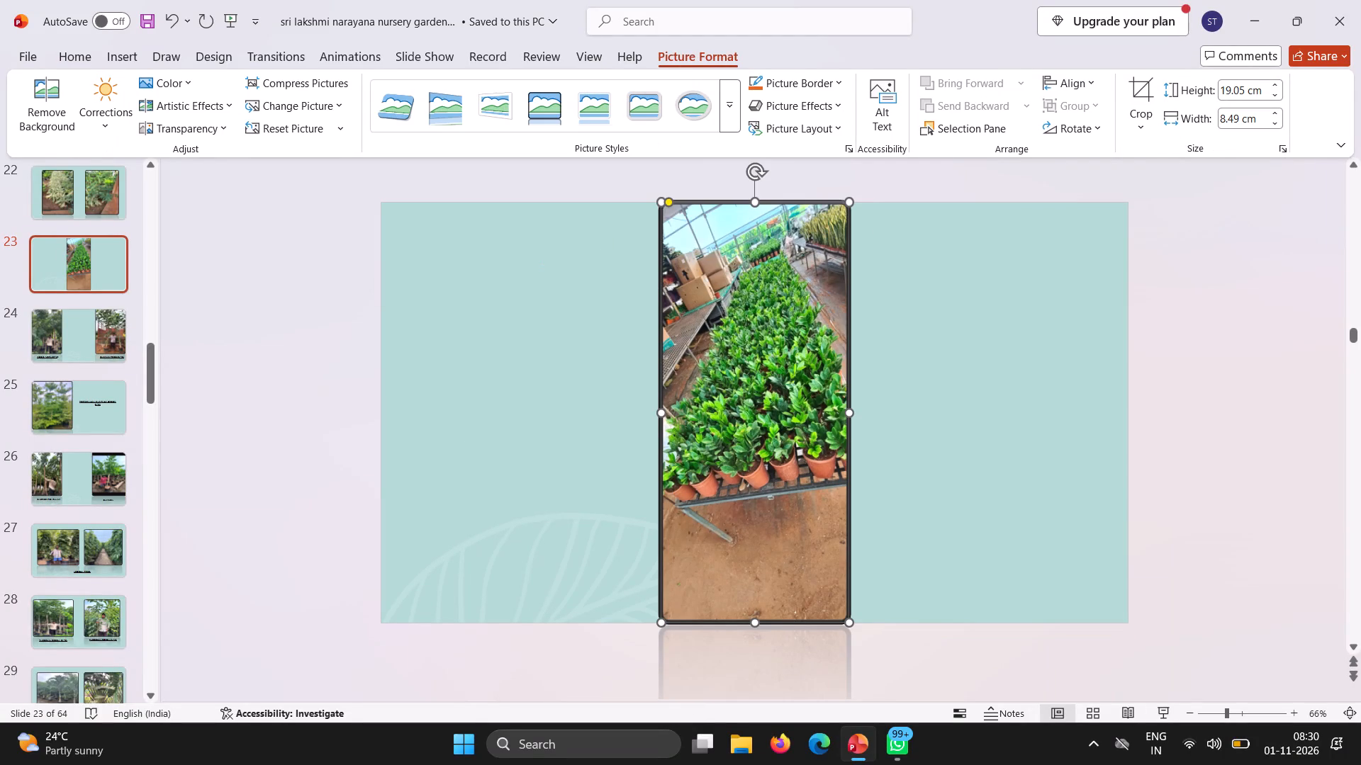
# Place the potted plants photo in slide 23's left half, shortened from its bottom edge to about 14.3 cm high.
pyautogui.moveTo(711, 378); pyautogui.dragTo(529, 398)
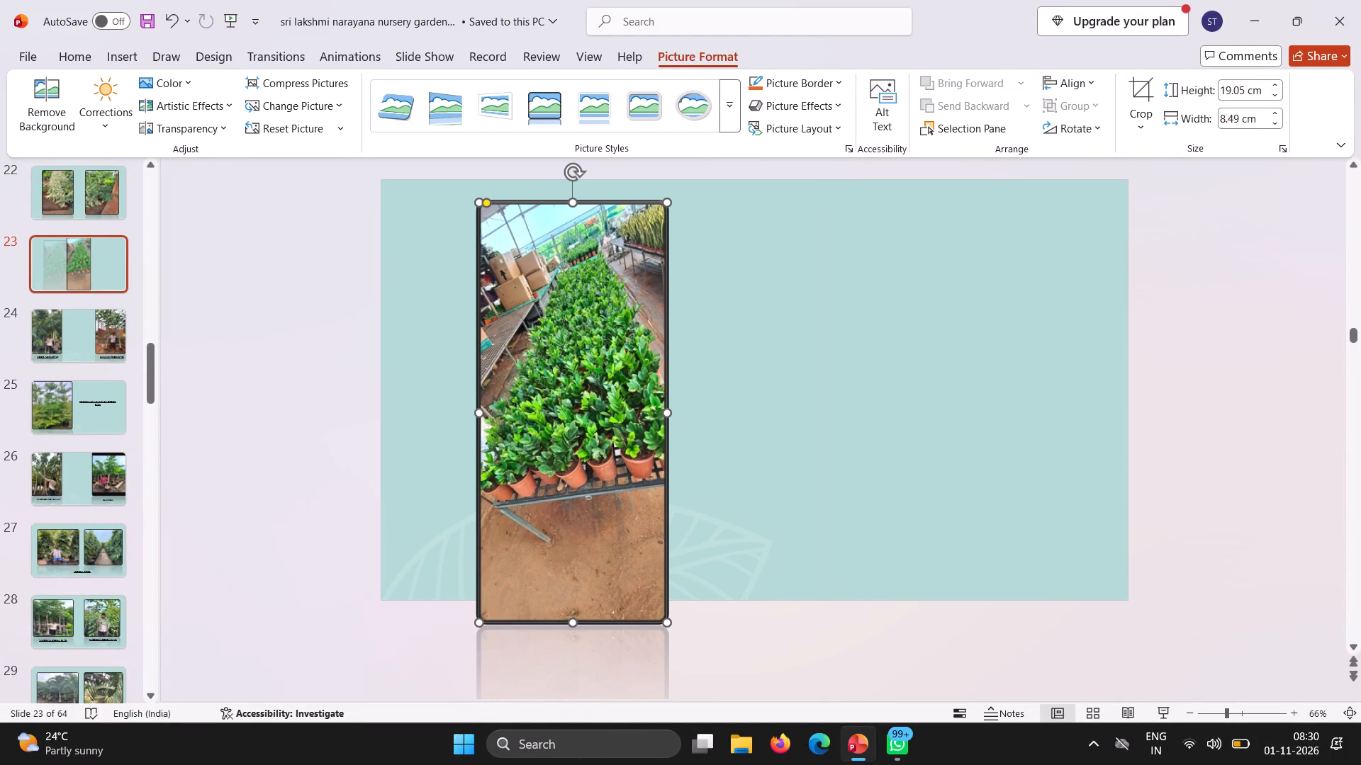
pyautogui.moveTo(571, 621); pyautogui.dragTo(597, 528)
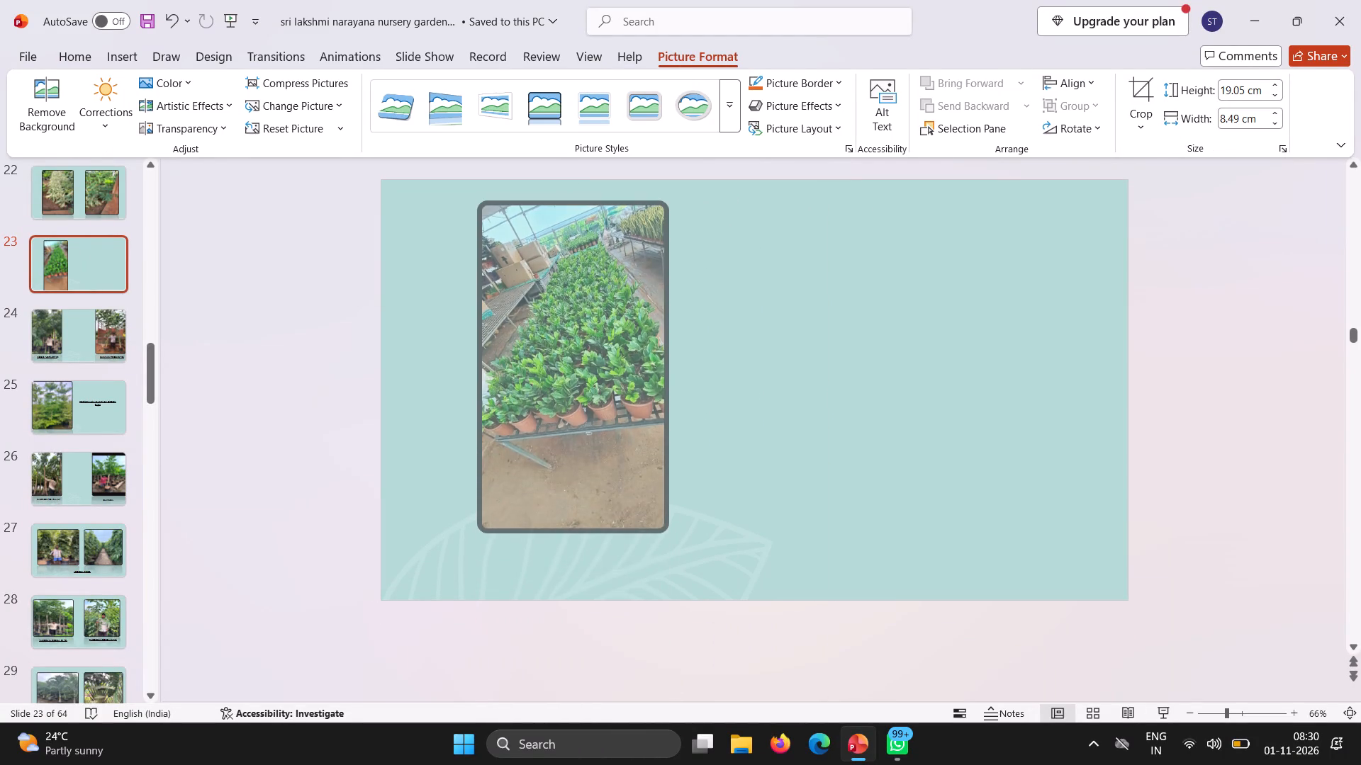
pyautogui.moveTo(597, 528); pyautogui.dragTo(598, 516)
pyautogui.moveTo(584, 409); pyautogui.dragTo(573, 448)
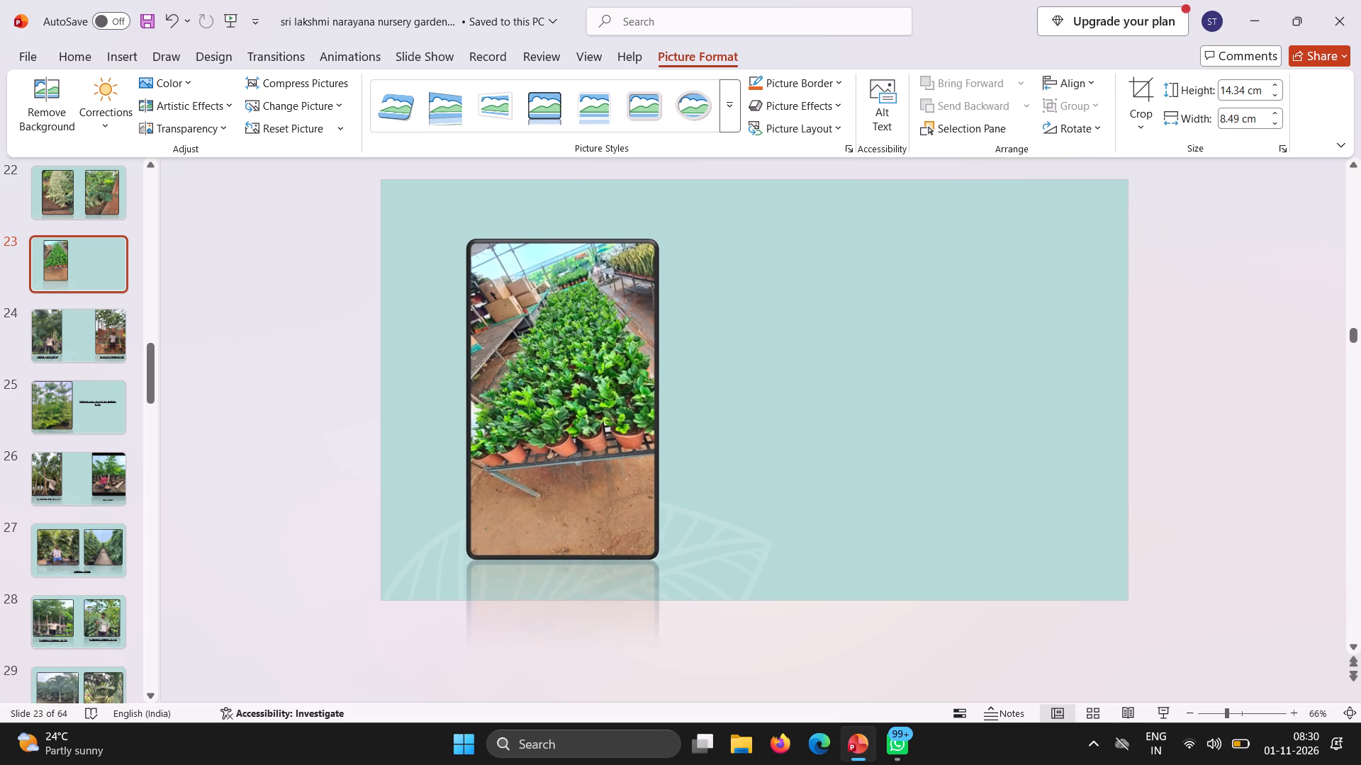
pyautogui.moveTo(573, 448); pyautogui.dragTo(580, 438)
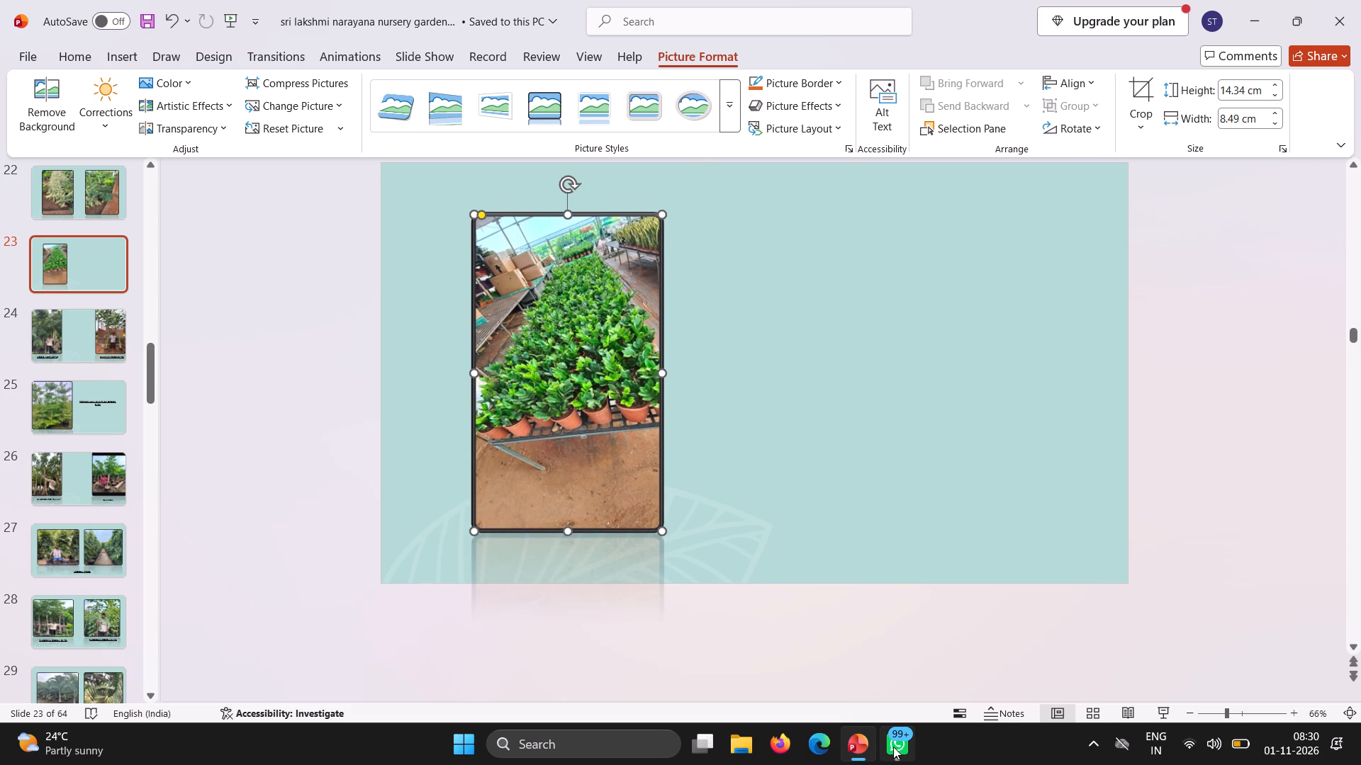
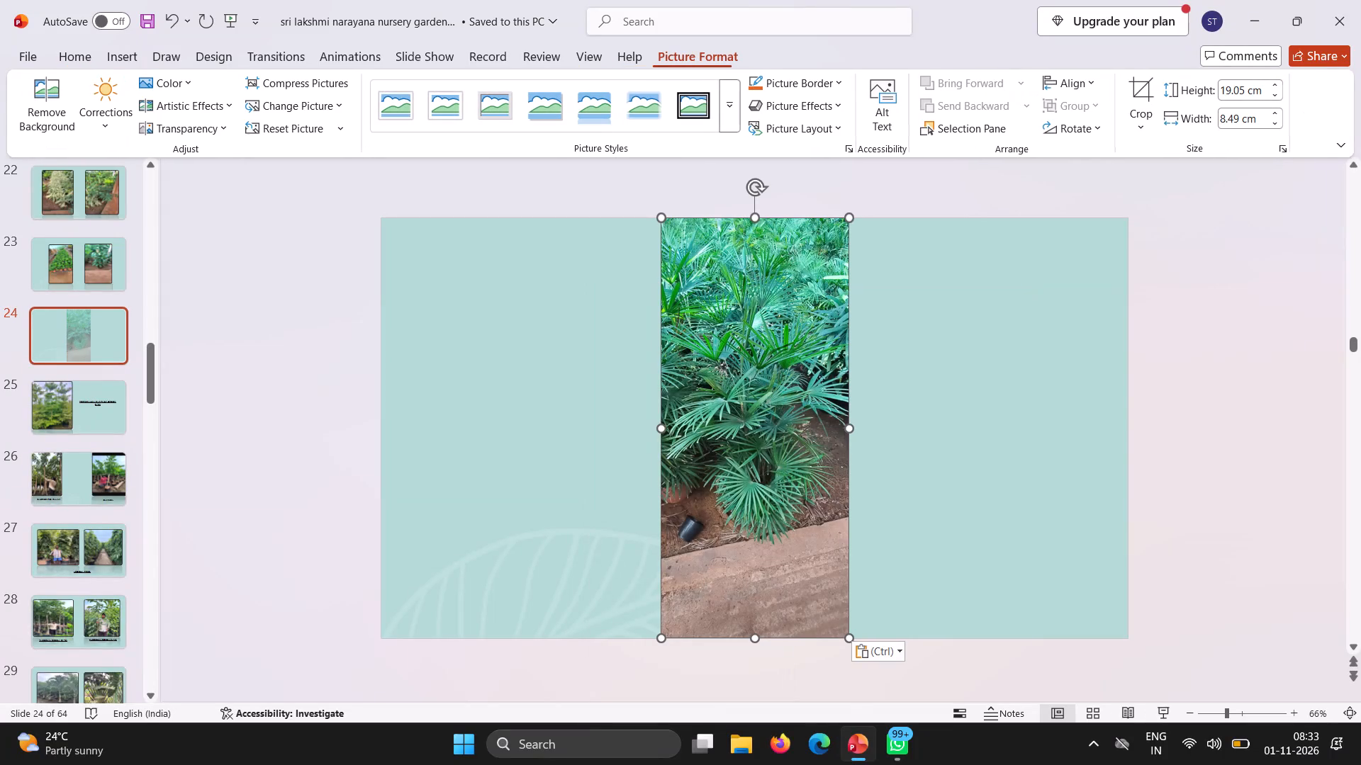
# Apply the black rounded-frame picture style with a reflection to the fan palm photo on slide 24.
pyautogui.click(724, 117)
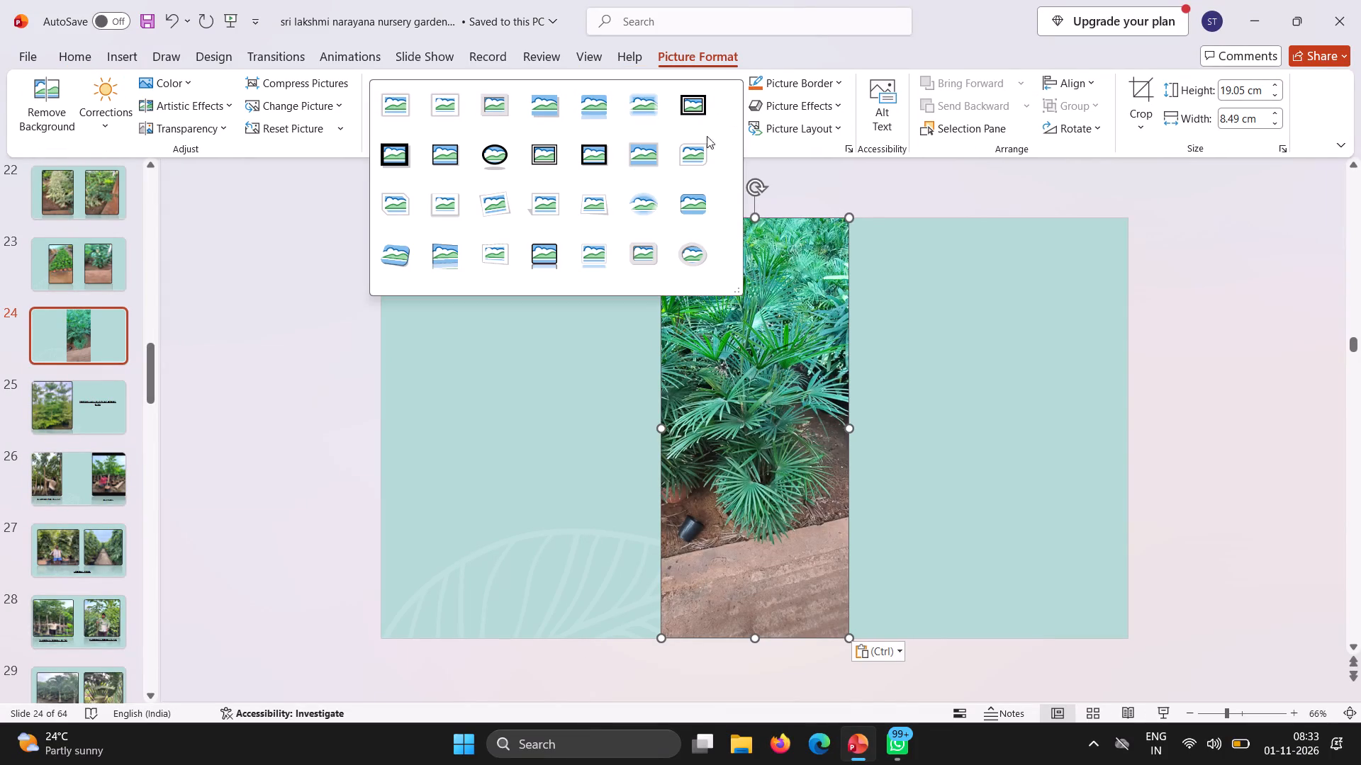
pyautogui.click(537, 251)
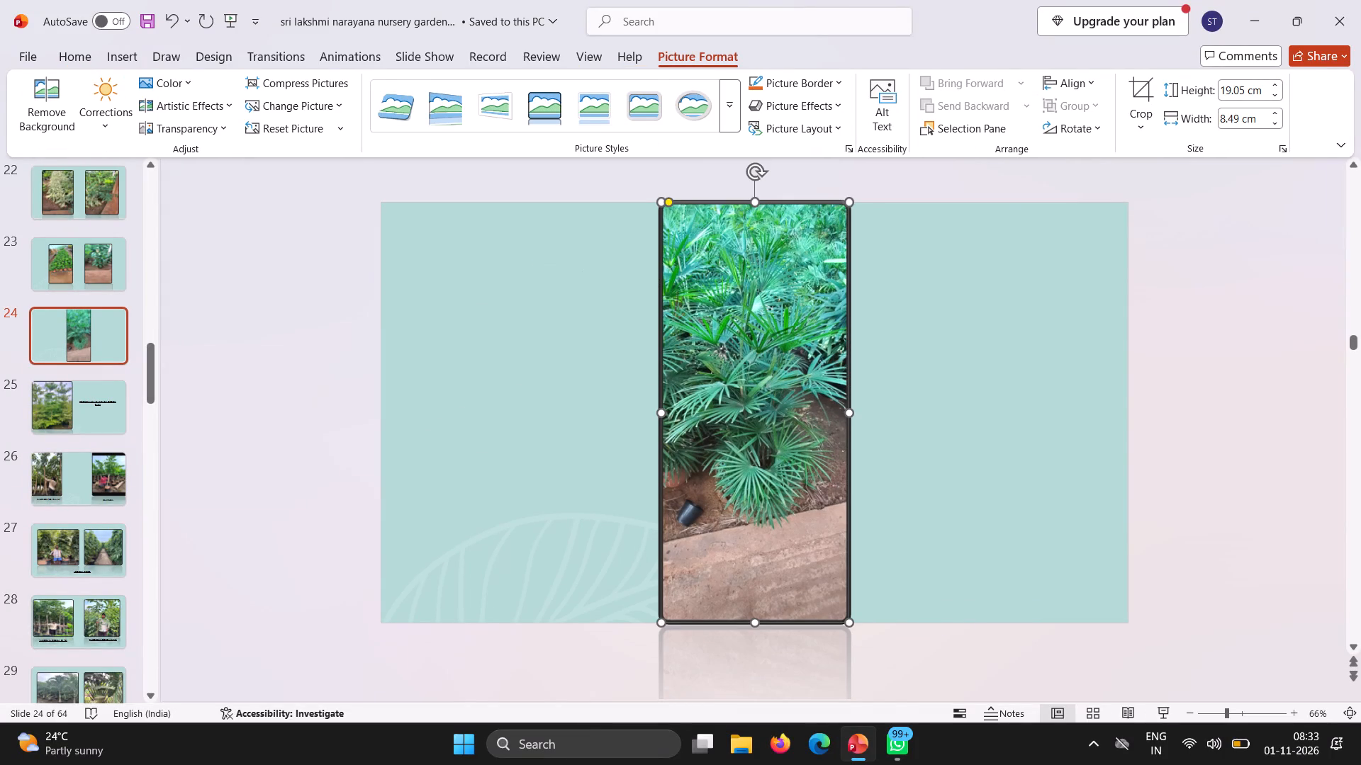
# Shorten the framed palm photo from its top edge, keeping its width, and move it into the slide's left half near the top.
pyautogui.moveTo(753, 192); pyautogui.dragTo(751, 274)
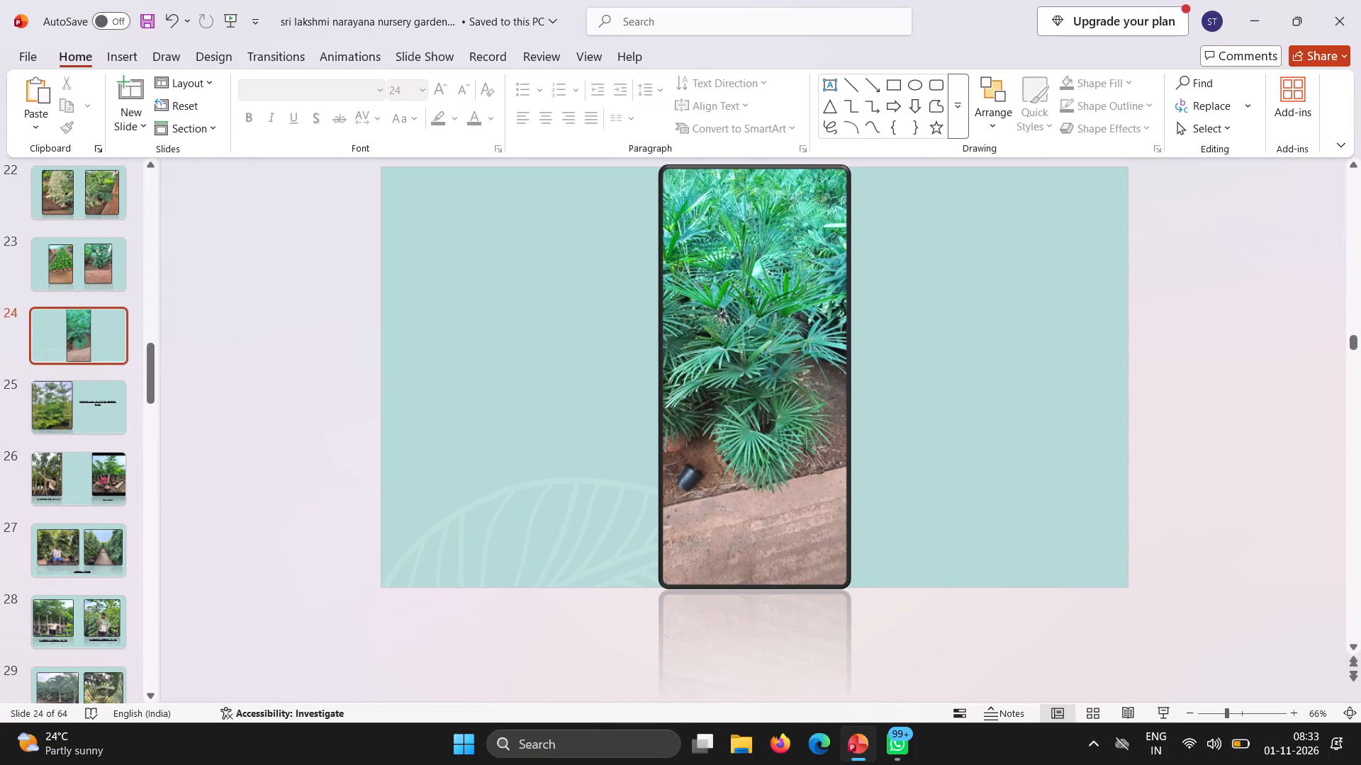
pyautogui.click(713, 270)
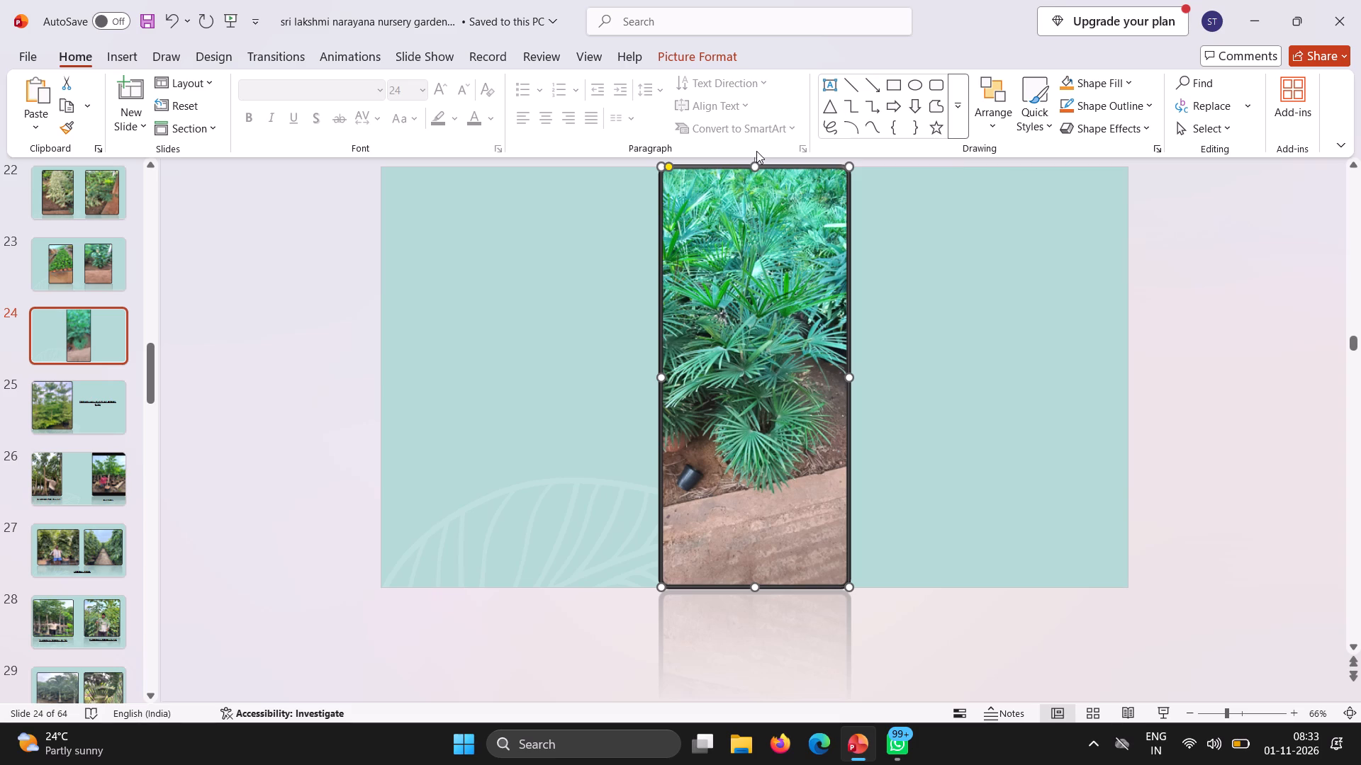
pyautogui.moveTo(752, 159); pyautogui.dragTo(761, 246)
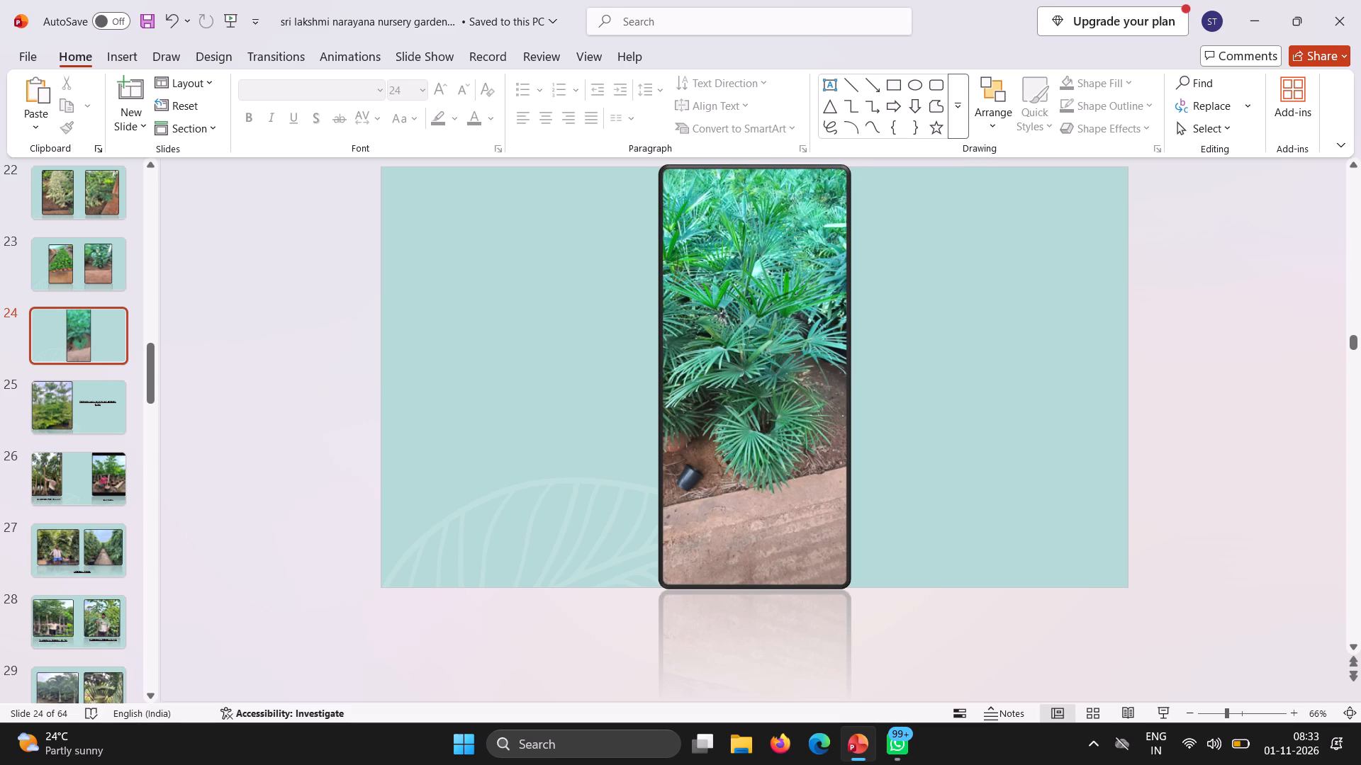
pyautogui.click(739, 200)
pyautogui.moveTo(754, 170); pyautogui.dragTo(750, 232)
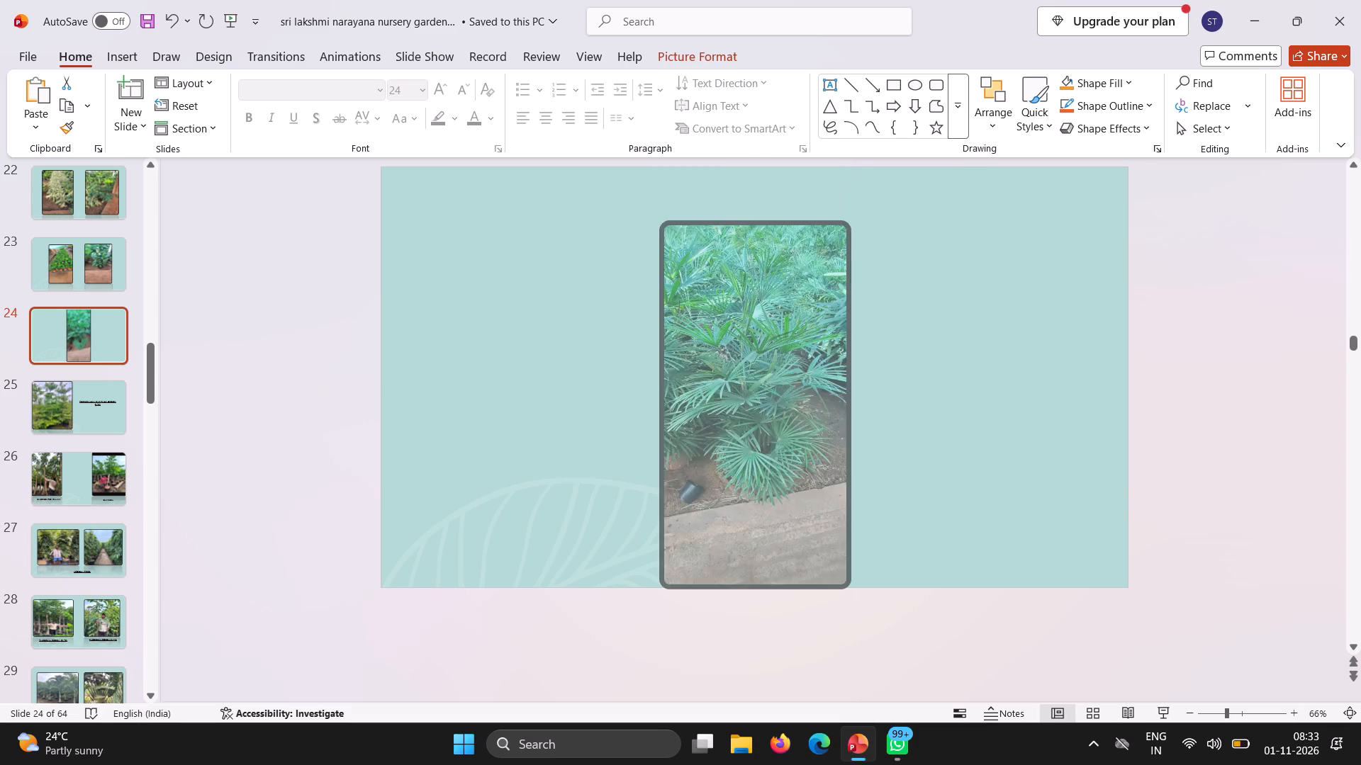
pyautogui.moveTo(750, 232); pyautogui.dragTo(742, 285)
pyautogui.moveTo(734, 443); pyautogui.dragTo(566, 344)
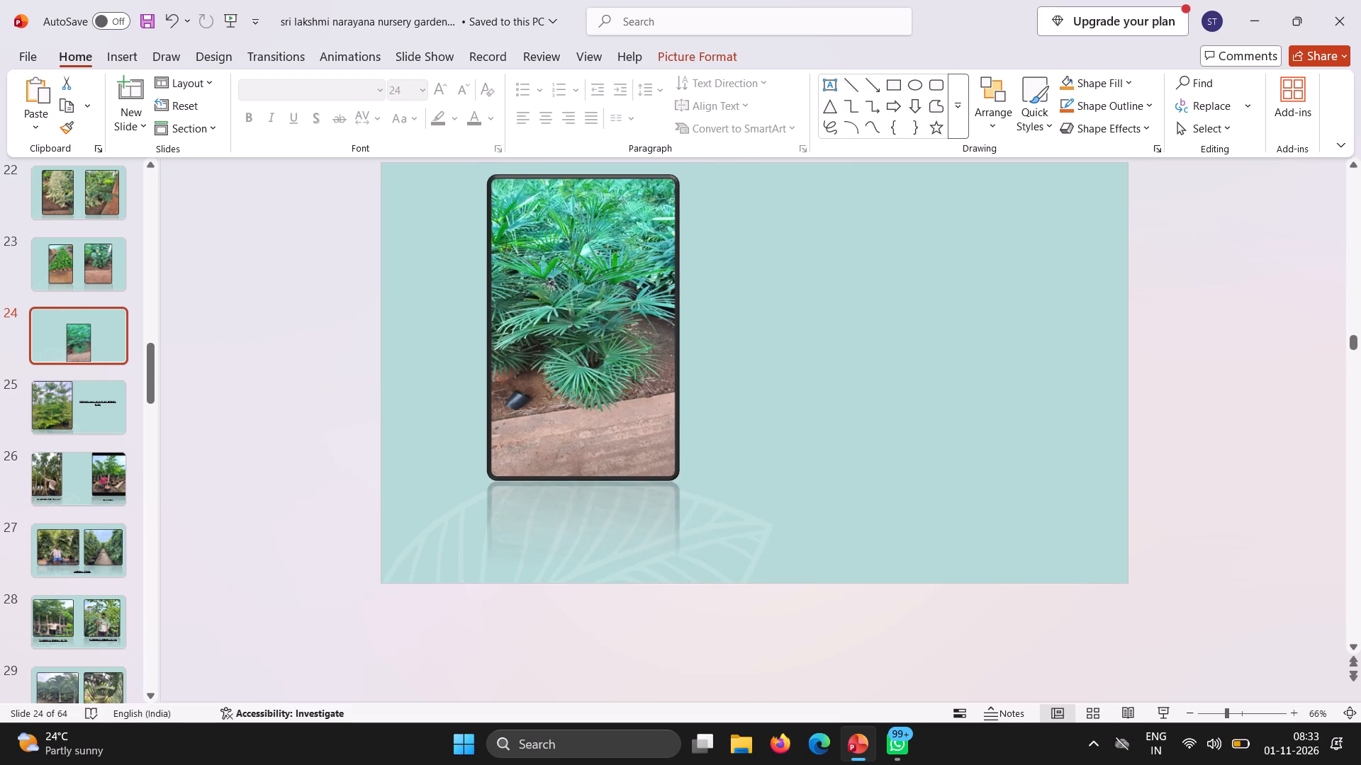
# Reposition the framed palm photo on slide 24 slightly lower in the slide's left half, leaving the right half free.
pyautogui.moveTo(566, 344); pyautogui.dragTo(537, 362)
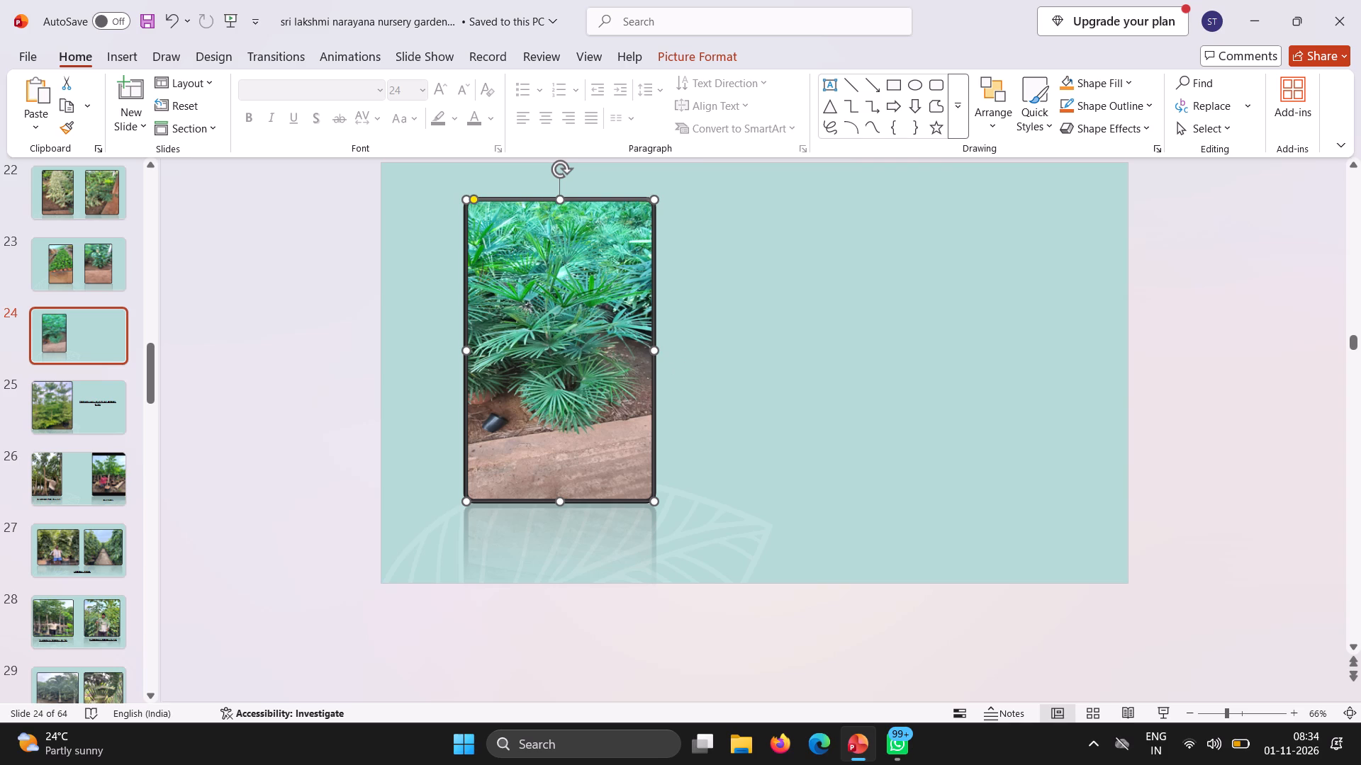
pyautogui.moveTo(649, 345); pyautogui.dragTo(689, 351)
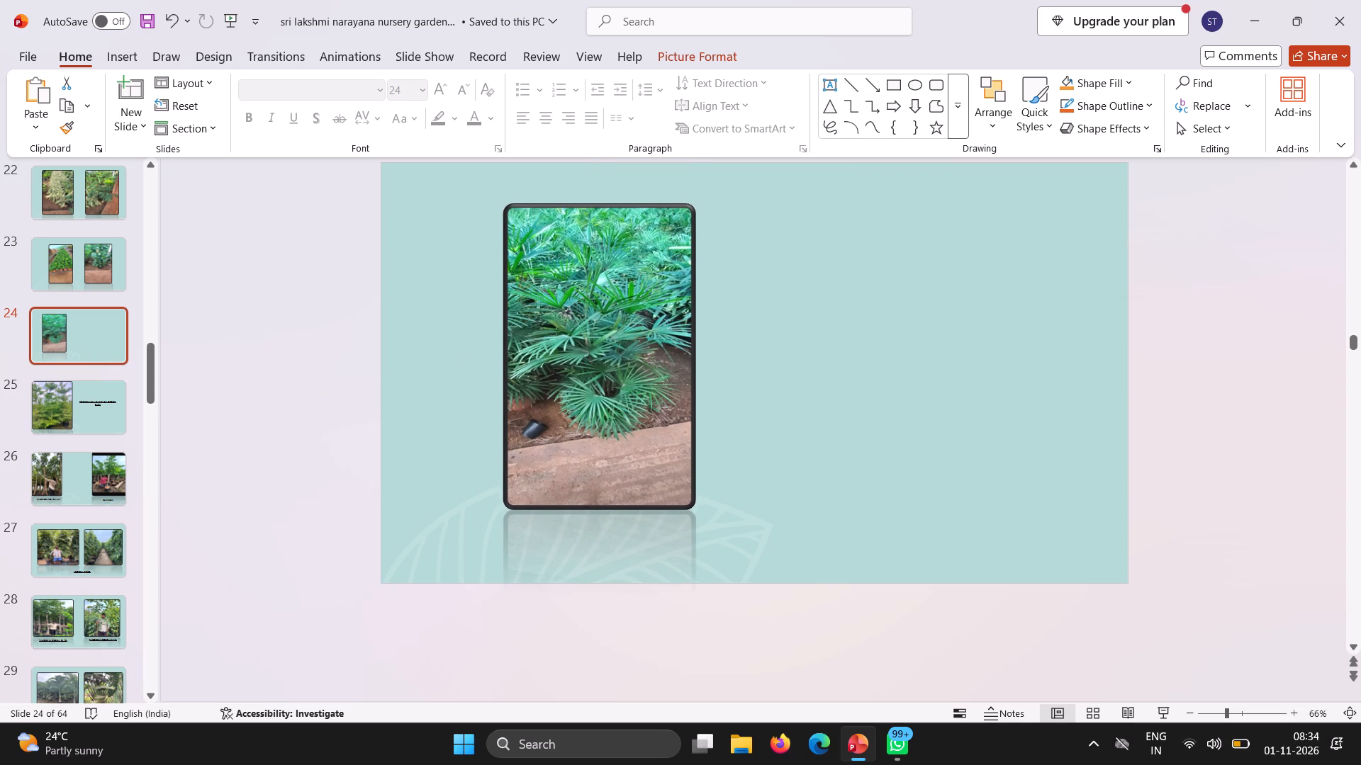
pyautogui.moveTo(689, 351); pyautogui.dragTo(689, 352)
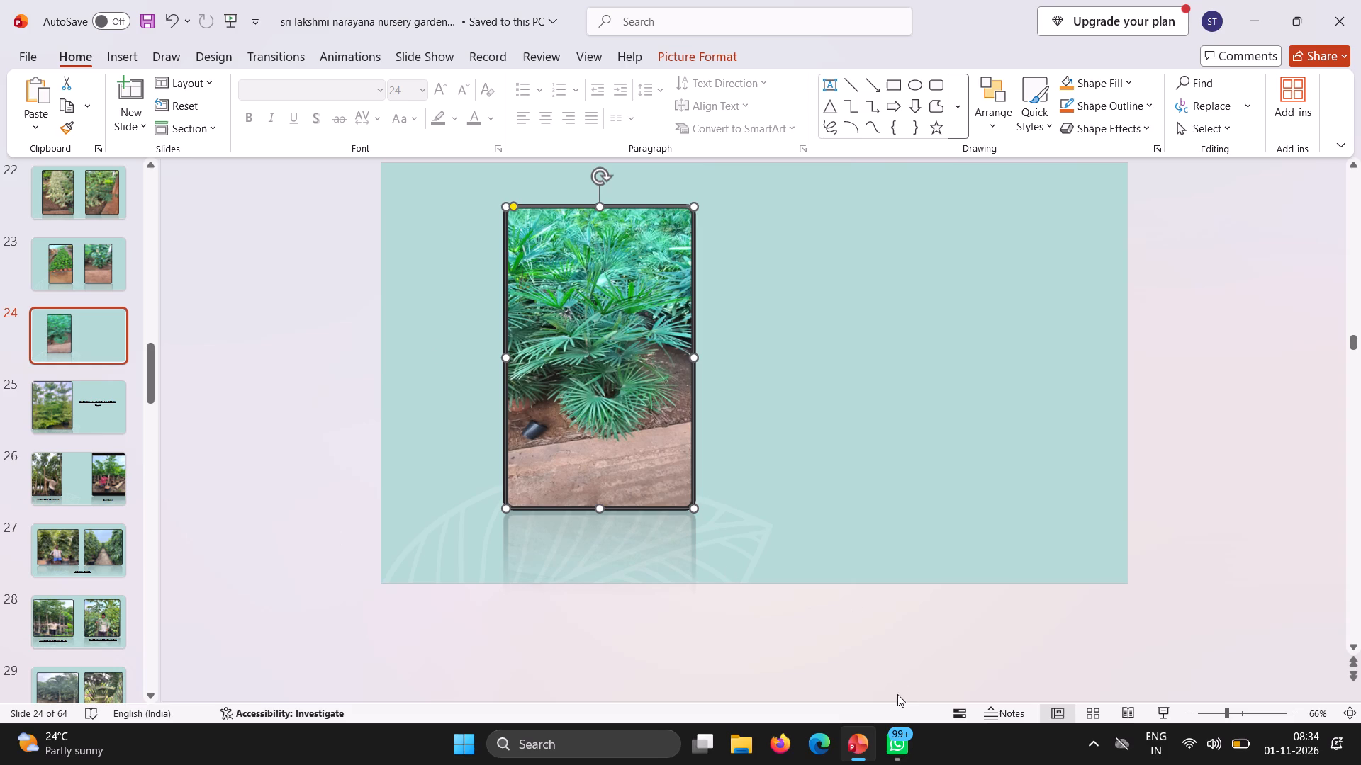
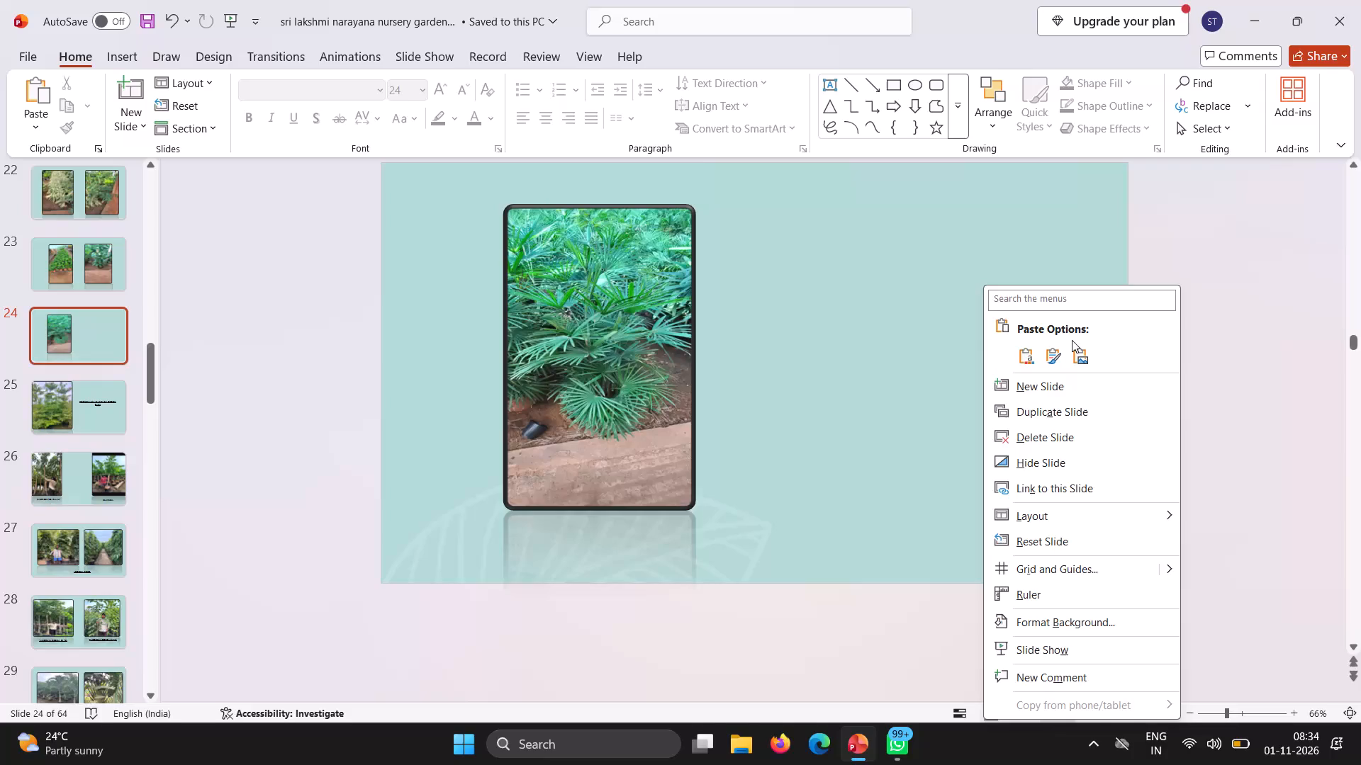
# Paste the copied photo of the broad-leaved palm onto slide 24 as a picture, beside the framed fan palm photo.
pyautogui.click(1076, 347)
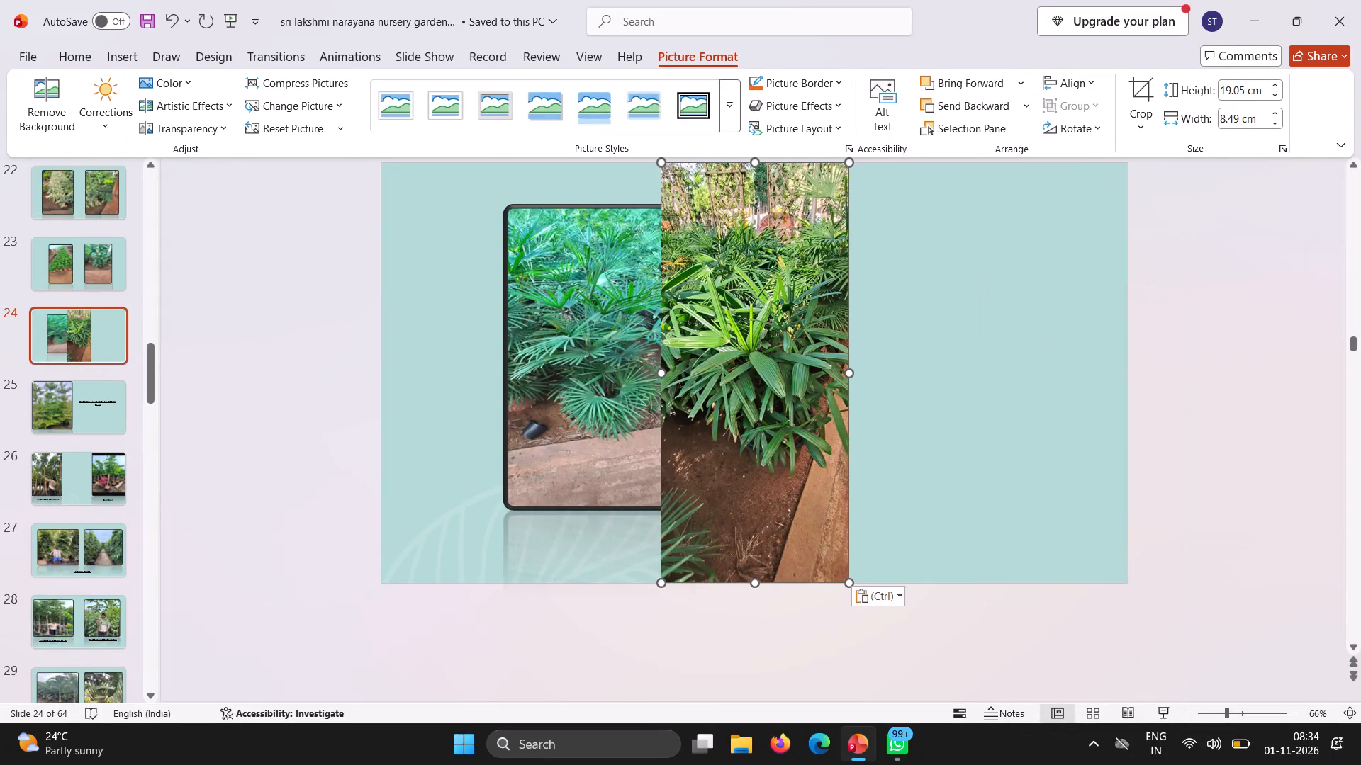
# Open the full set of picture styles for the newly pasted palm photo on slide 24.
pyautogui.click(732, 105)
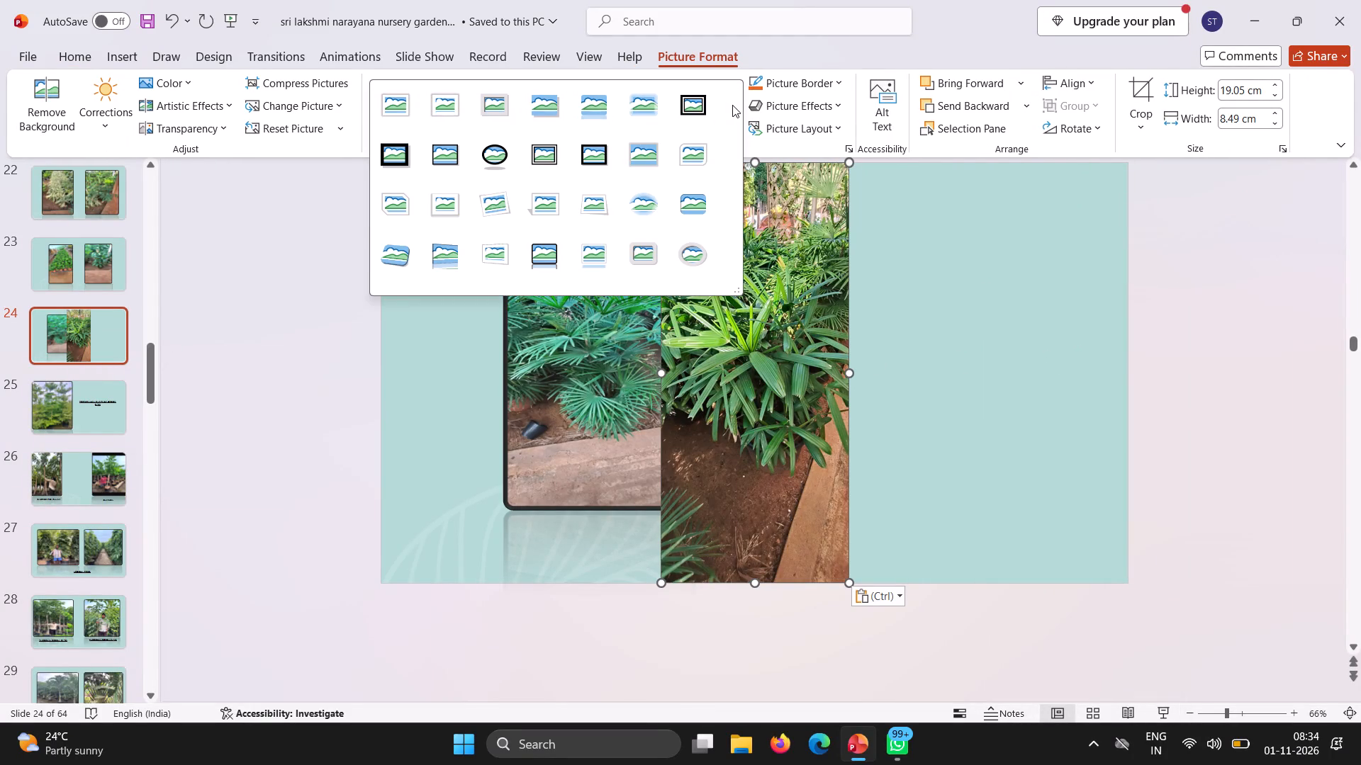
# Apply the black rounded-frame picture style with a reflection to the newly pasted lady palm photo on slide 24.
pyautogui.click(543, 254)
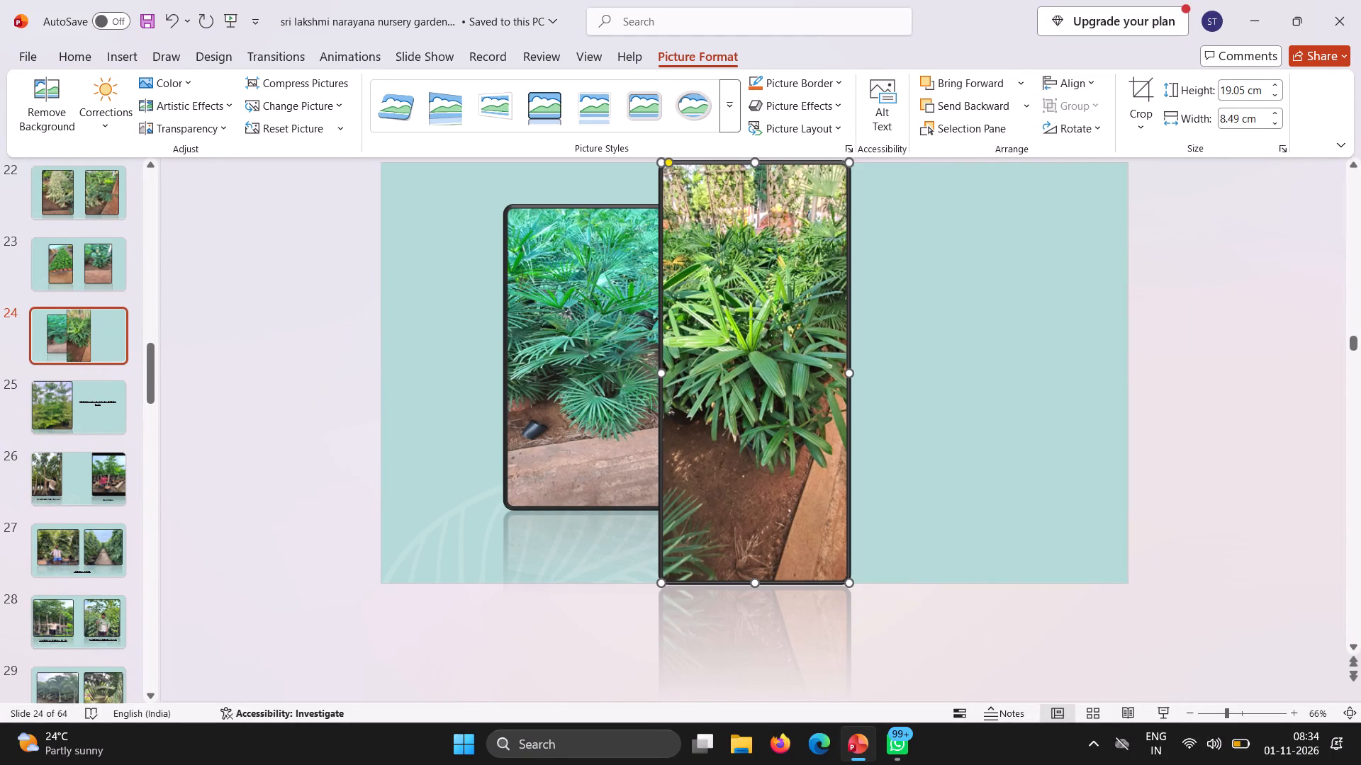
# Move the newly framed photo into the slide's right half and resize it to about 13.94 cm high and 10.41 cm wide.
pyautogui.moveTo(769, 307); pyautogui.dragTo(931, 331)
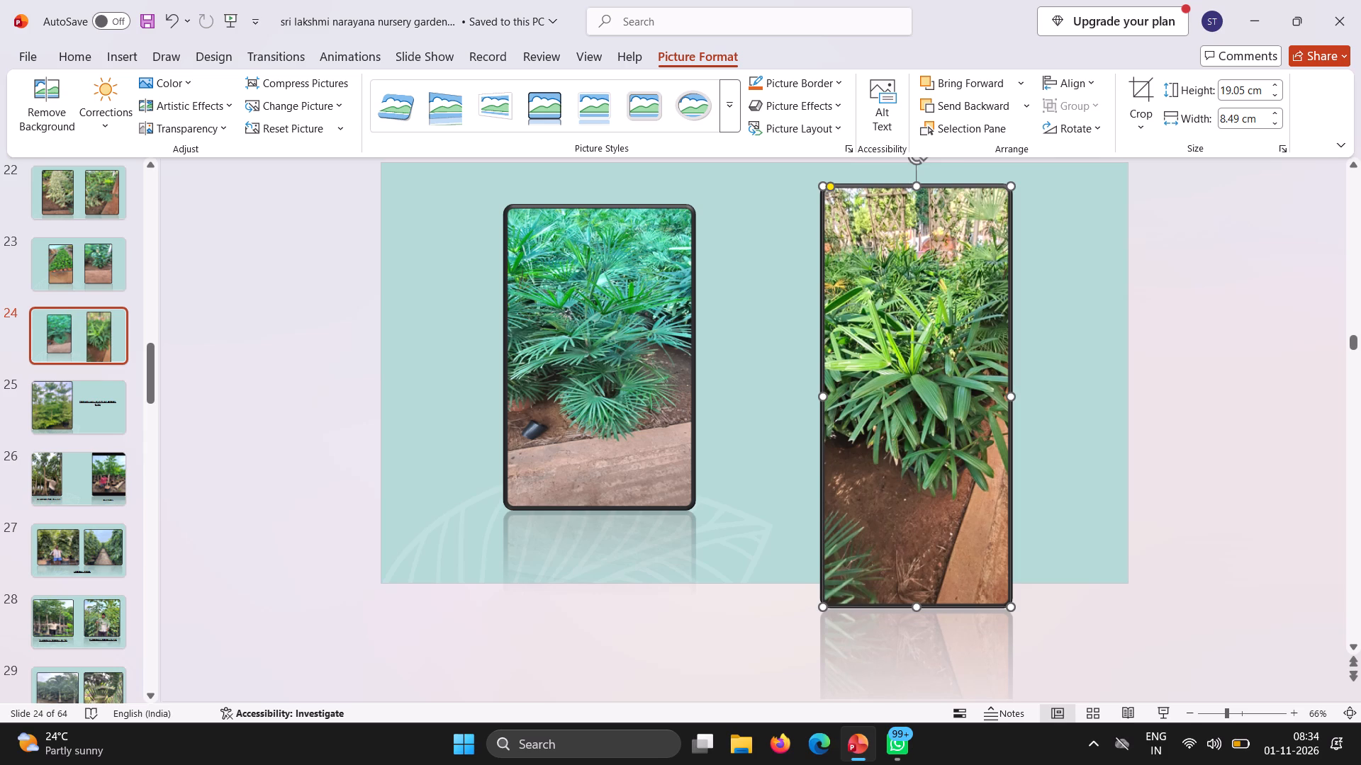
pyautogui.moveTo(915, 601); pyautogui.dragTo(941, 557)
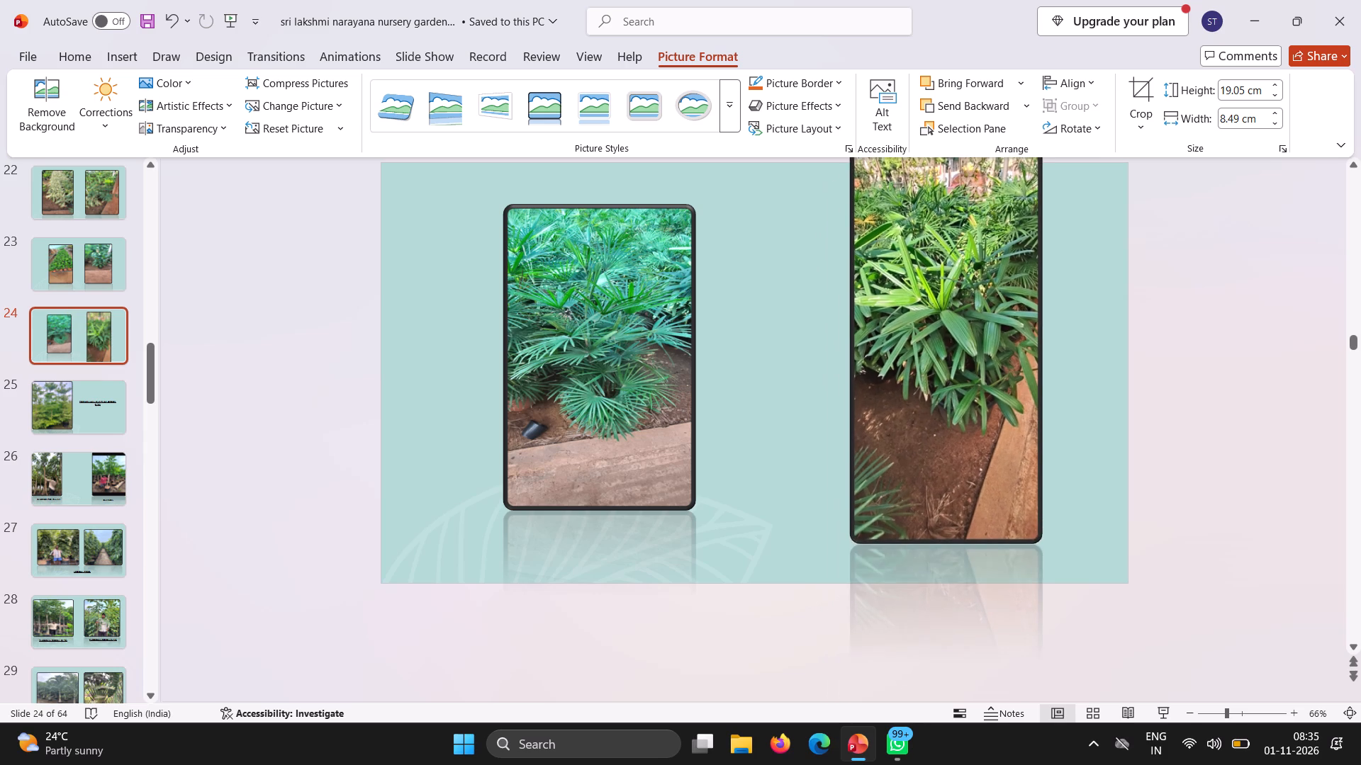
pyautogui.moveTo(941, 557); pyautogui.dragTo(929, 589)
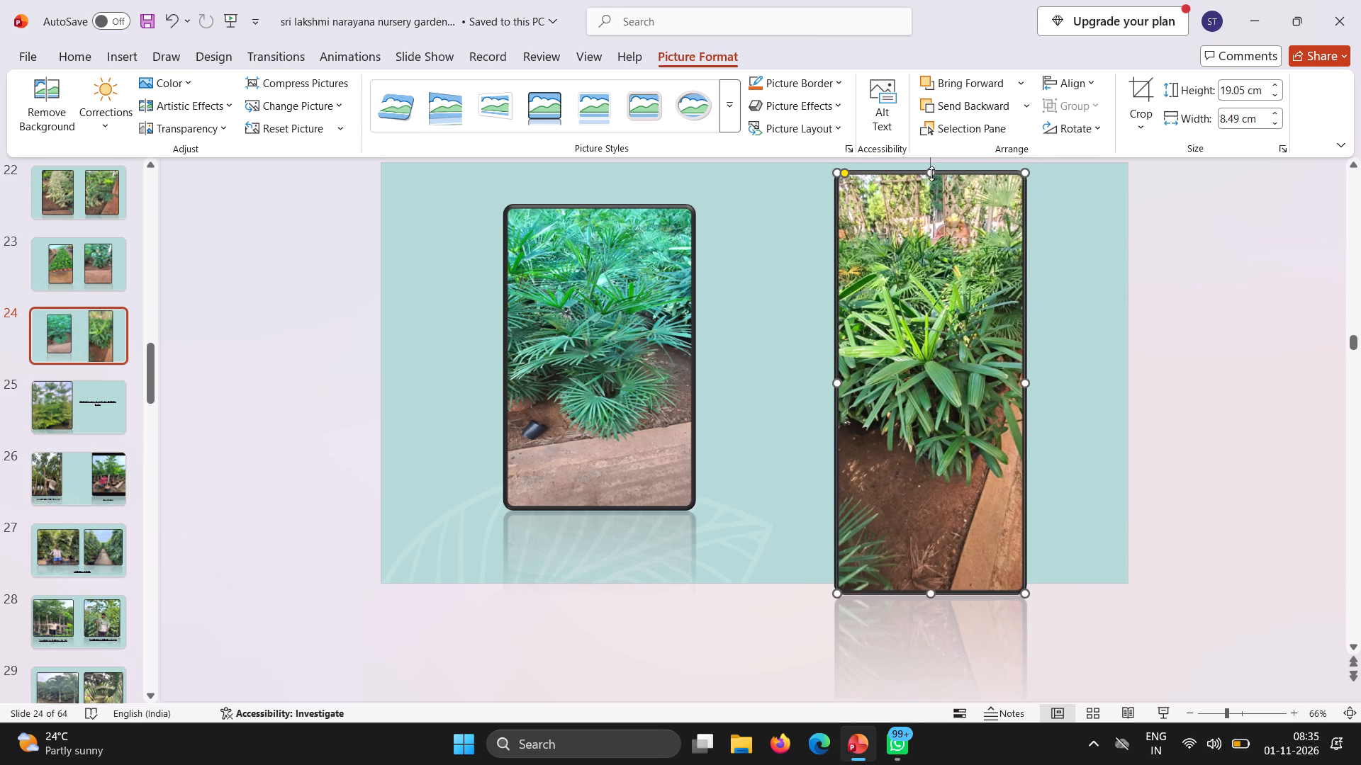
pyautogui.moveTo(931, 174); pyautogui.dragTo(911, 201)
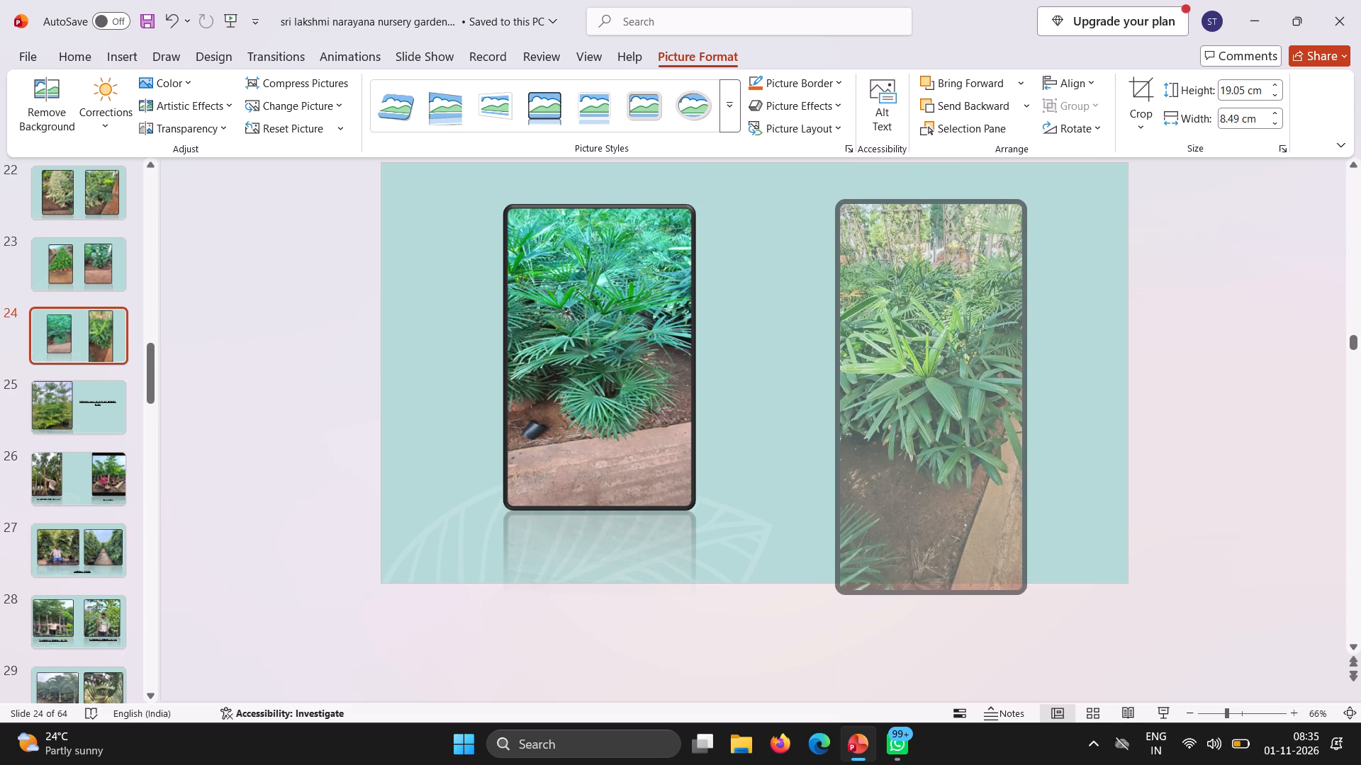
pyautogui.moveTo(911, 201); pyautogui.dragTo(909, 202)
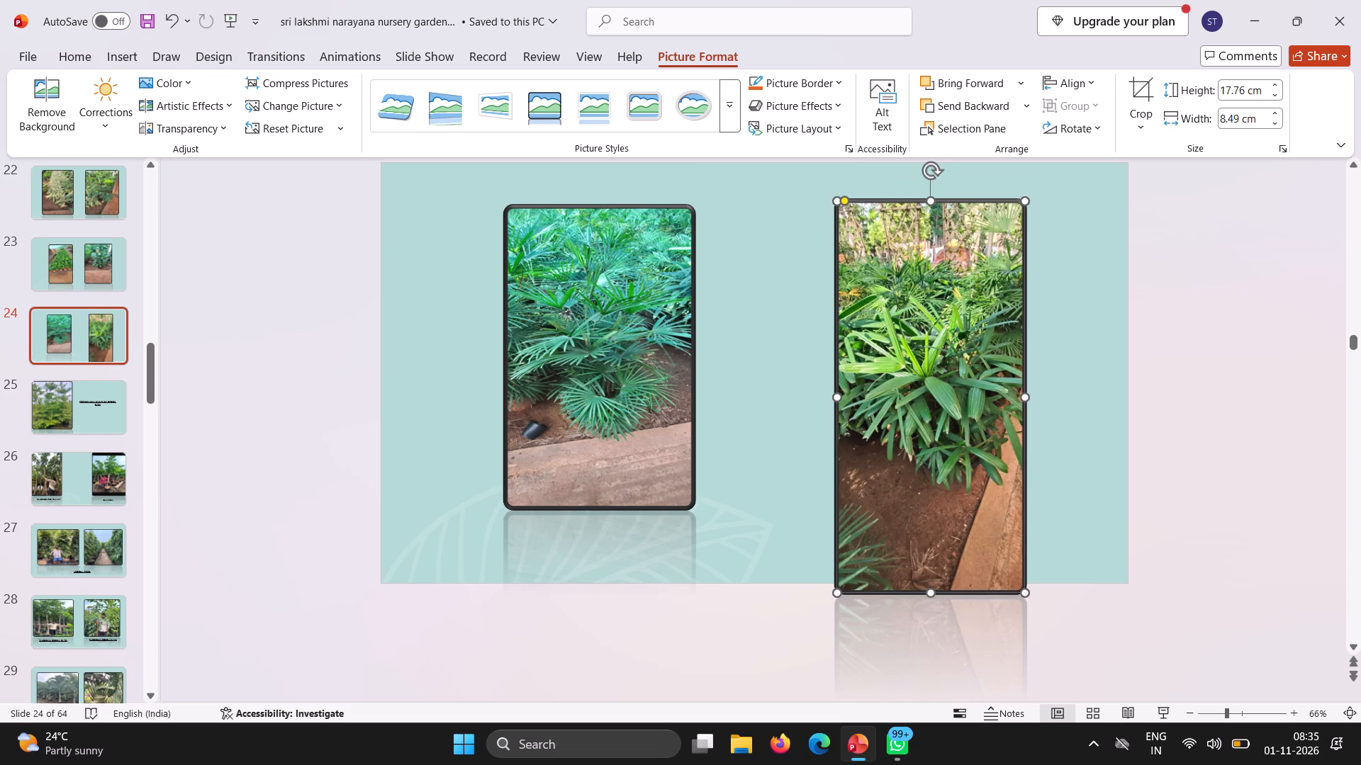
pyautogui.moveTo(927, 591); pyautogui.dragTo(930, 496)
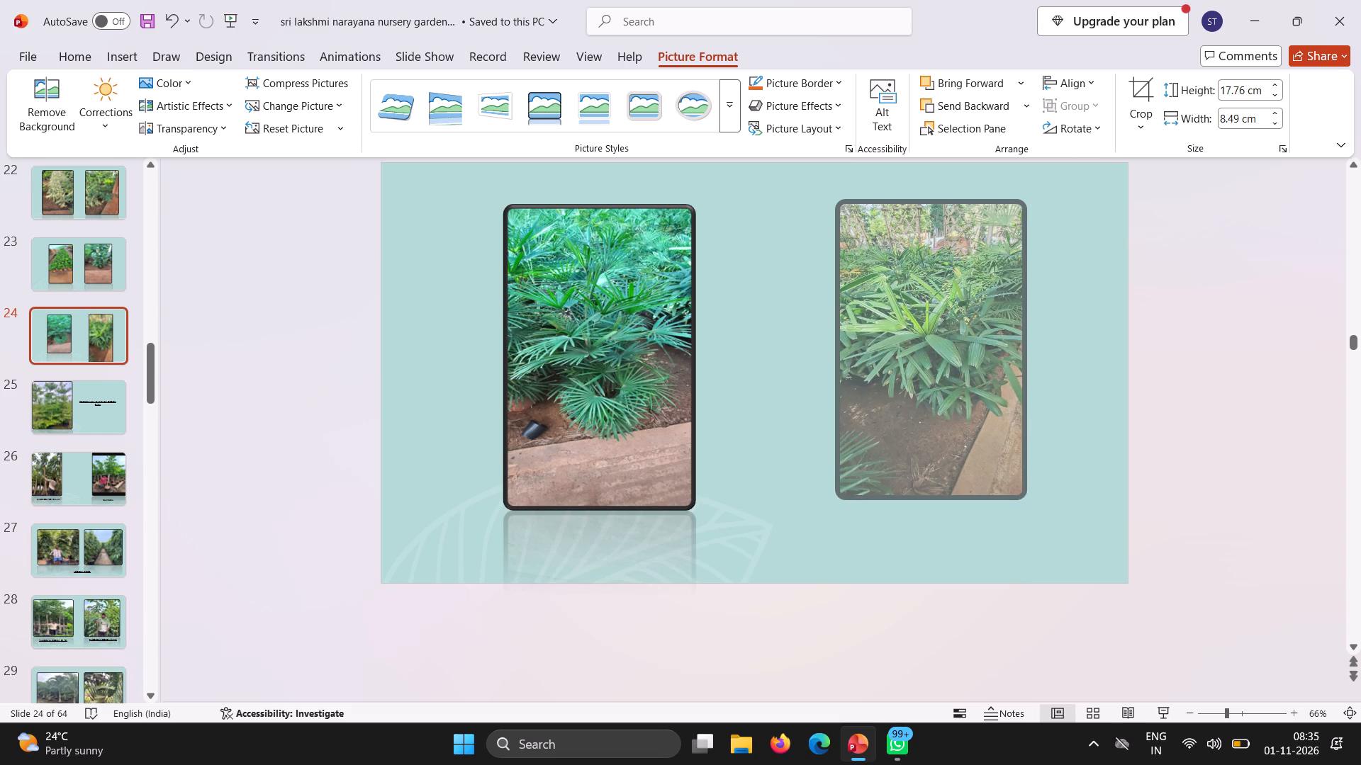
pyautogui.moveTo(930, 496); pyautogui.dragTo(930, 509)
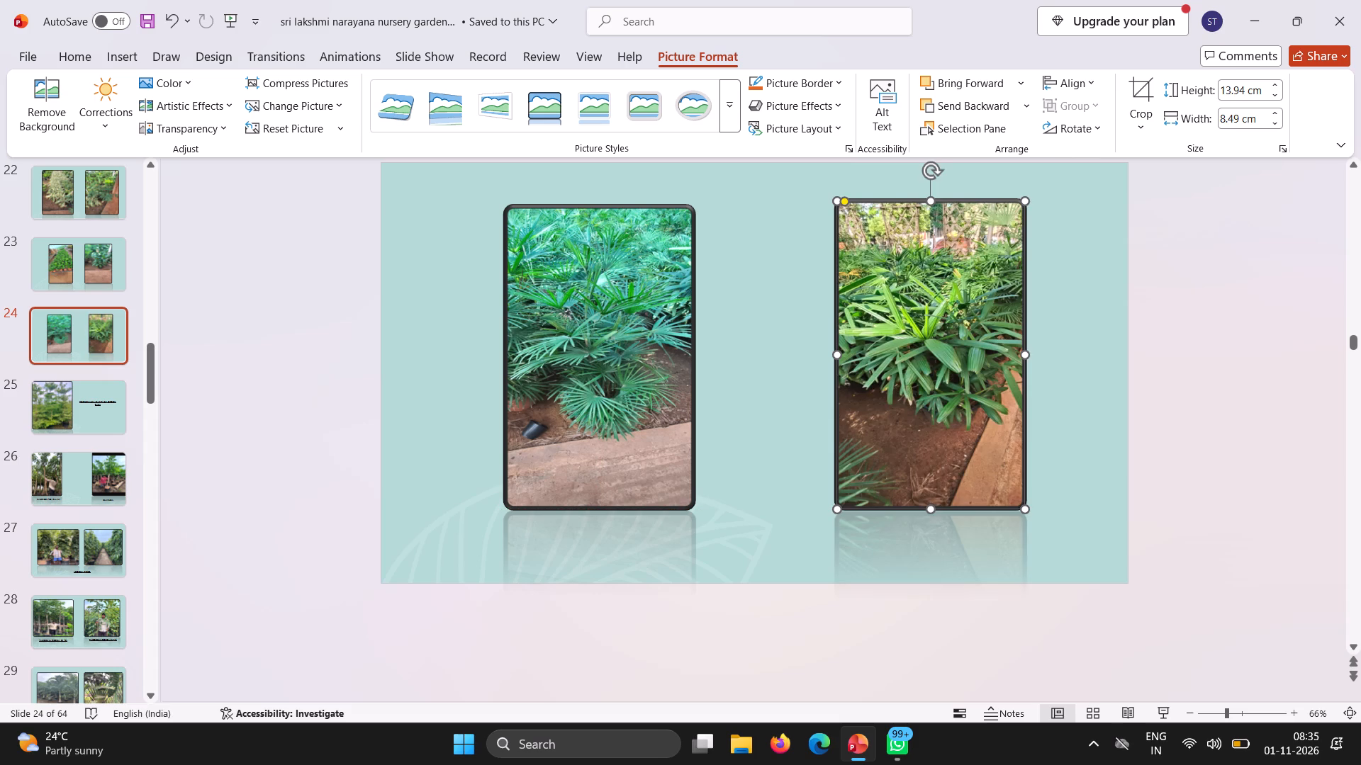
pyautogui.moveTo(836, 352); pyautogui.dragTo(824, 353)
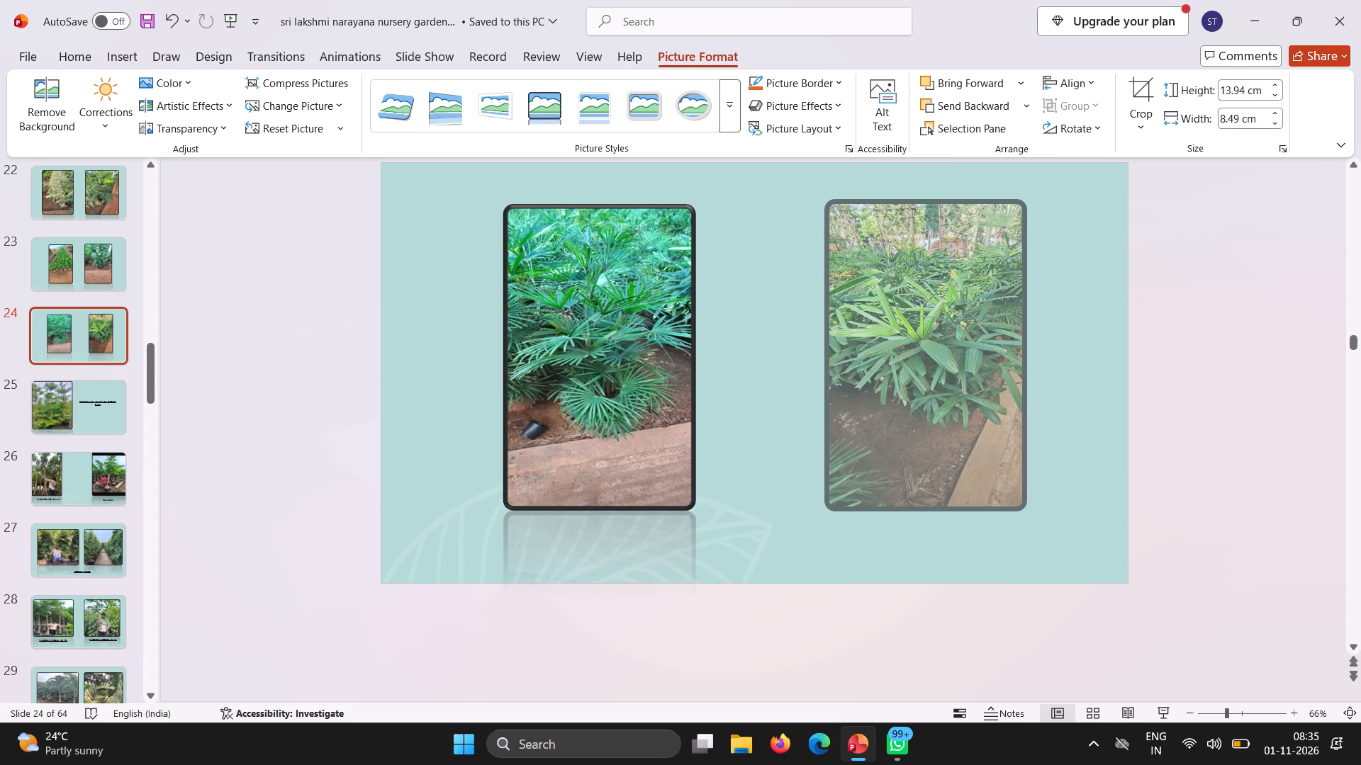
pyautogui.moveTo(824, 353); pyautogui.dragTo(795, 357)
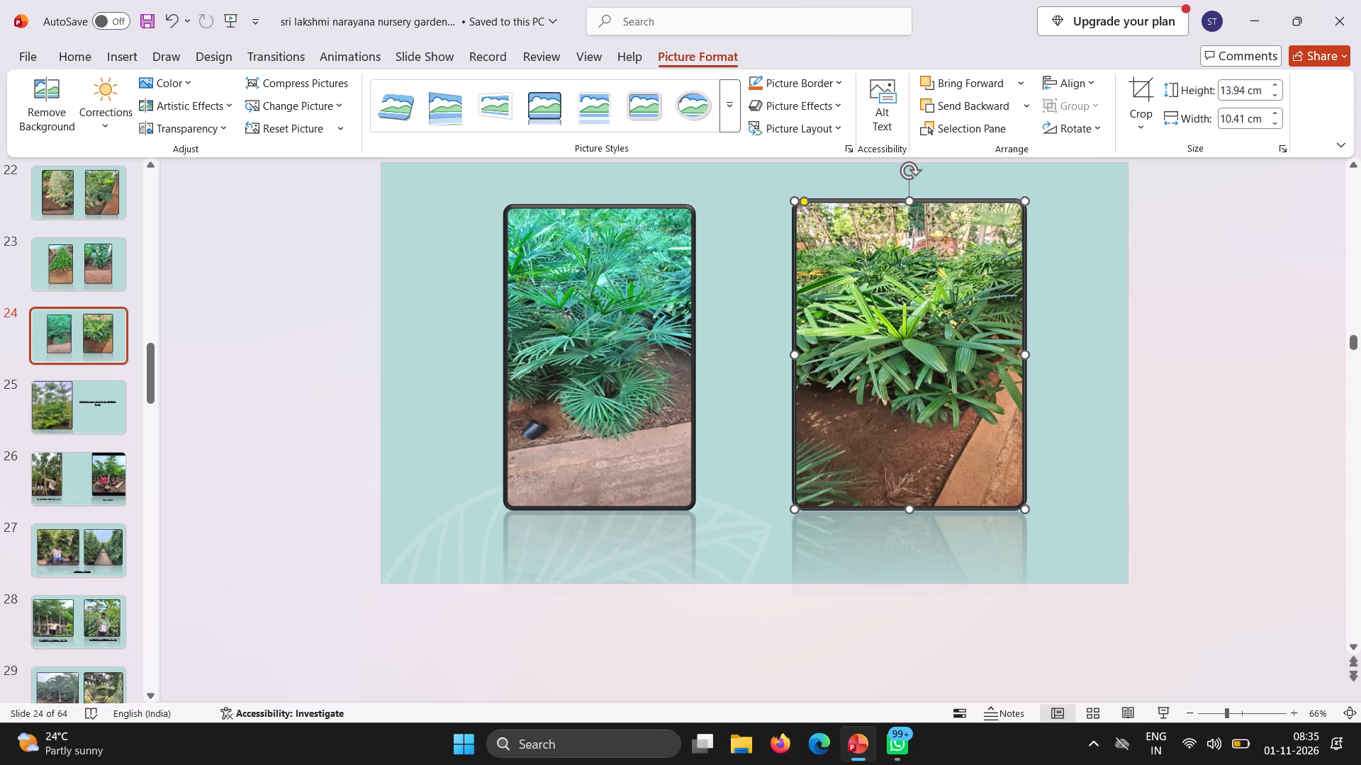
# Widen the fan palm photo in the slide's left half to about 9.83 cm and raise it level with the other photo's top.
pyautogui.click(603, 305)
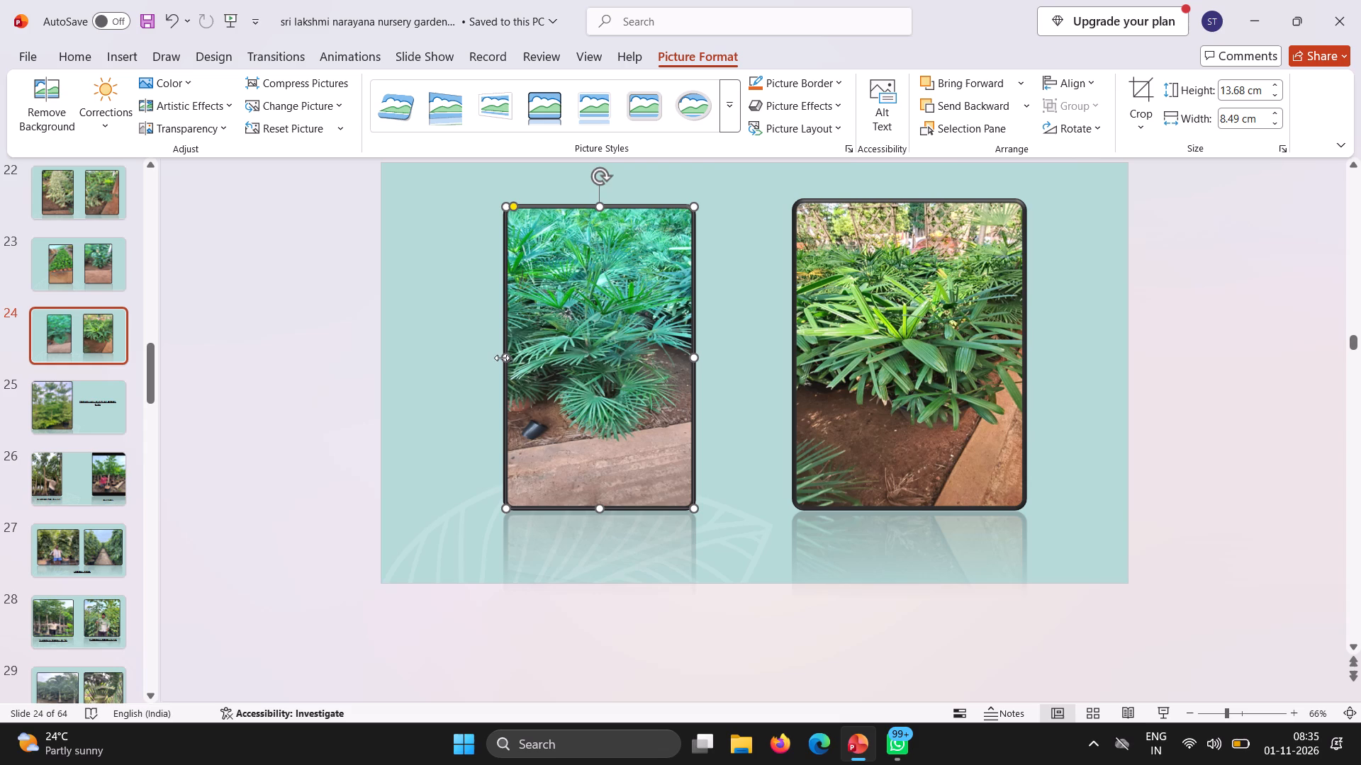
pyautogui.moveTo(502, 358); pyautogui.dragTo(507, 347)
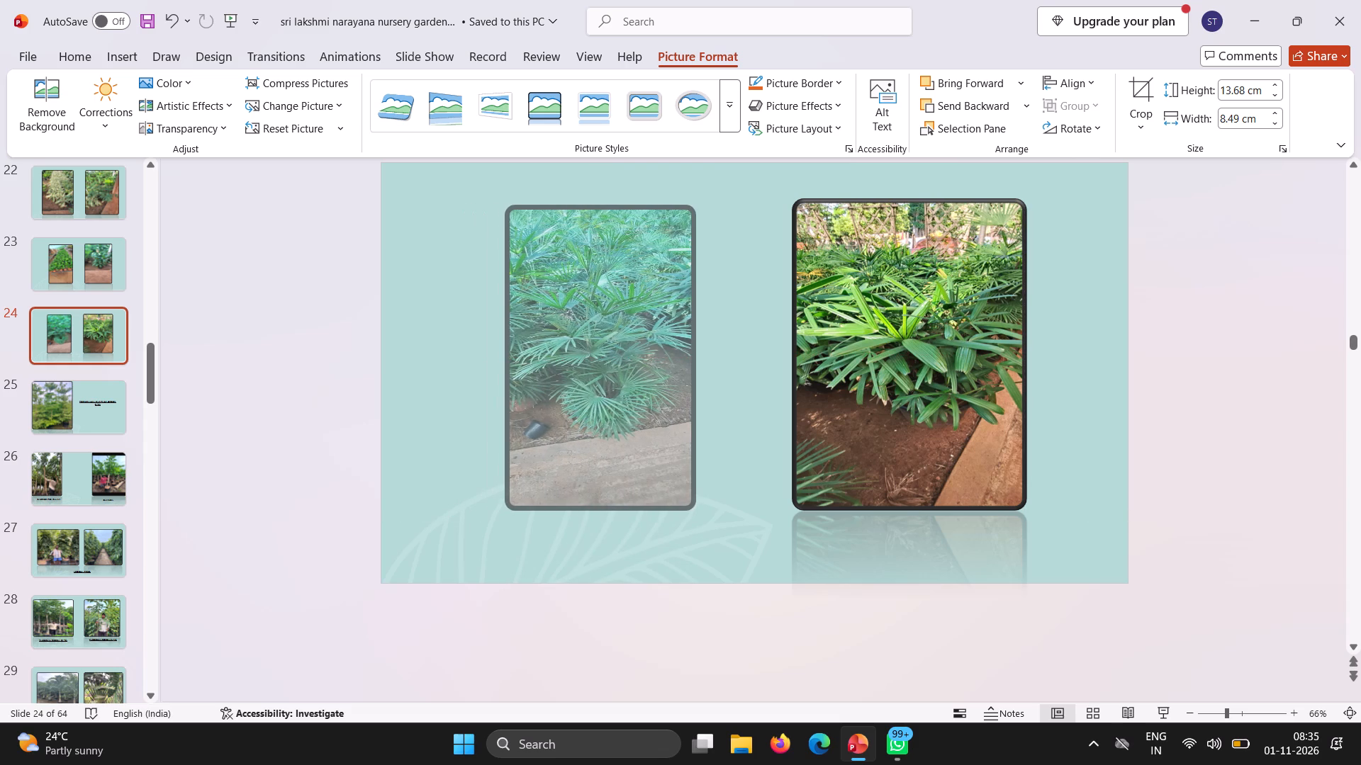
pyautogui.moveTo(507, 347); pyautogui.dragTo(476, 347)
pyautogui.click(580, 323)
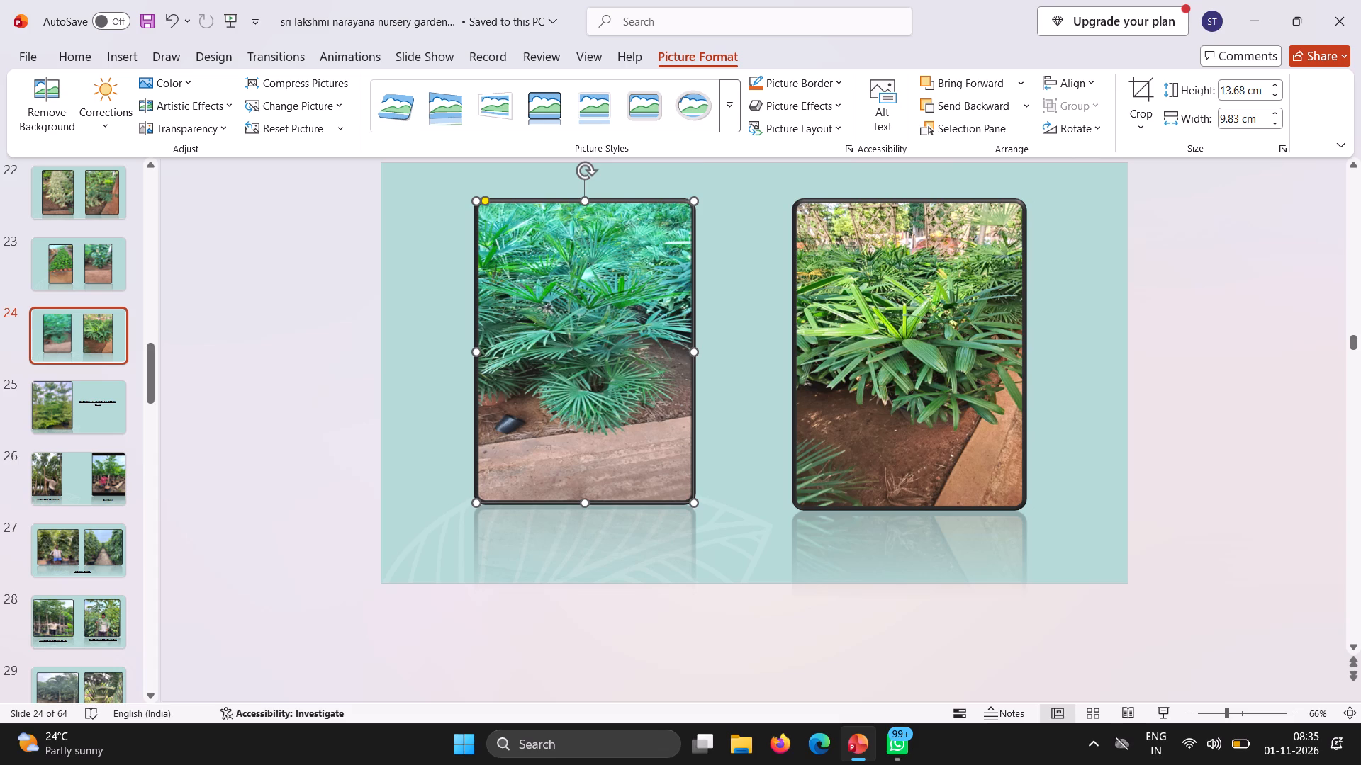
# Cut the framed tree photo from slide 25.
pyautogui.click(49, 419)
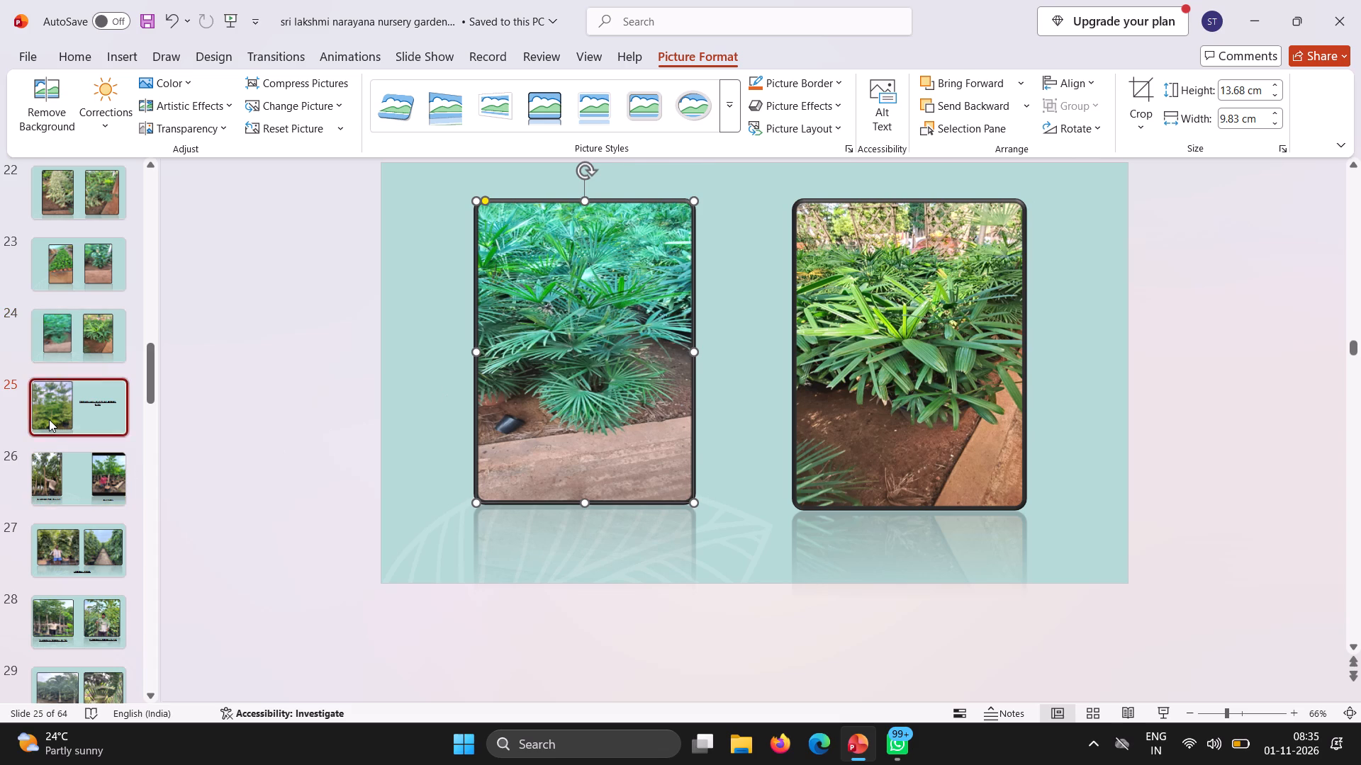
pyautogui.rightClick(491, 346)
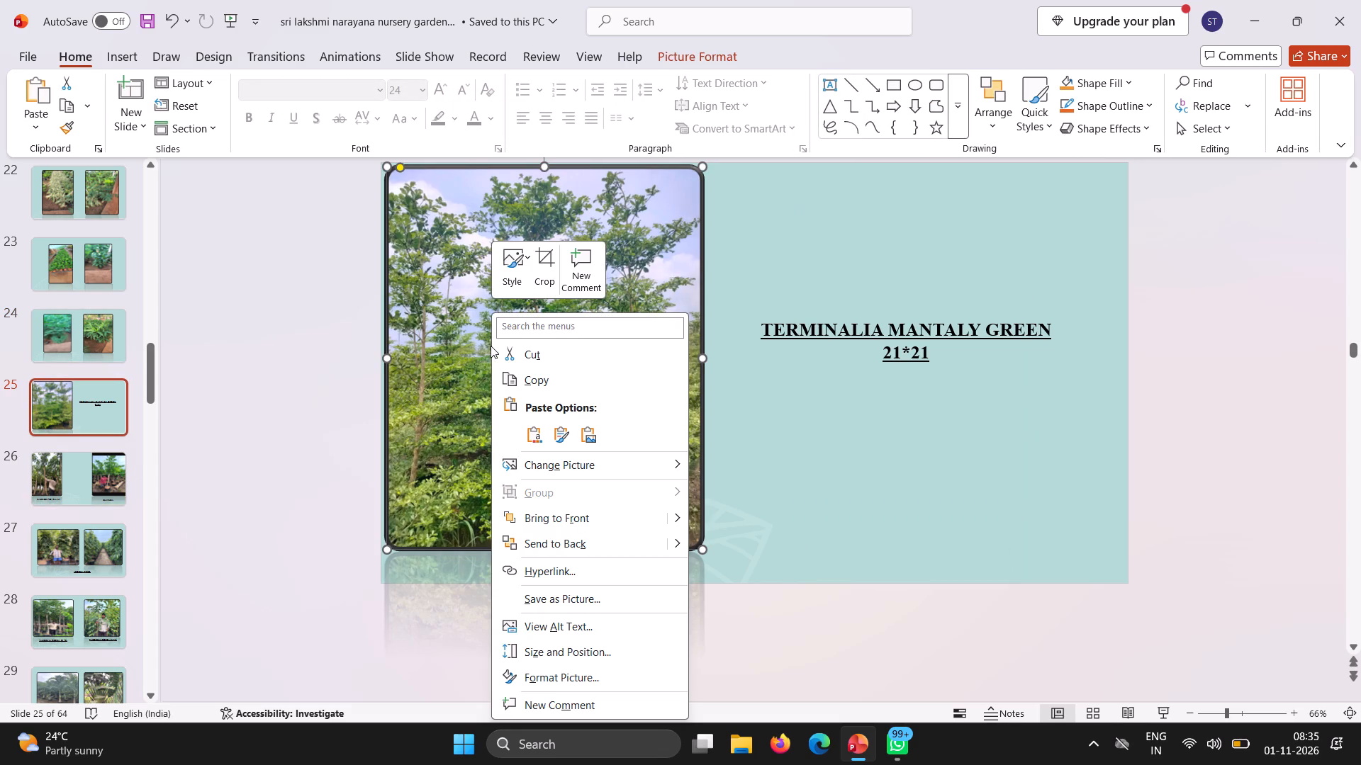
pyautogui.click(462, 370)
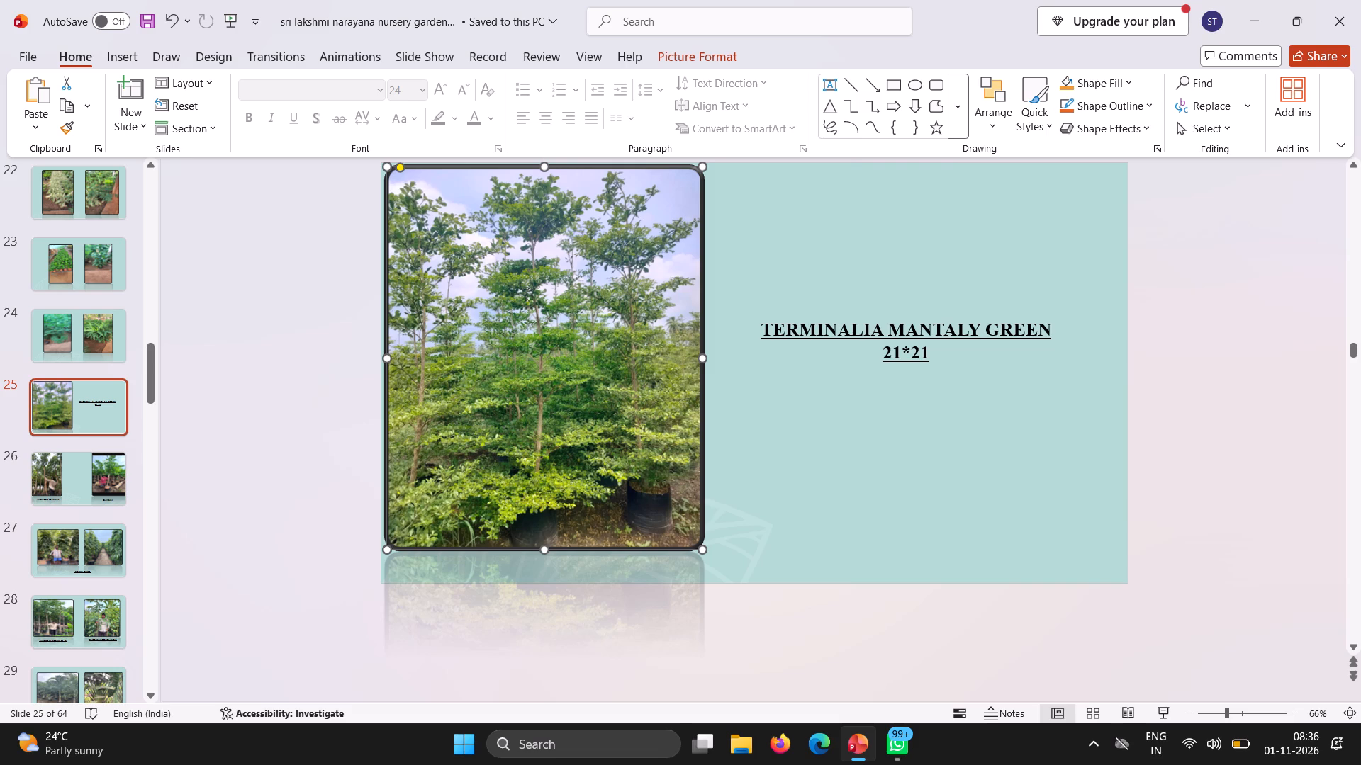
pyautogui.rightClick(462, 273)
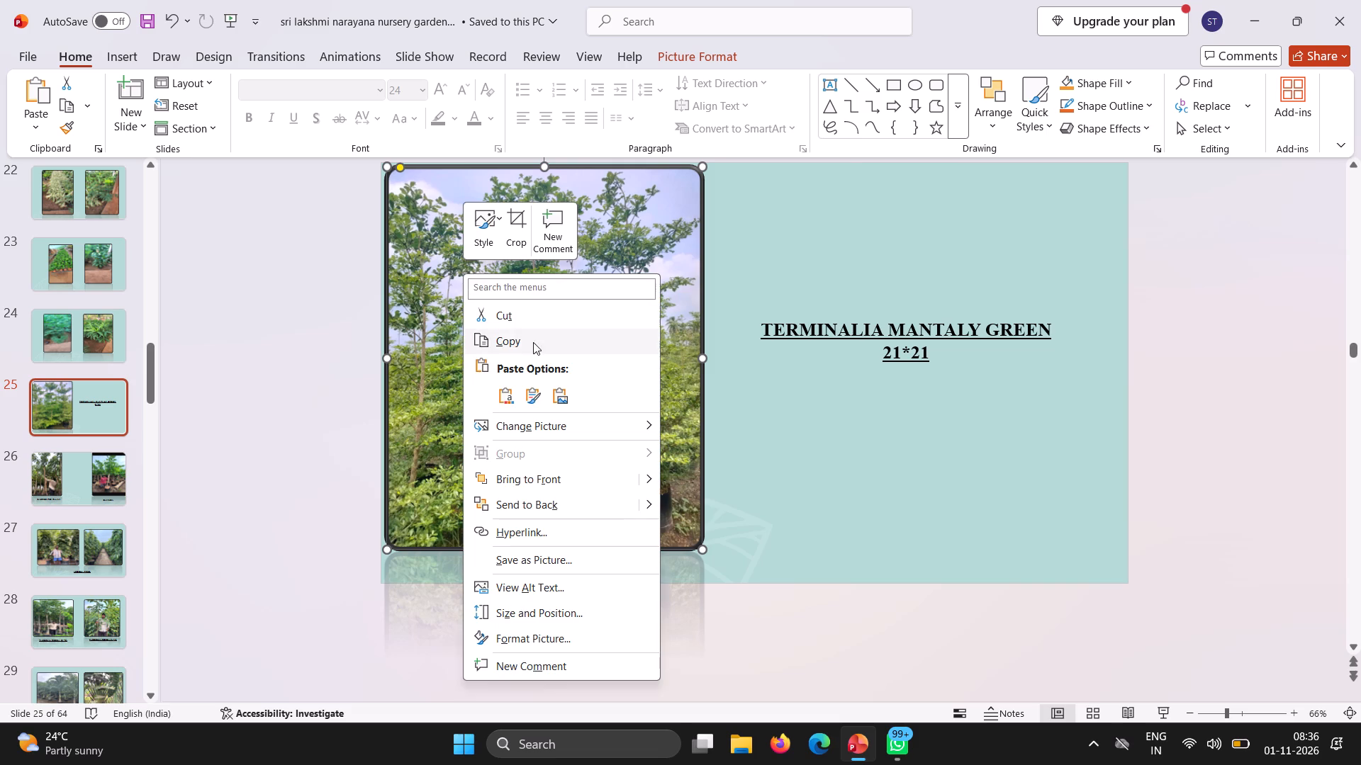
pyautogui.click(508, 309)
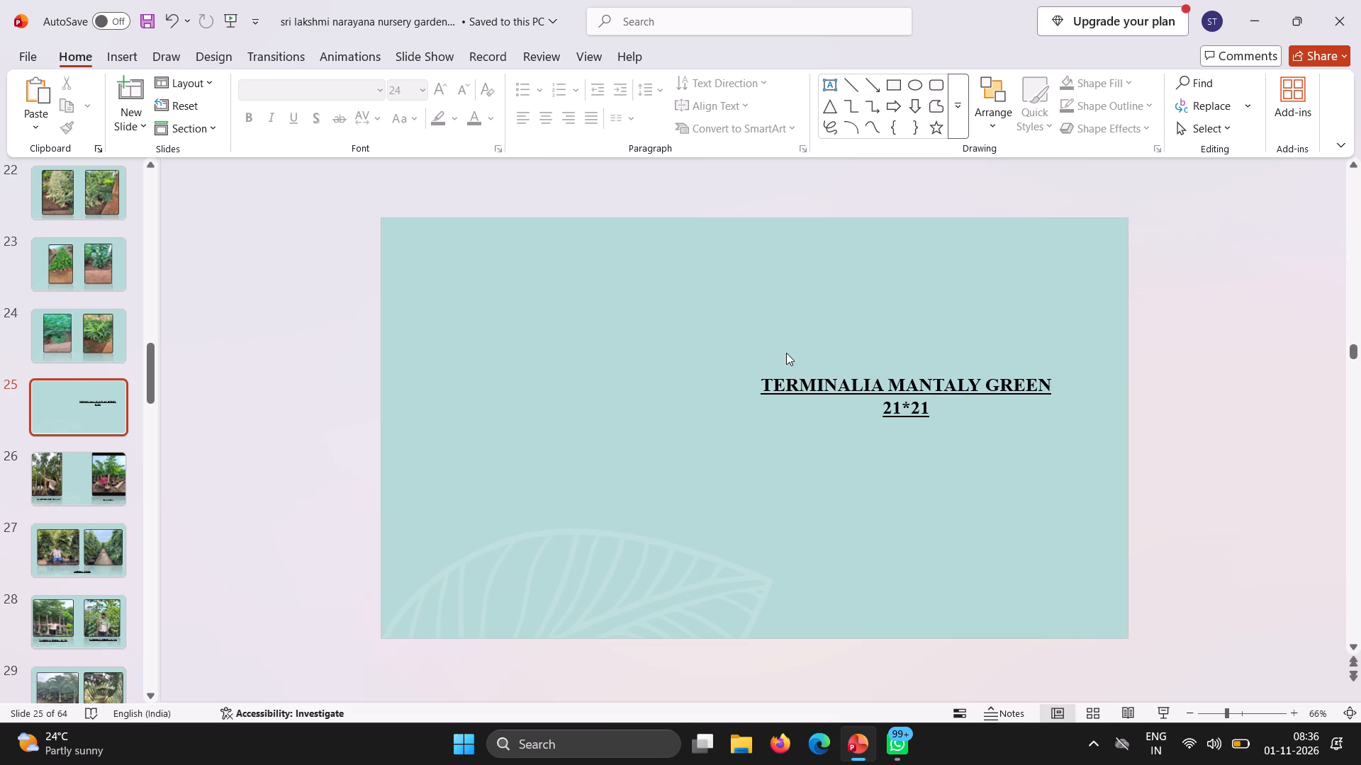
# Cut the "TERMINALIA MANTALY GREEN 21*21" caption text box from slide 25.
pyautogui.rightClick(823, 385)
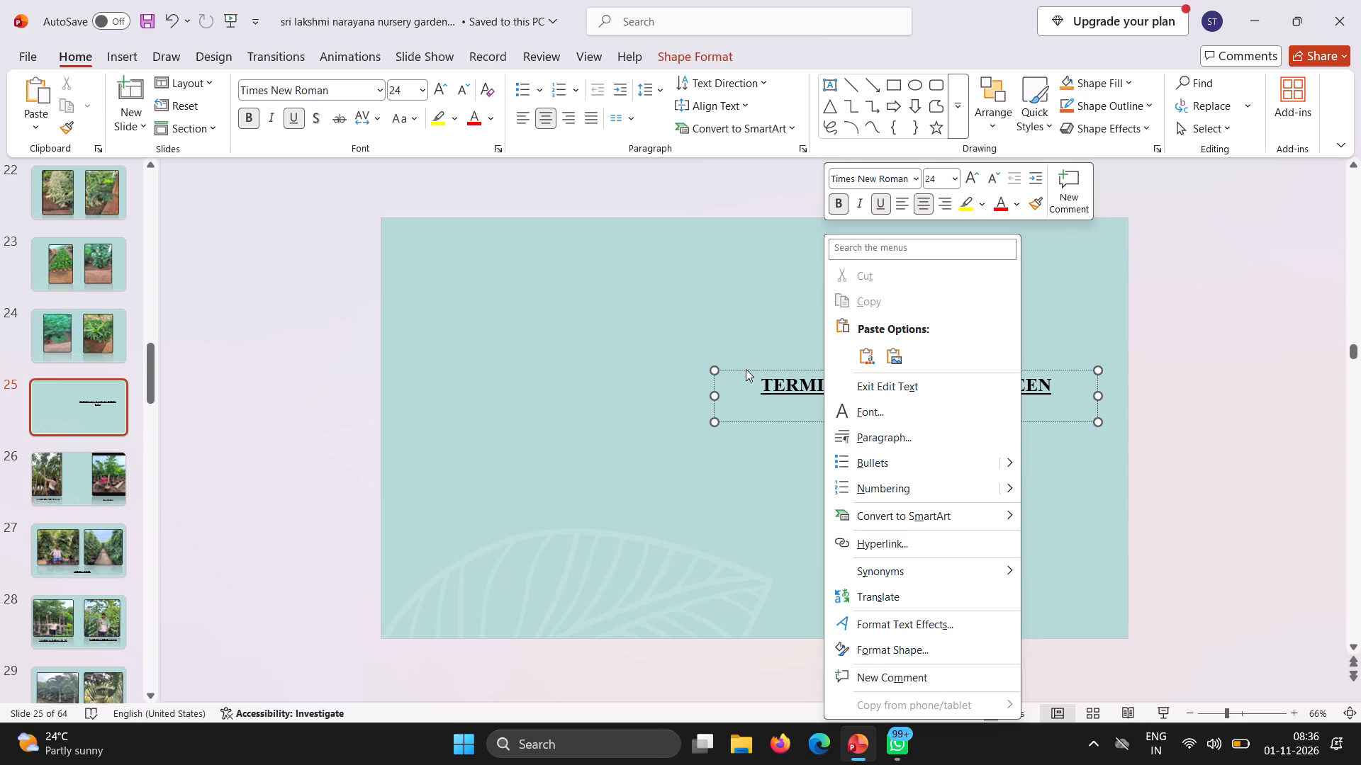
pyautogui.rightClick(746, 360)
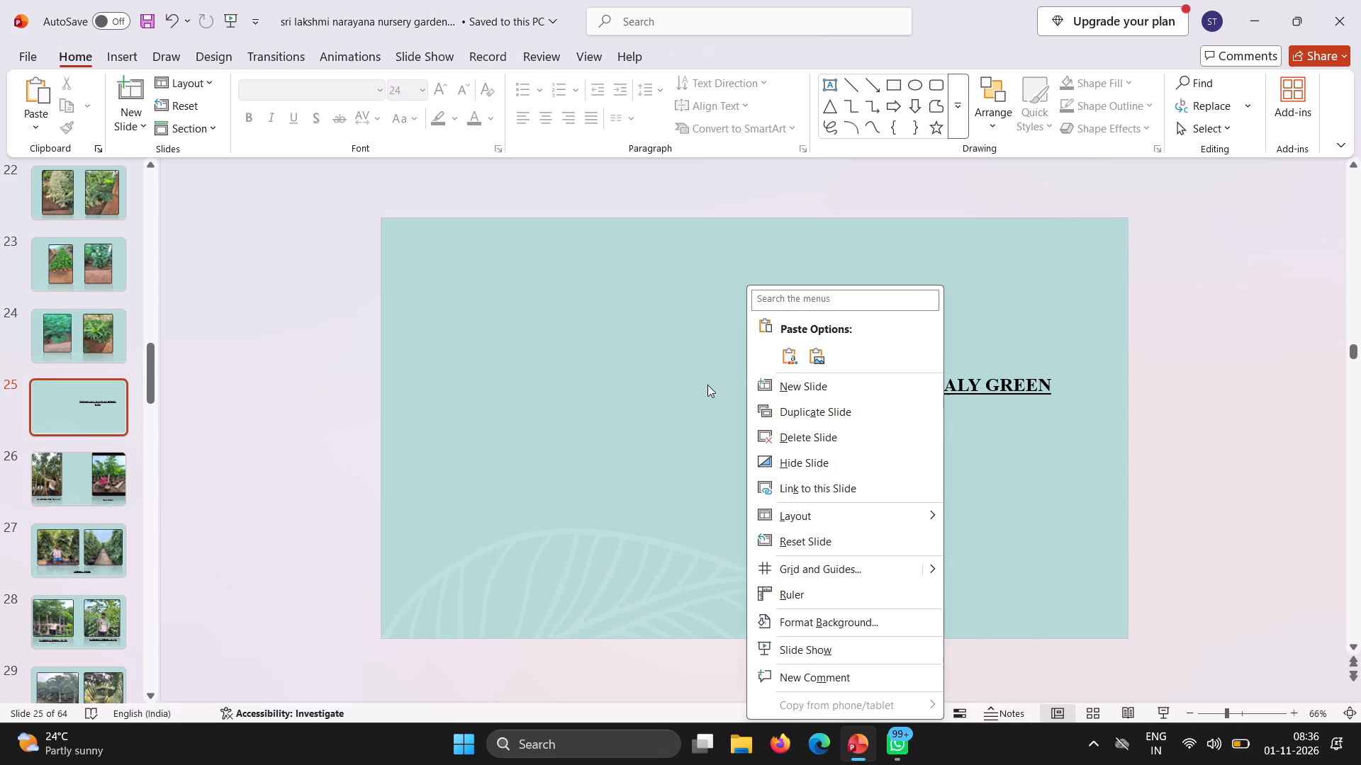
pyautogui.click(707, 385)
pyautogui.click(791, 381)
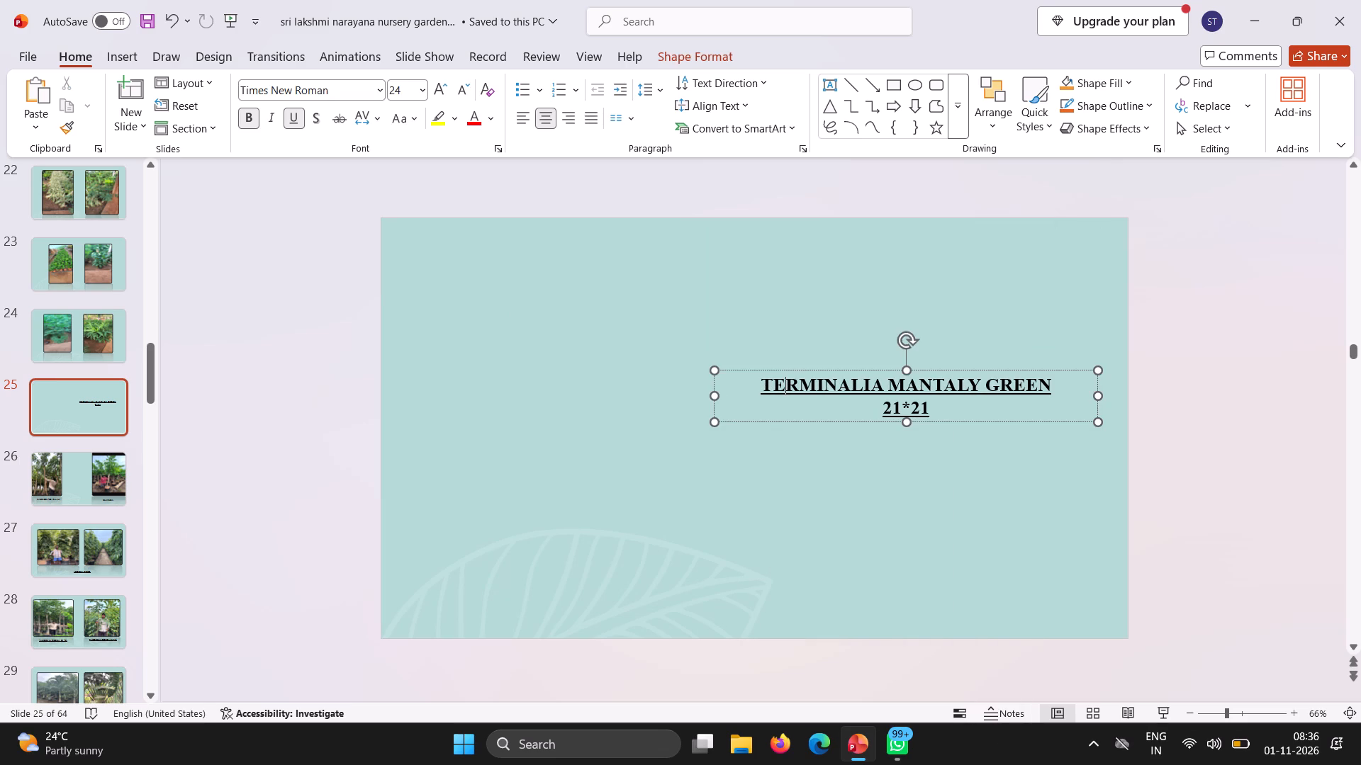
pyautogui.rightClick(788, 369)
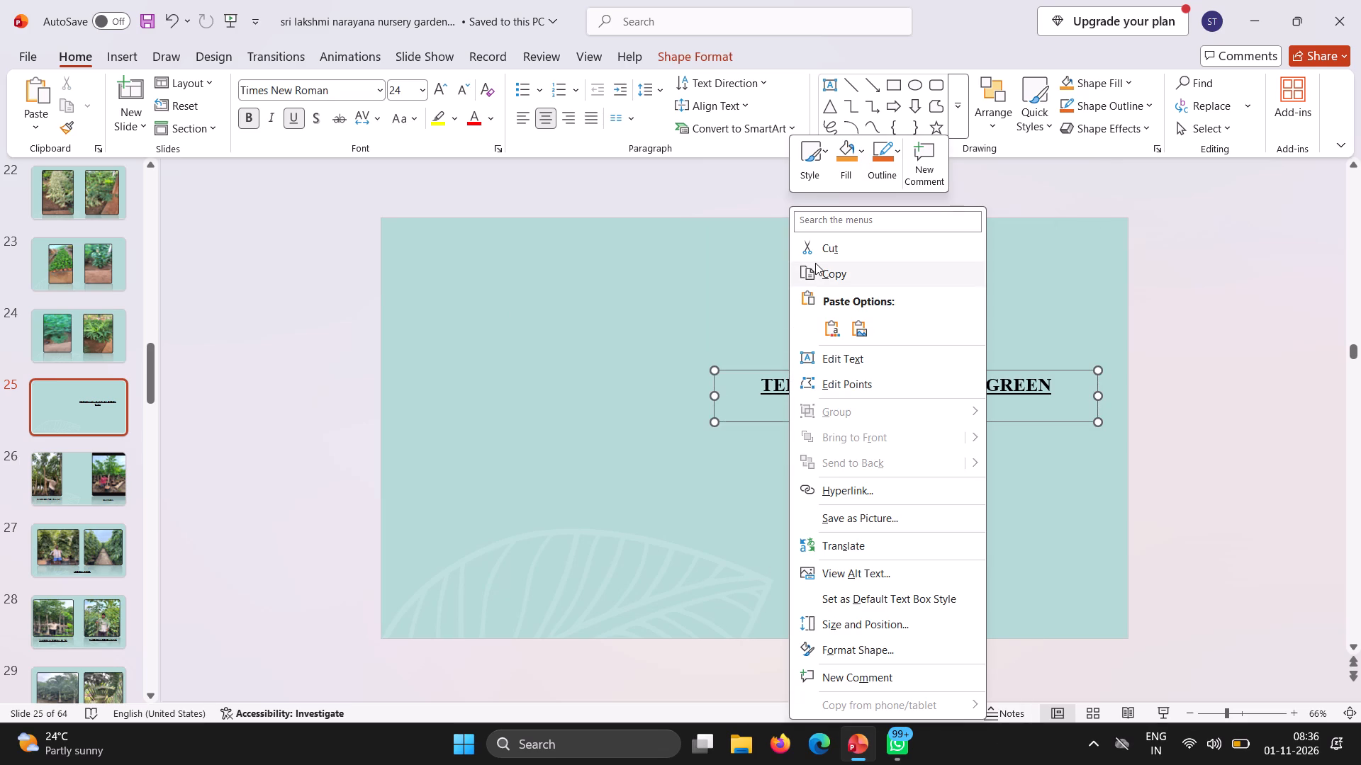
pyautogui.click(815, 254)
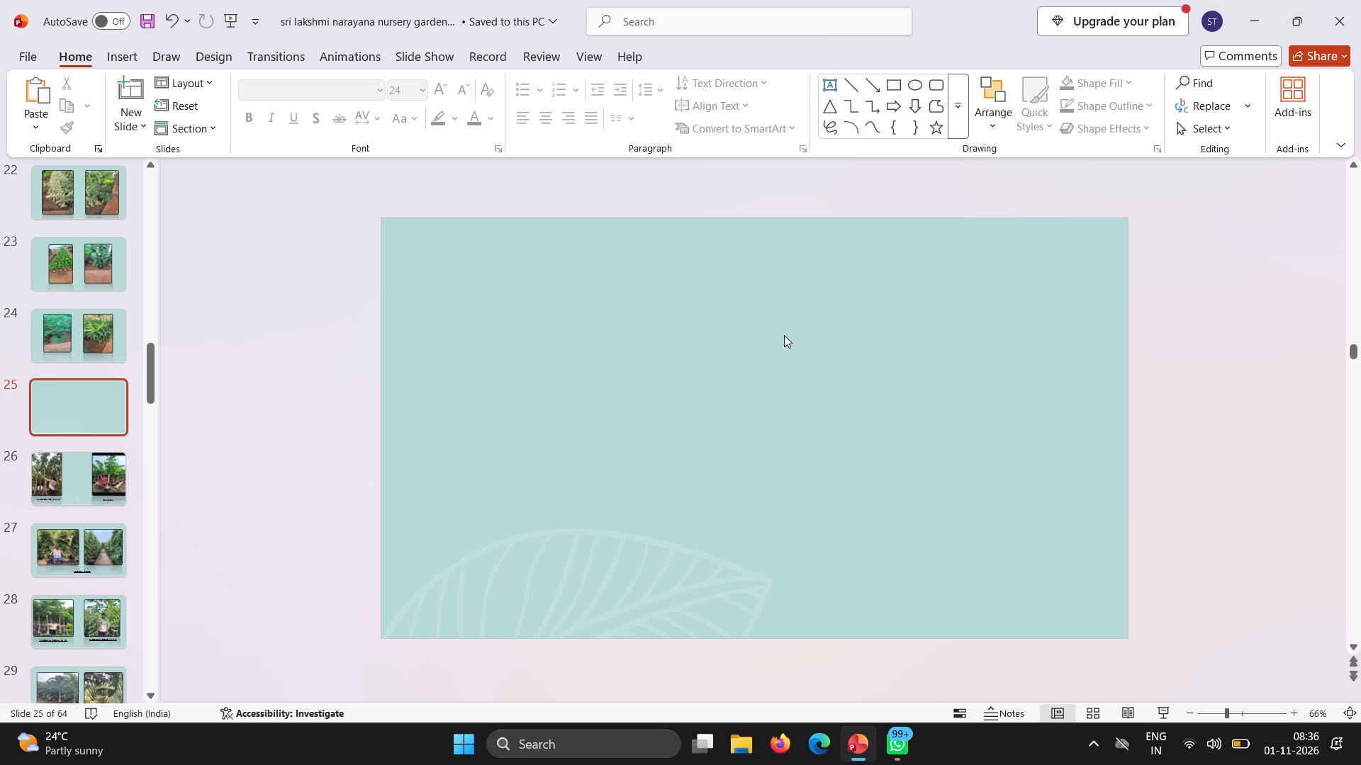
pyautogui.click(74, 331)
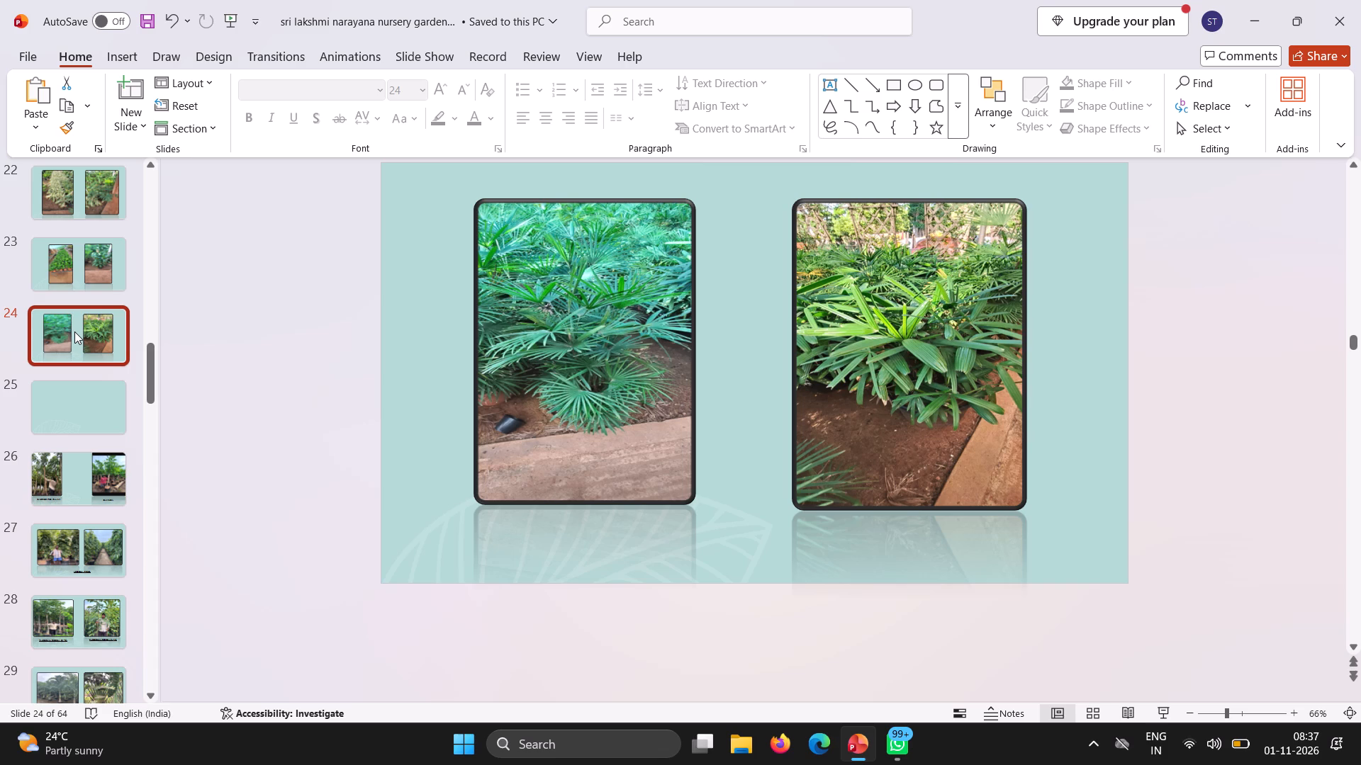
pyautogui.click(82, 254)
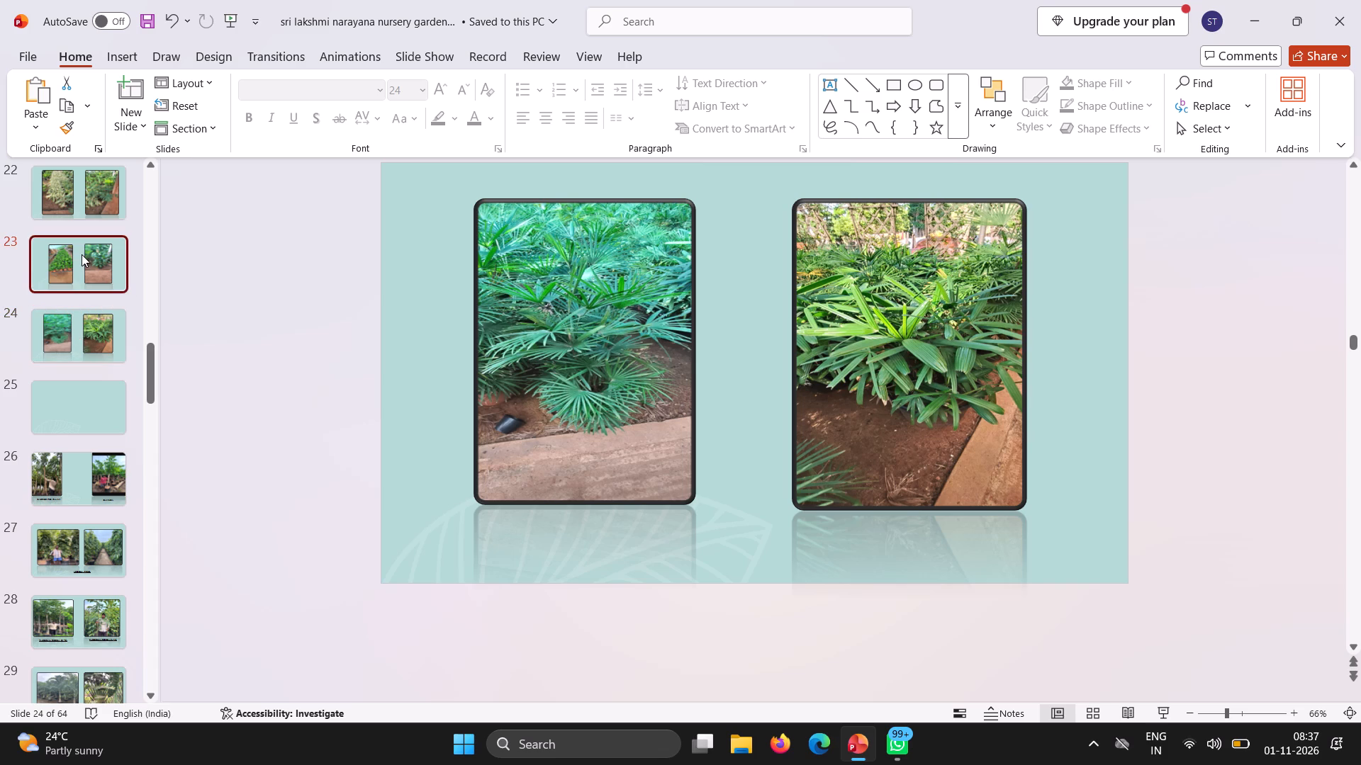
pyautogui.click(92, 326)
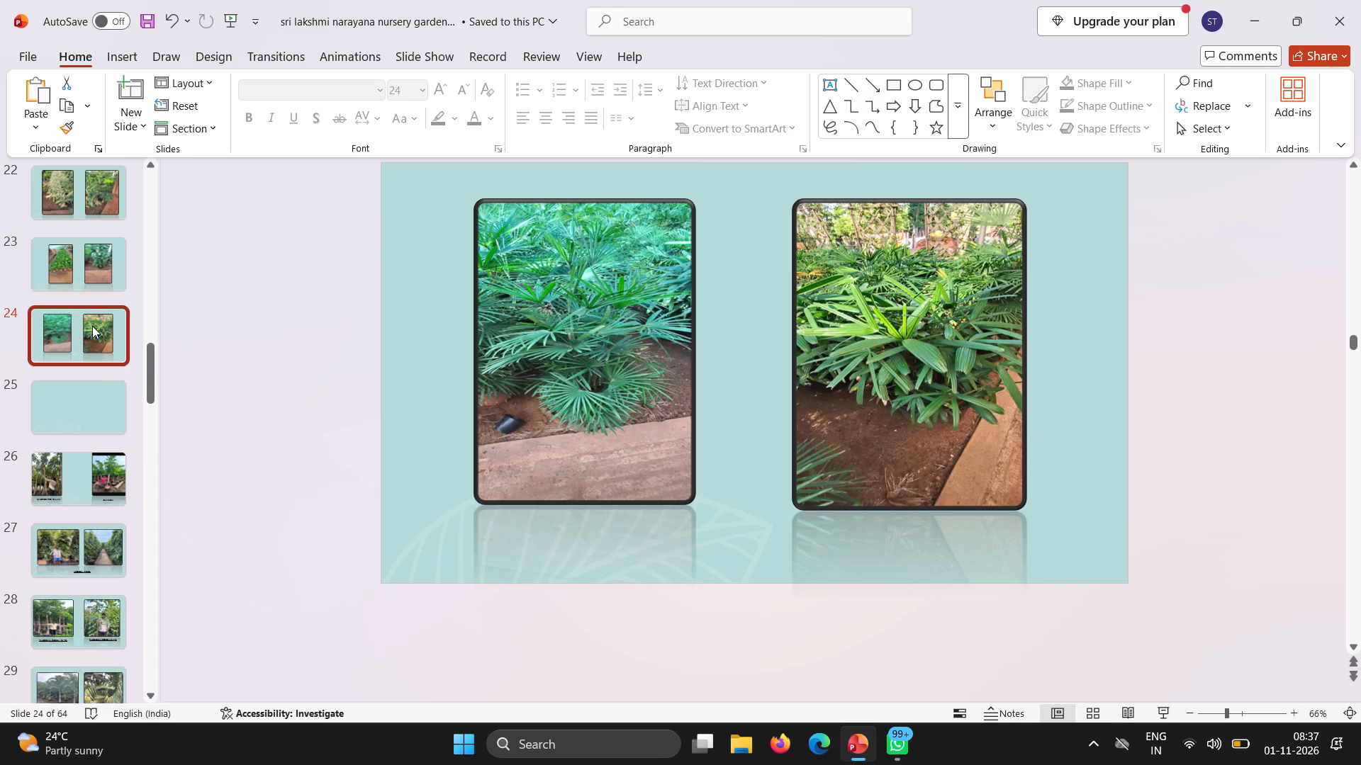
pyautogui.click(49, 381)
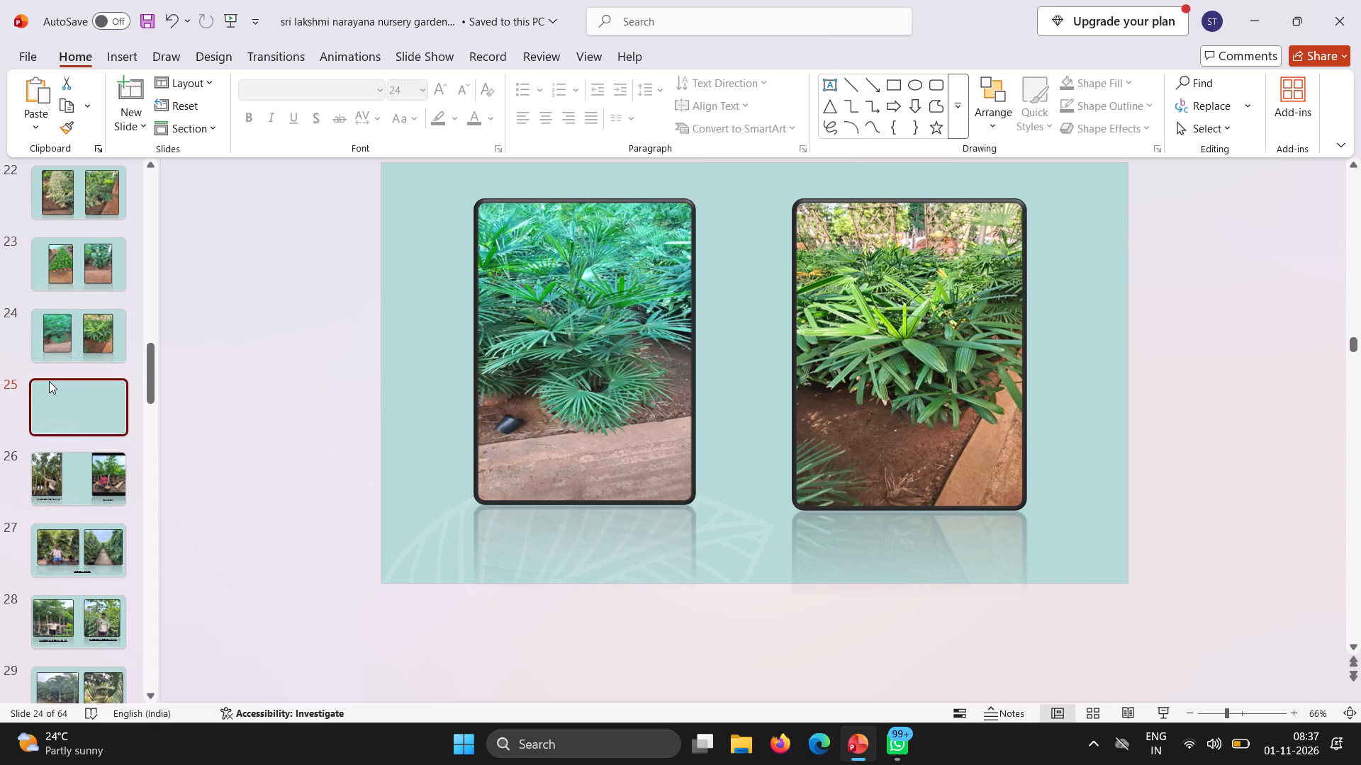
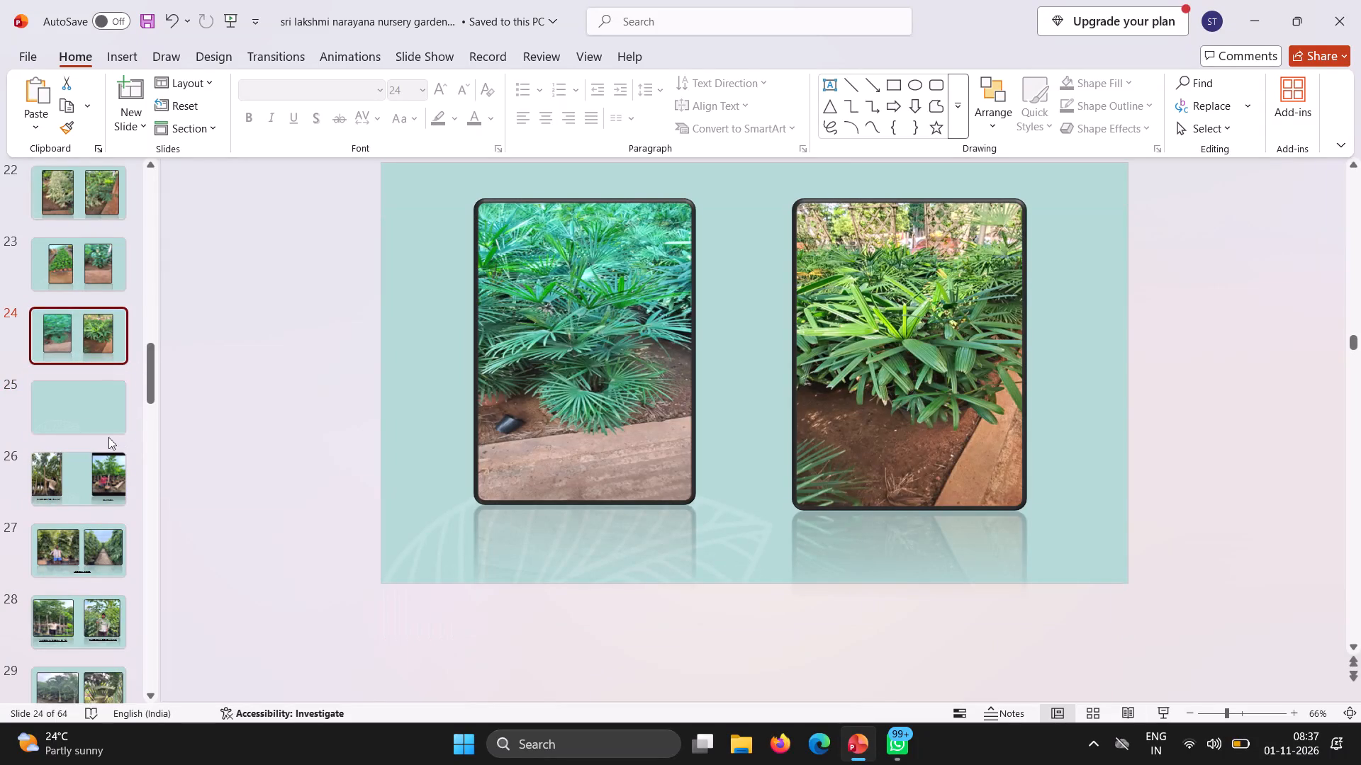
# Go to the emptied slide 25.
pyautogui.click(84, 415)
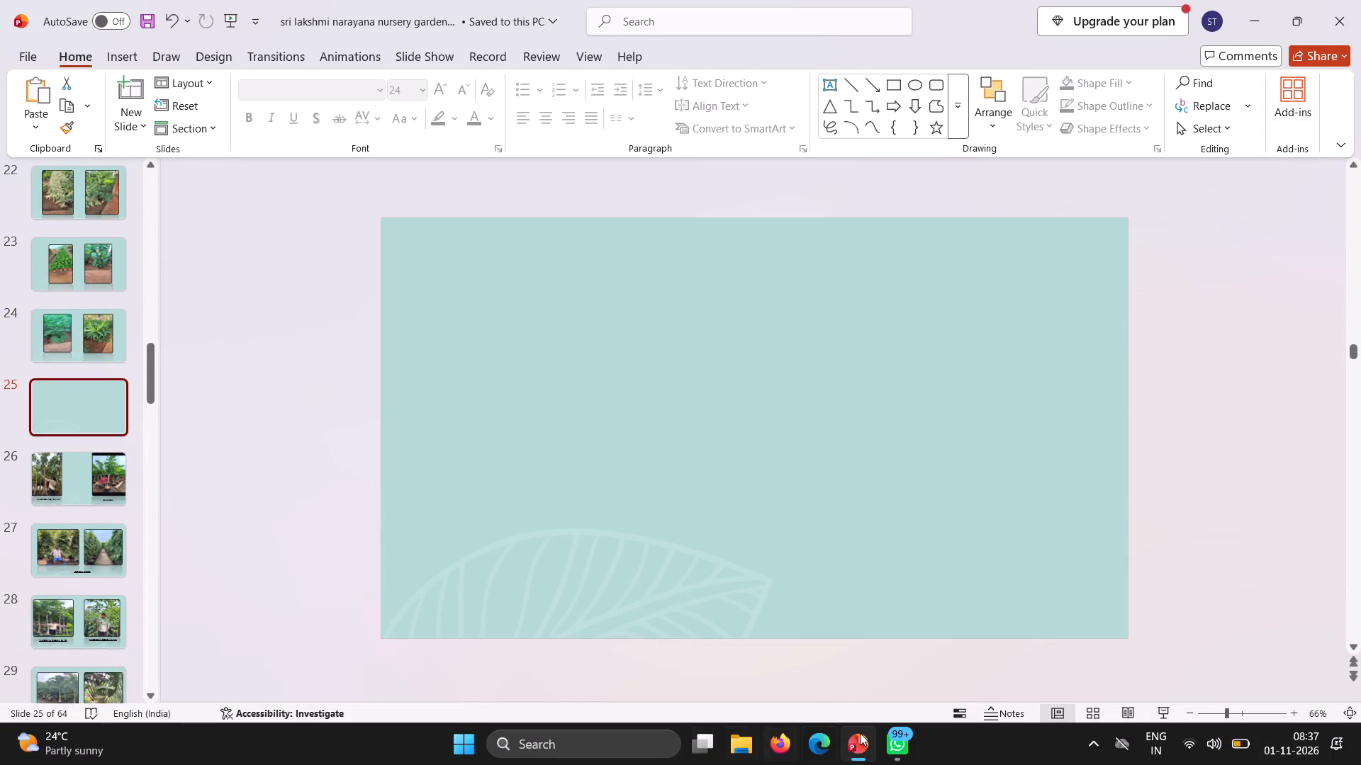
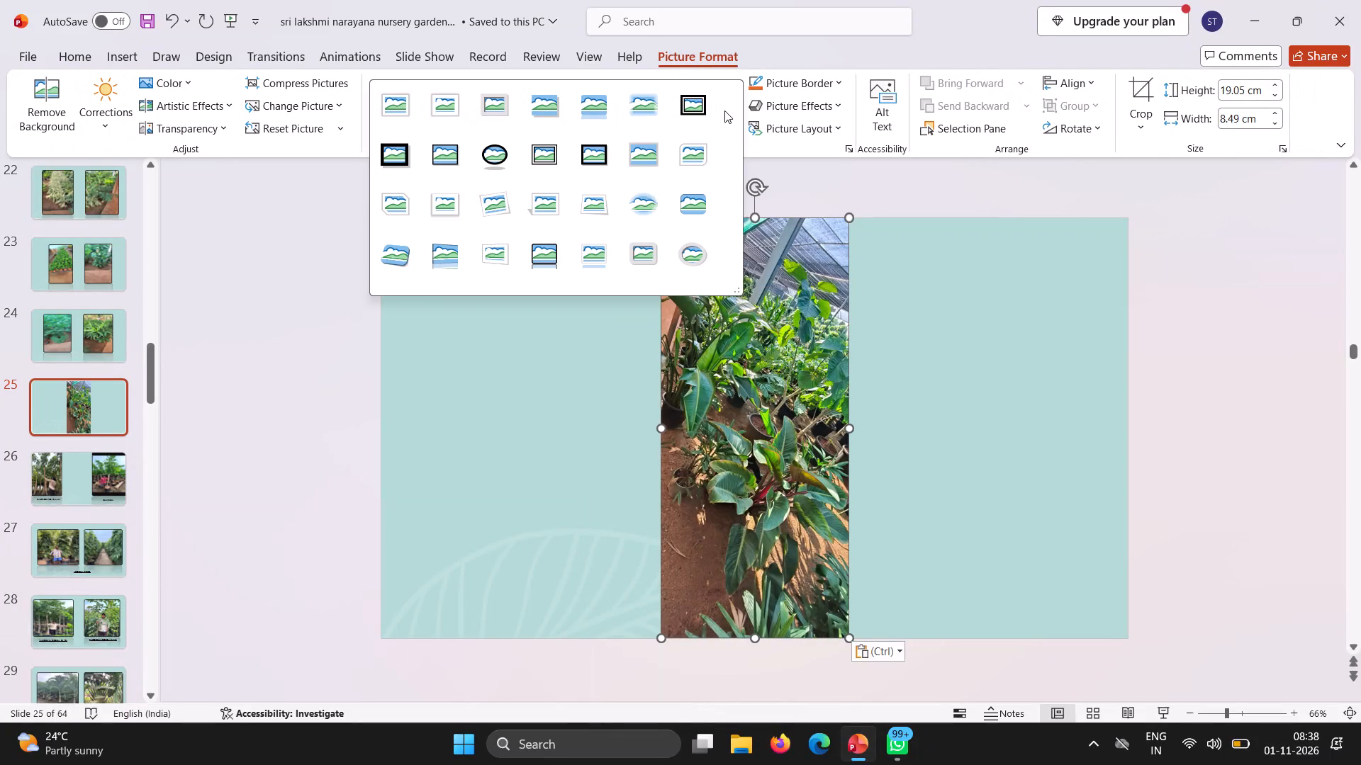
# Apply the black-framed picture style with a reflection to the plant photo on slide 25.
pyautogui.click(543, 252)
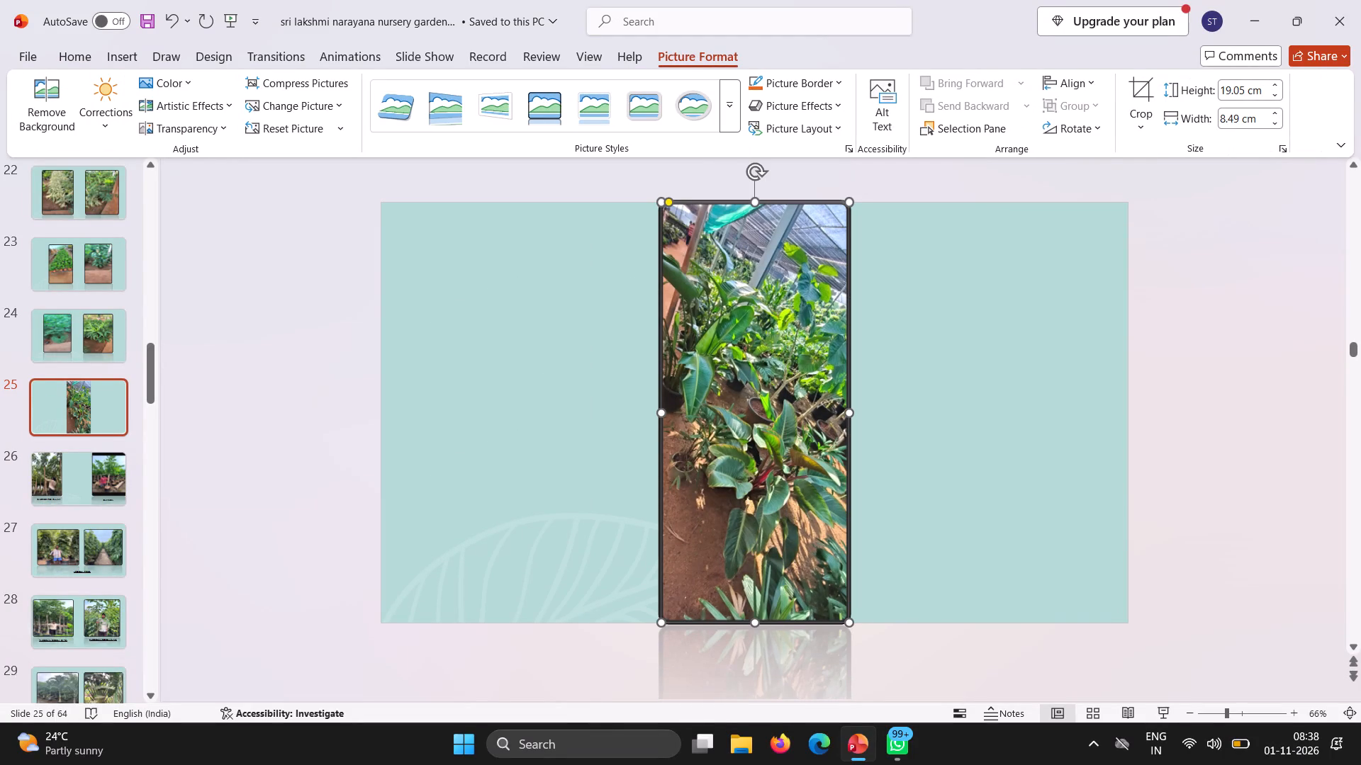
# Move the framed plant photo into the left half of slide 25 and shorten it to about 14.4 cm high.
pyautogui.moveTo(712, 396); pyautogui.dragTo(559, 412)
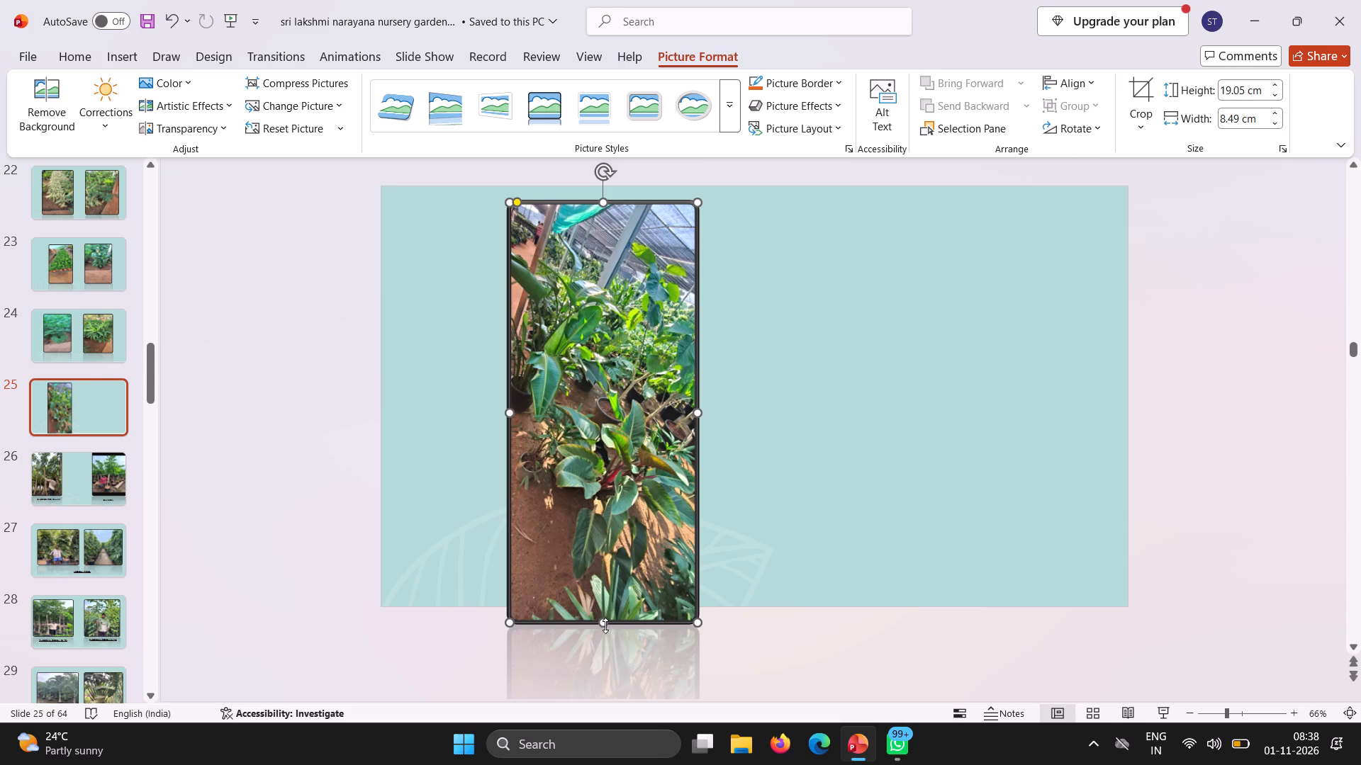
pyautogui.moveTo(602, 625); pyautogui.dragTo(618, 519)
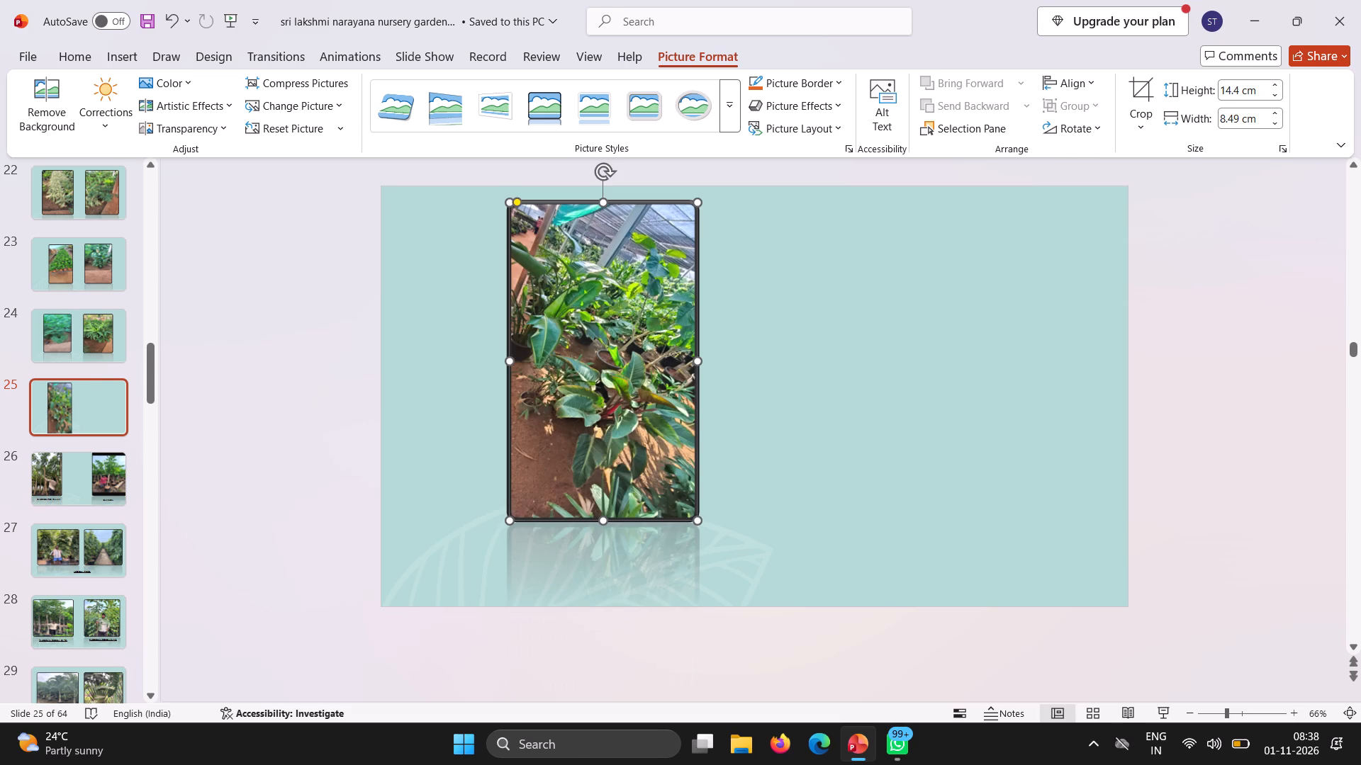
# Move the leafy plant photo further into slide 25's left half and widen it to about 11.68 cm, keeping its height.
pyautogui.moveTo(623, 408); pyautogui.dragTo(585, 433)
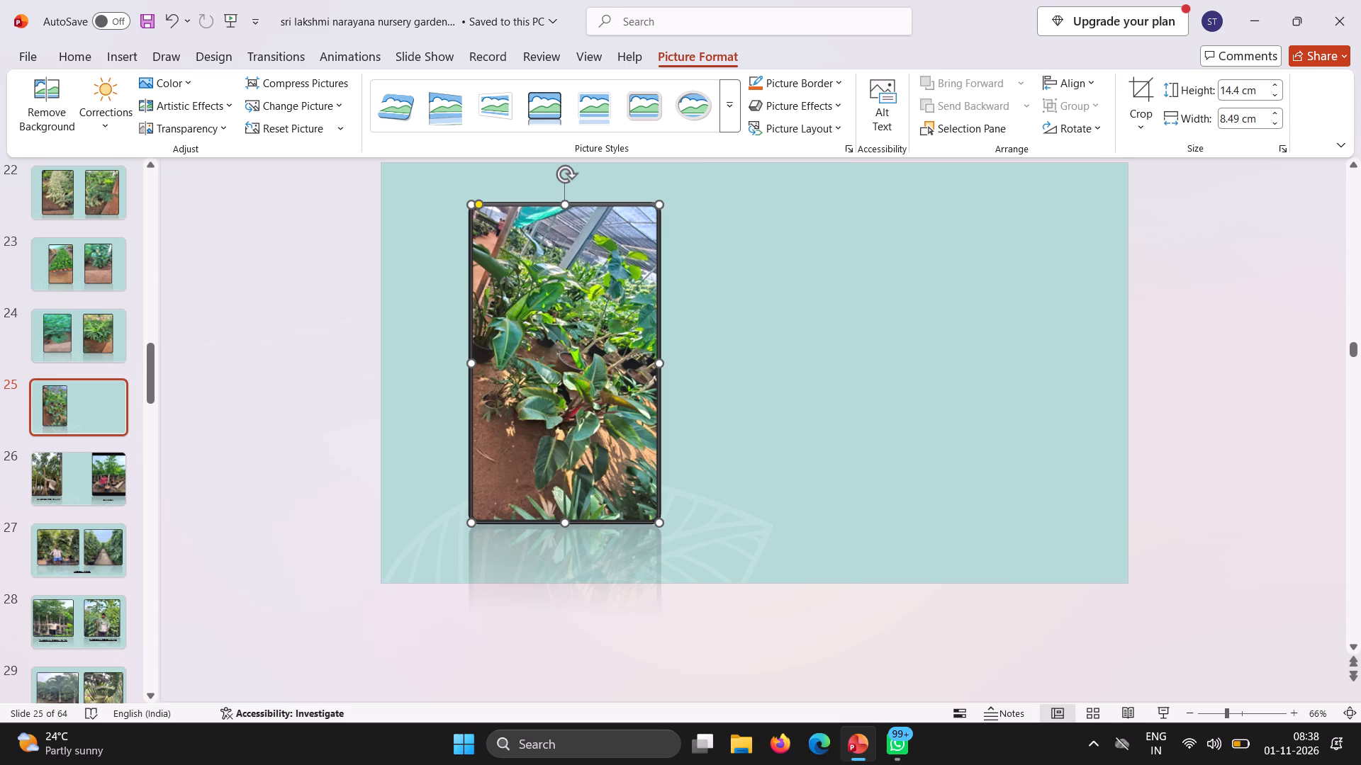
pyautogui.moveTo(581, 357); pyautogui.dragTo(598, 357)
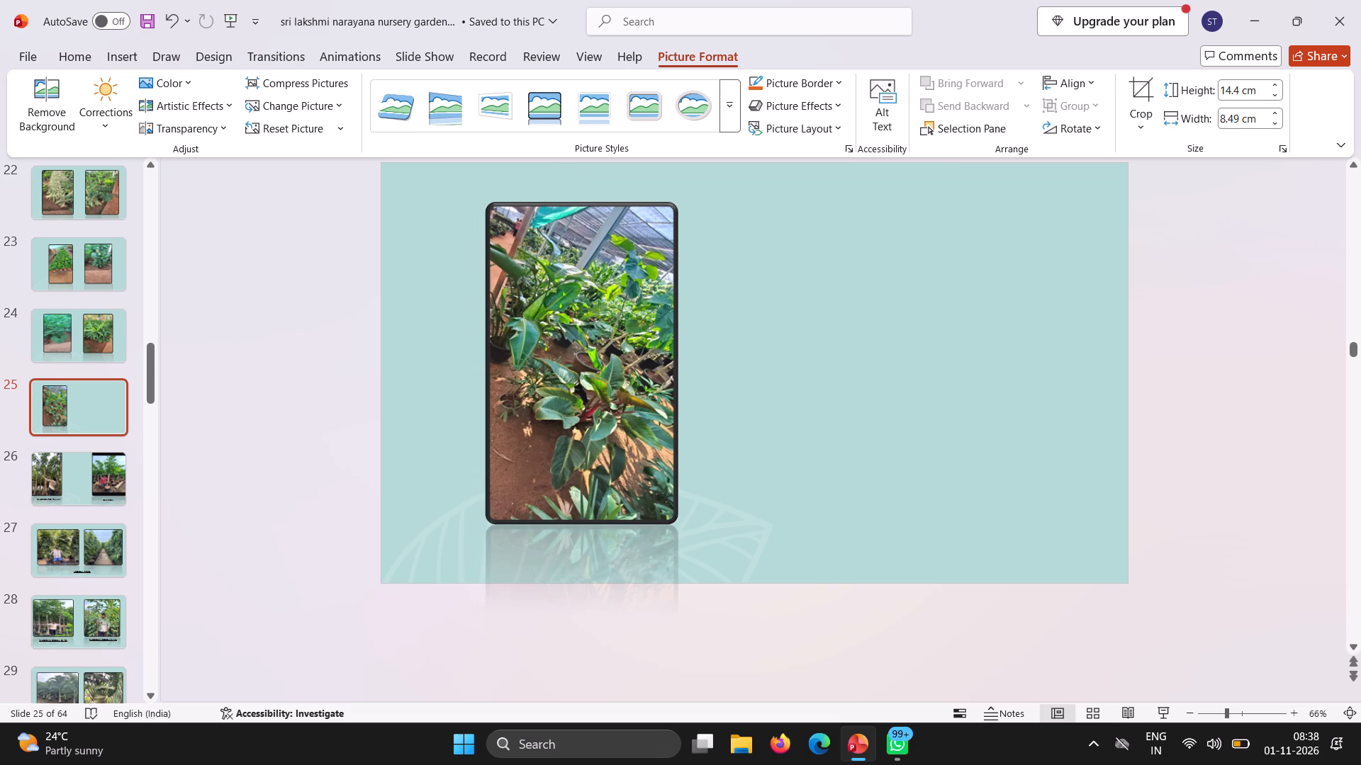
pyautogui.moveTo(598, 357); pyautogui.dragTo(561, 373)
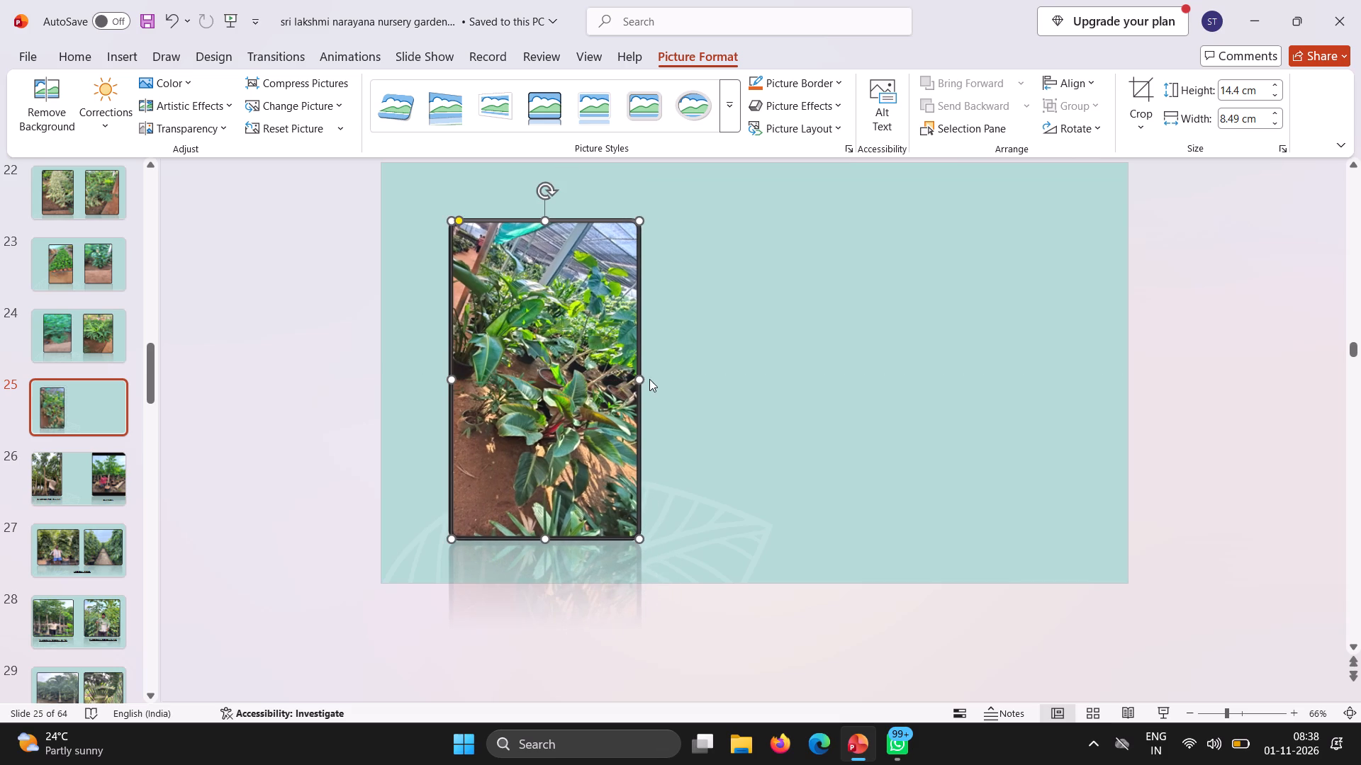
pyautogui.moveTo(638, 377); pyautogui.dragTo(710, 356)
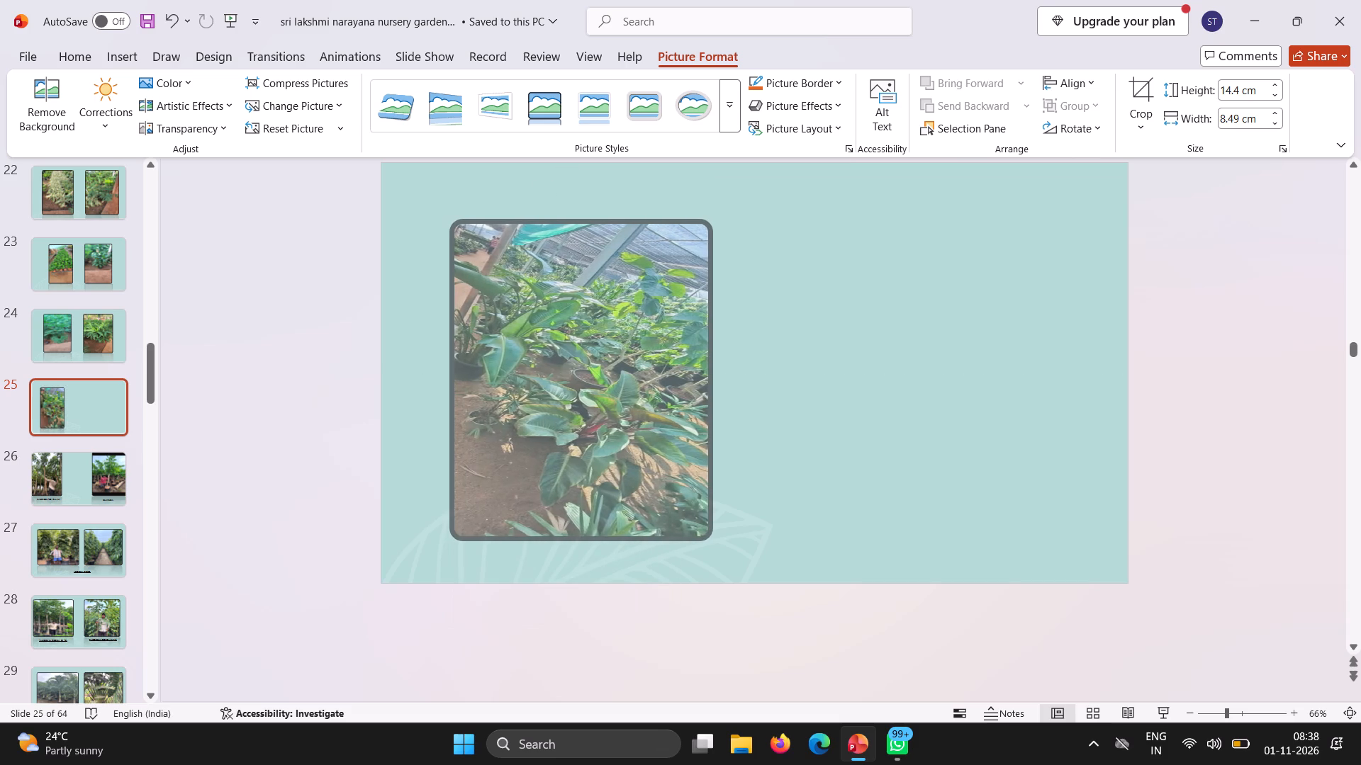
pyautogui.moveTo(710, 356); pyautogui.dragTo(709, 356)
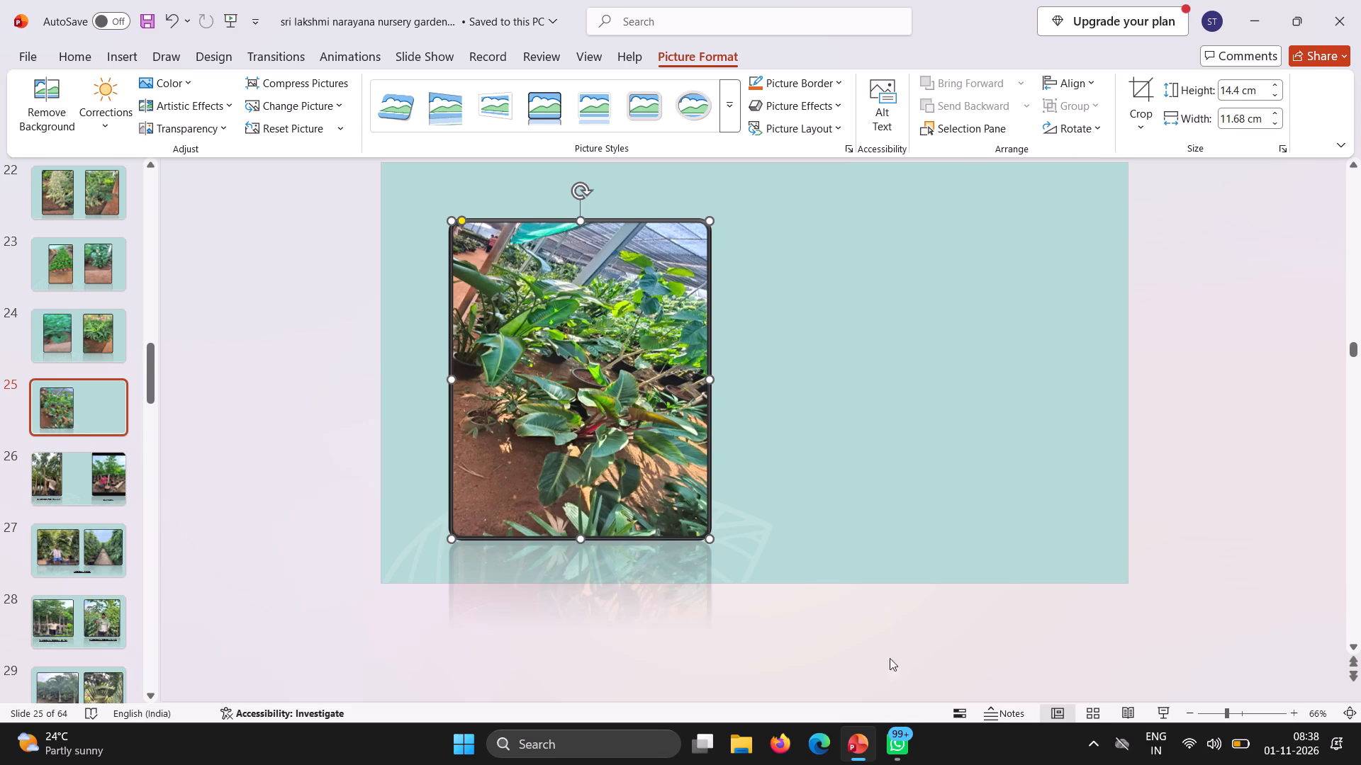
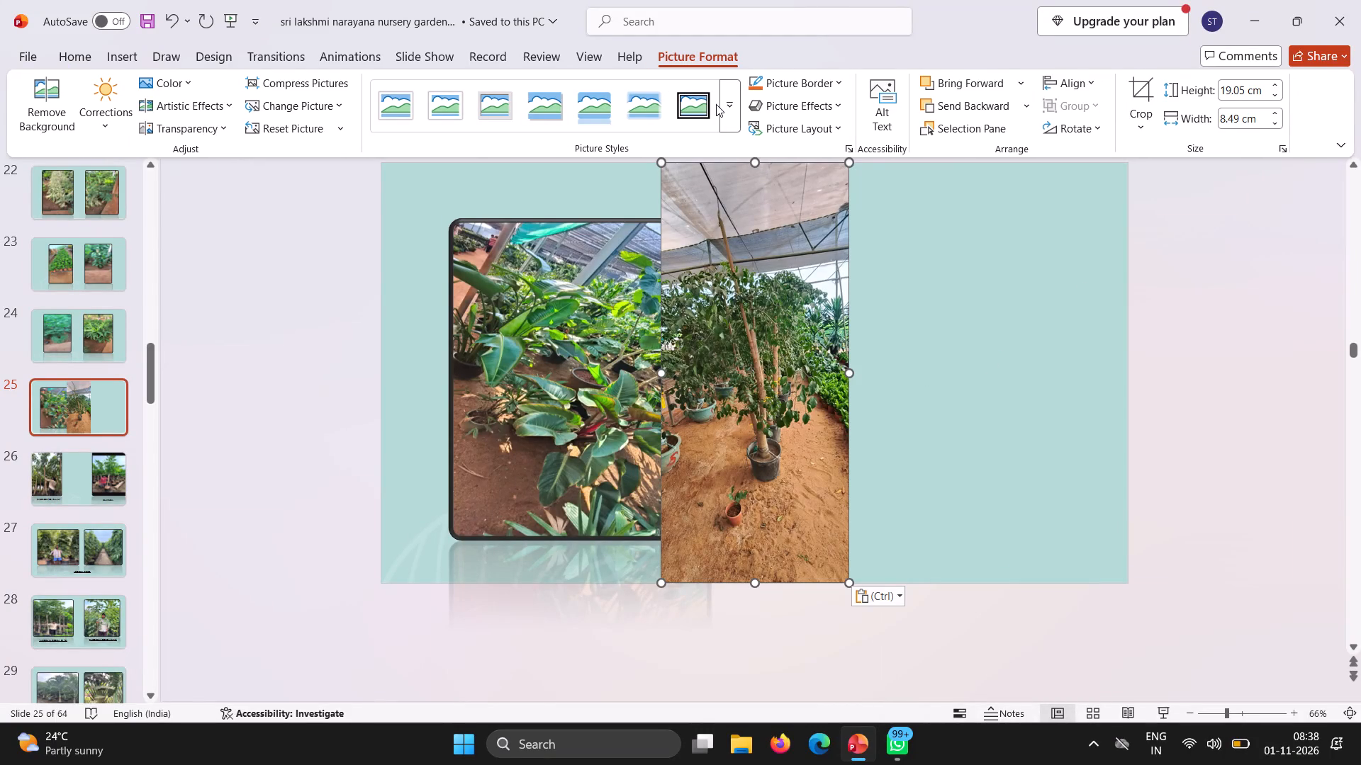
# Apply the dark rounded, reflected frame style to slide 25's potted tree photo and place it in the slide's right half.
pyautogui.click(723, 103)
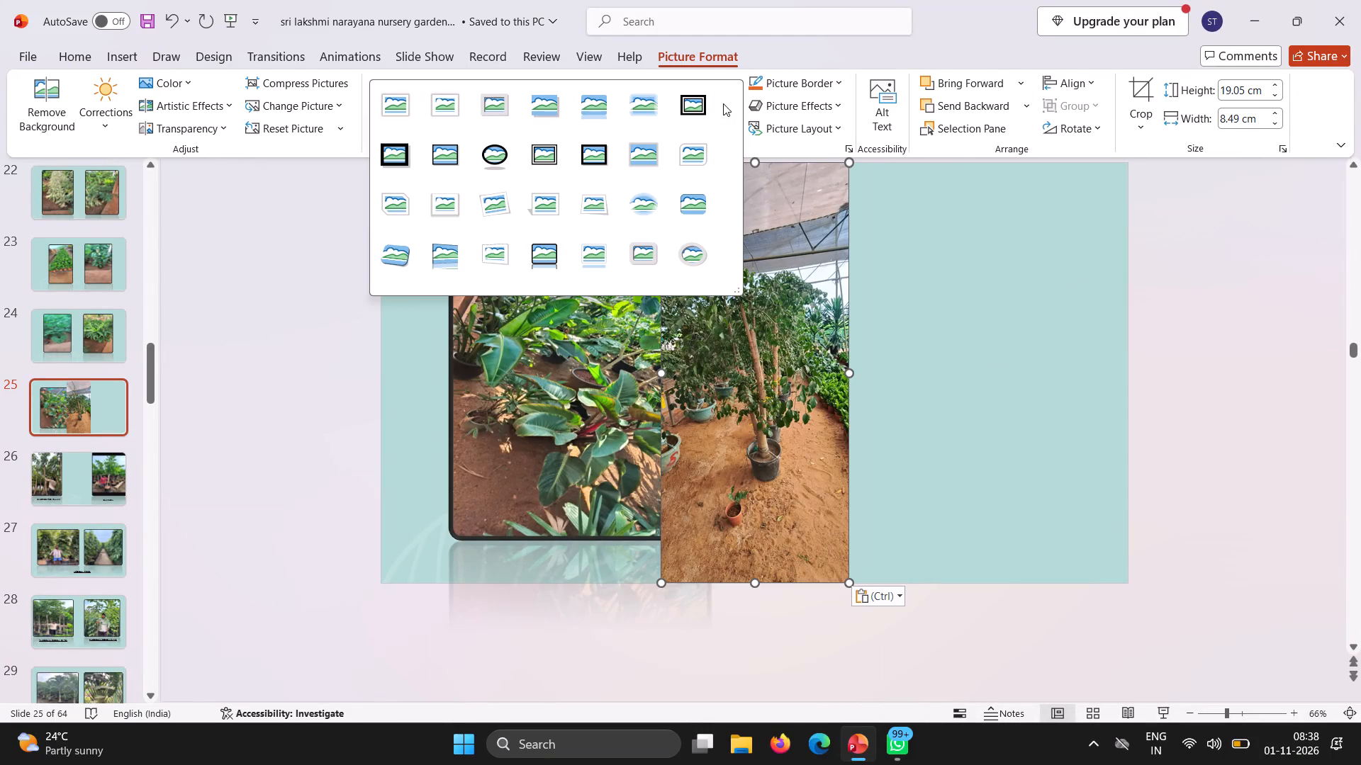
pyautogui.click(552, 259)
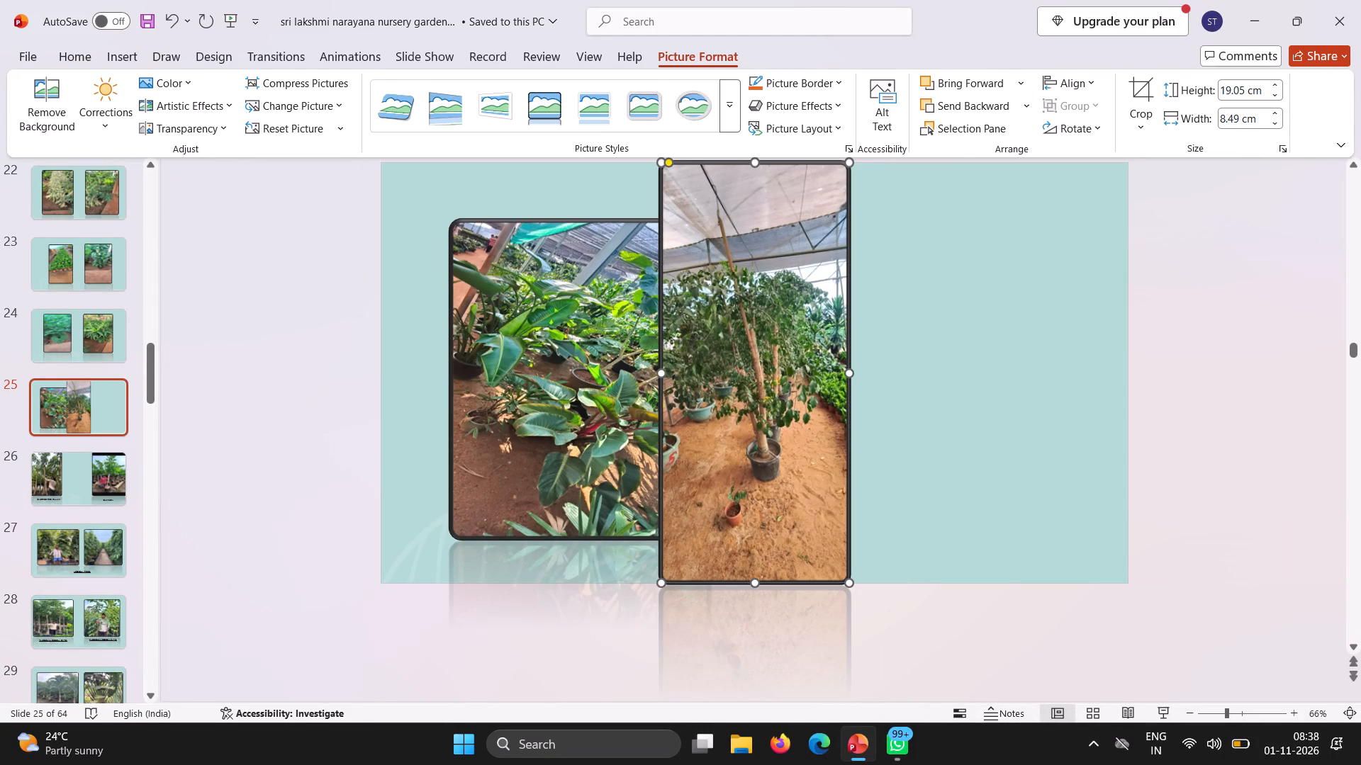
pyautogui.moveTo(707, 336); pyautogui.dragTo(881, 341)
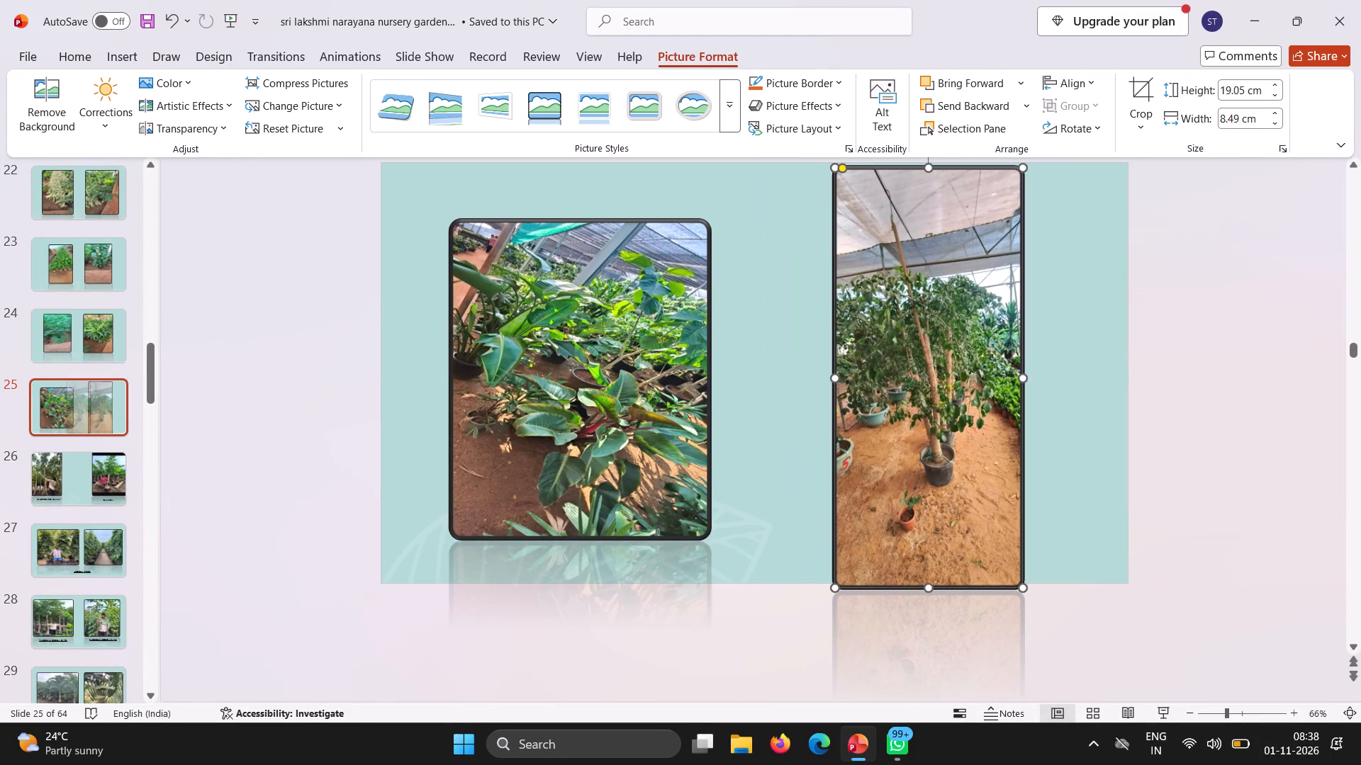
# Shorten the potted tree photo from its top and bottom edges to about 15.02 cm high, keeping its width.
pyautogui.moveTo(929, 157); pyautogui.dragTo(929, 214)
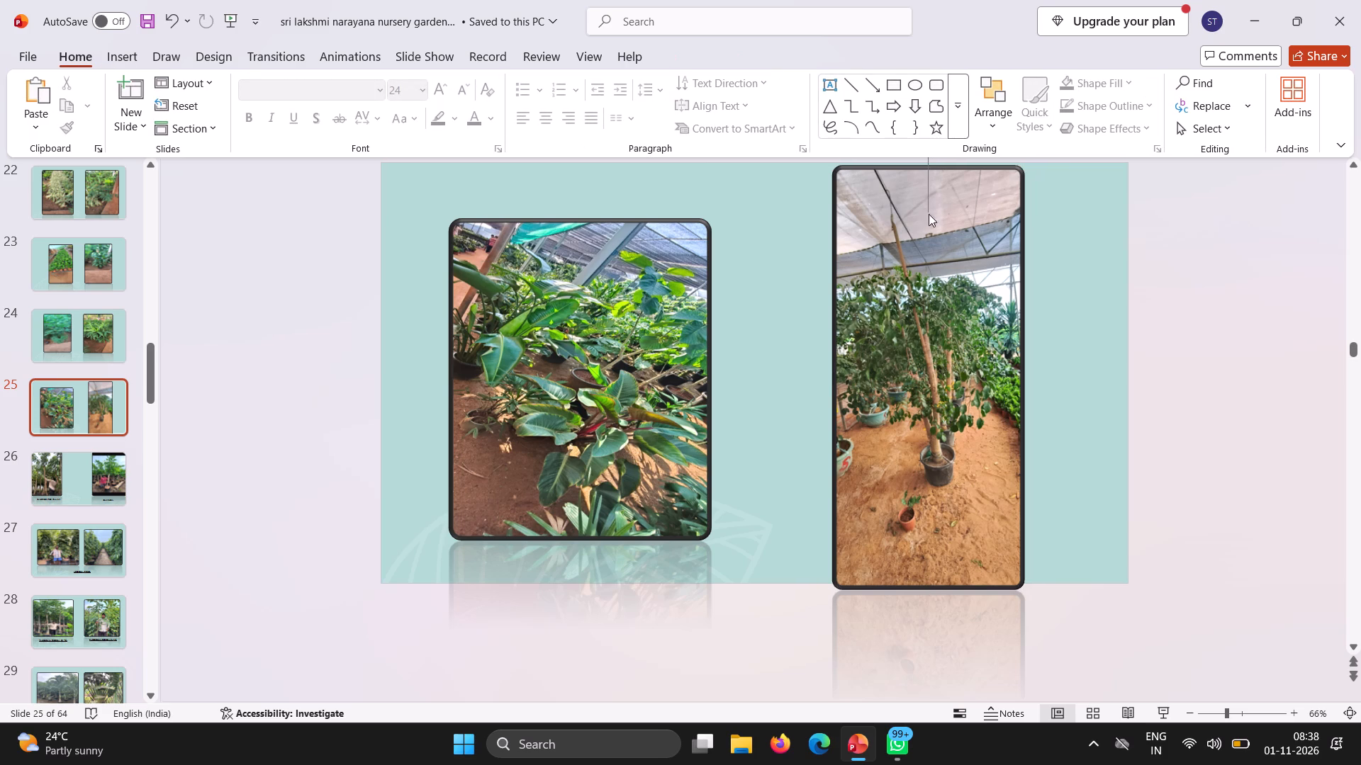
pyautogui.moveTo(929, 214); pyautogui.dragTo(929, 212)
pyautogui.click(916, 184)
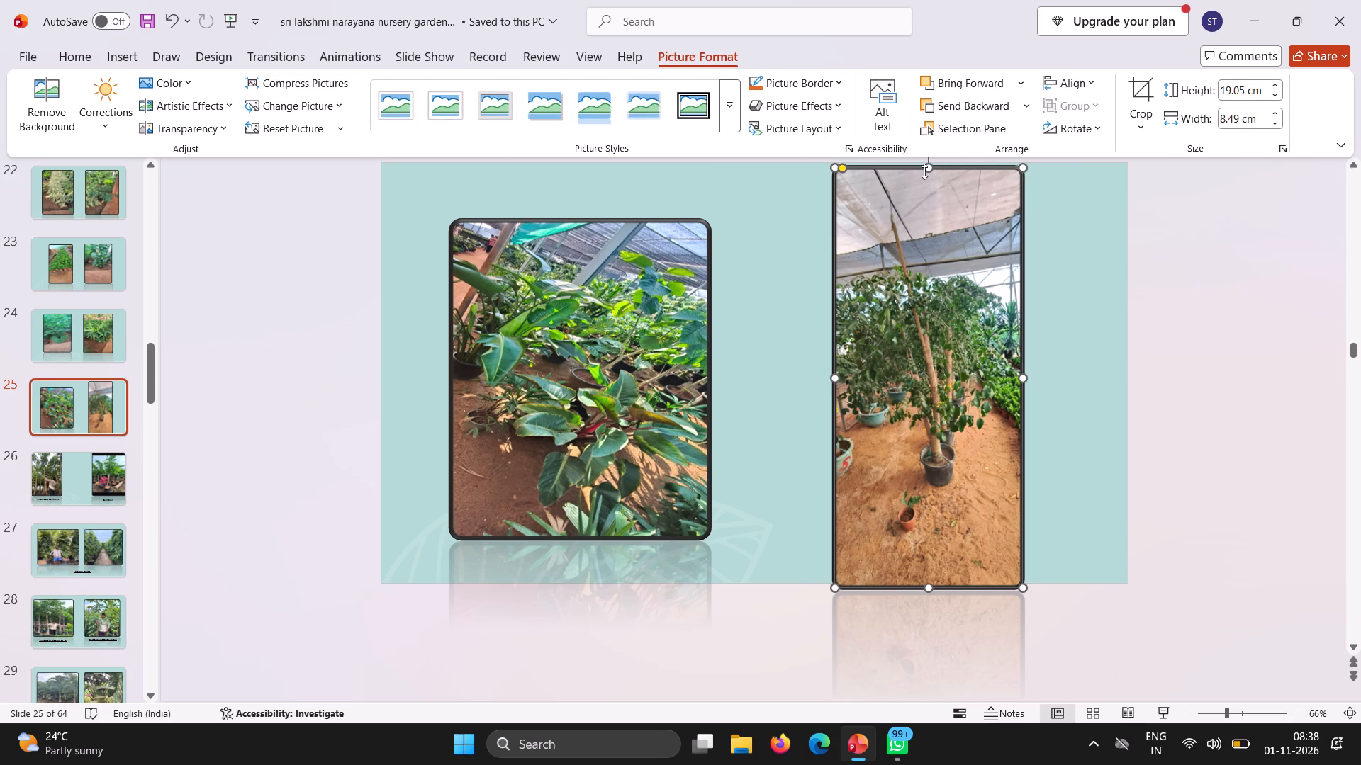
pyautogui.moveTo(928, 168); pyautogui.dragTo(928, 209)
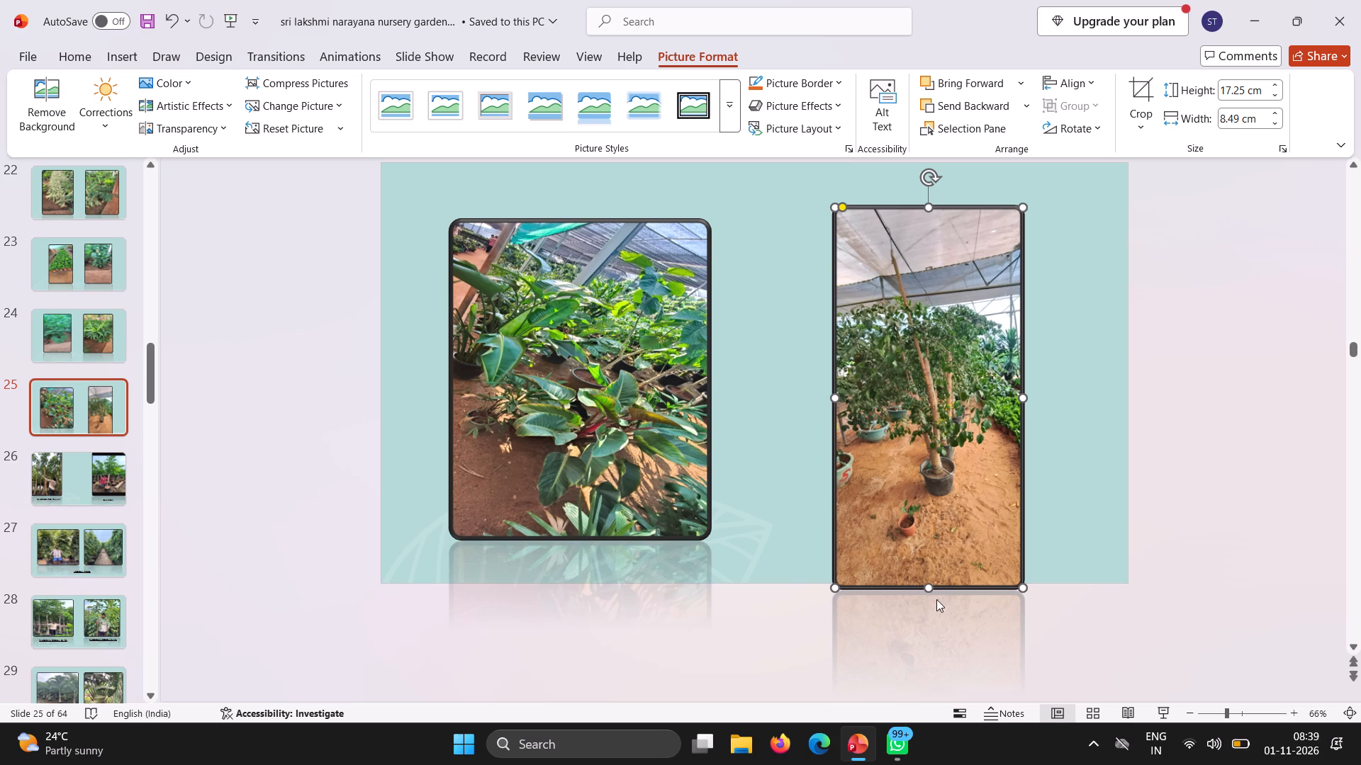
pyautogui.moveTo(924, 584); pyautogui.dragTo(950, 541)
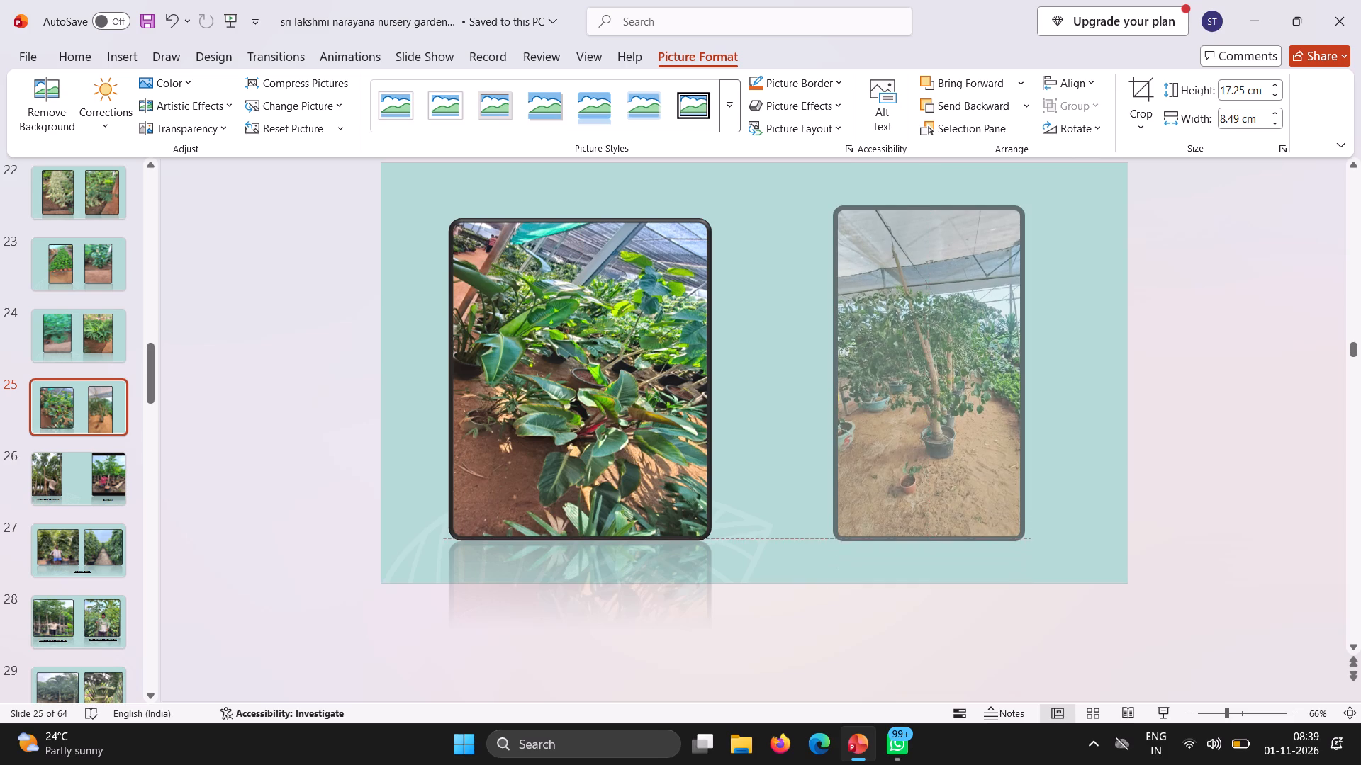
pyautogui.moveTo(950, 541); pyautogui.dragTo(949, 542)
# Reposition the potted tree photo beside the leafy plant photo and widen it to about 10.3 cm, keeping its height.
pyautogui.click(907, 426)
pyautogui.moveTo(907, 426); pyautogui.dragTo(866, 425)
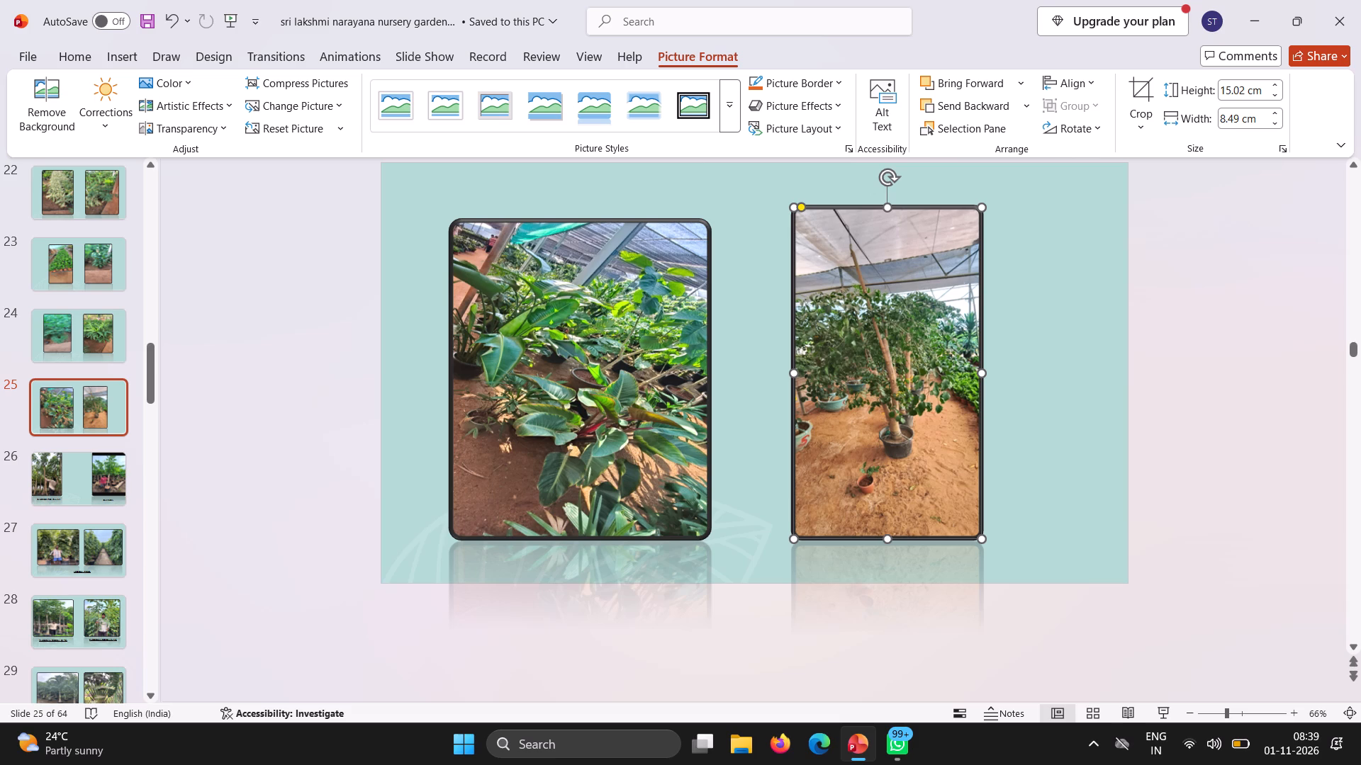
pyautogui.moveTo(977, 365); pyautogui.dragTo(984, 365)
pyautogui.moveTo(984, 365); pyautogui.dragTo(996, 370)
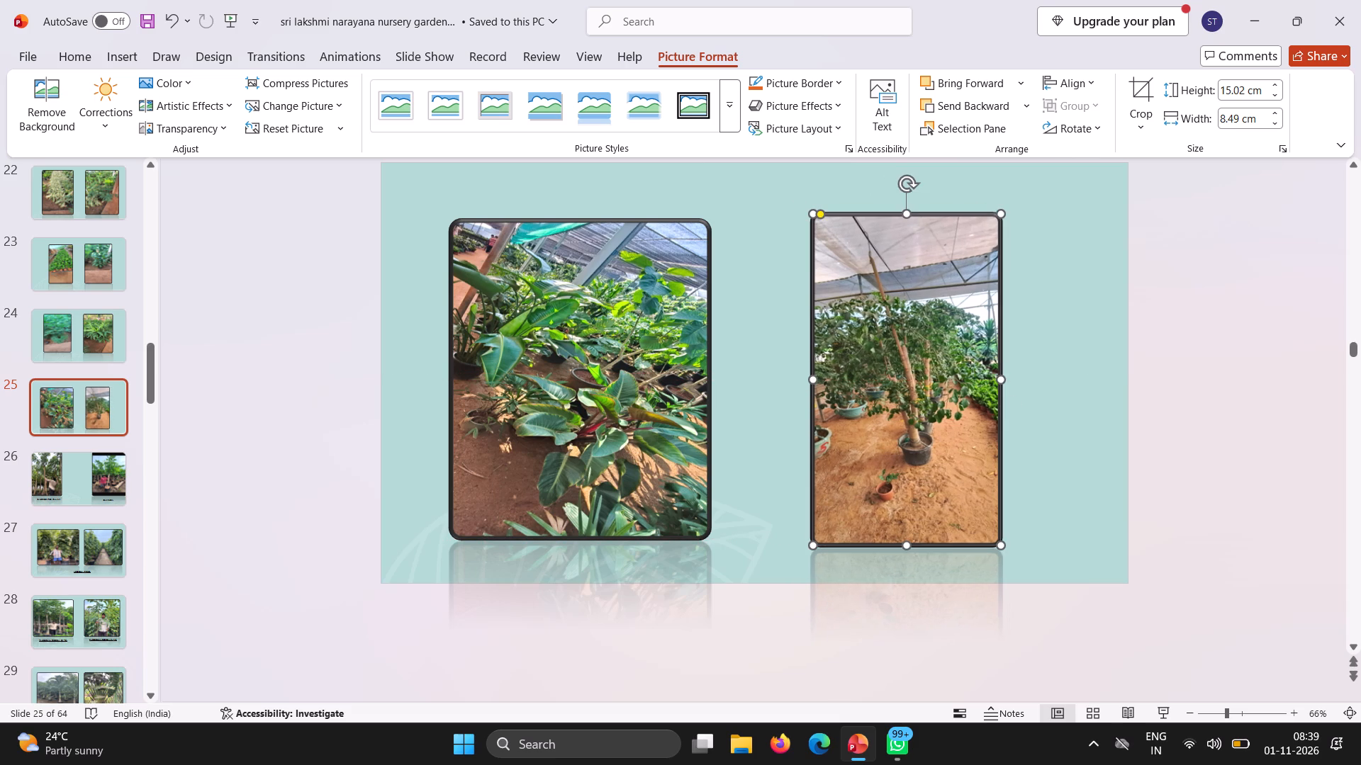
pyautogui.moveTo(1002, 378); pyautogui.dragTo(1021, 370)
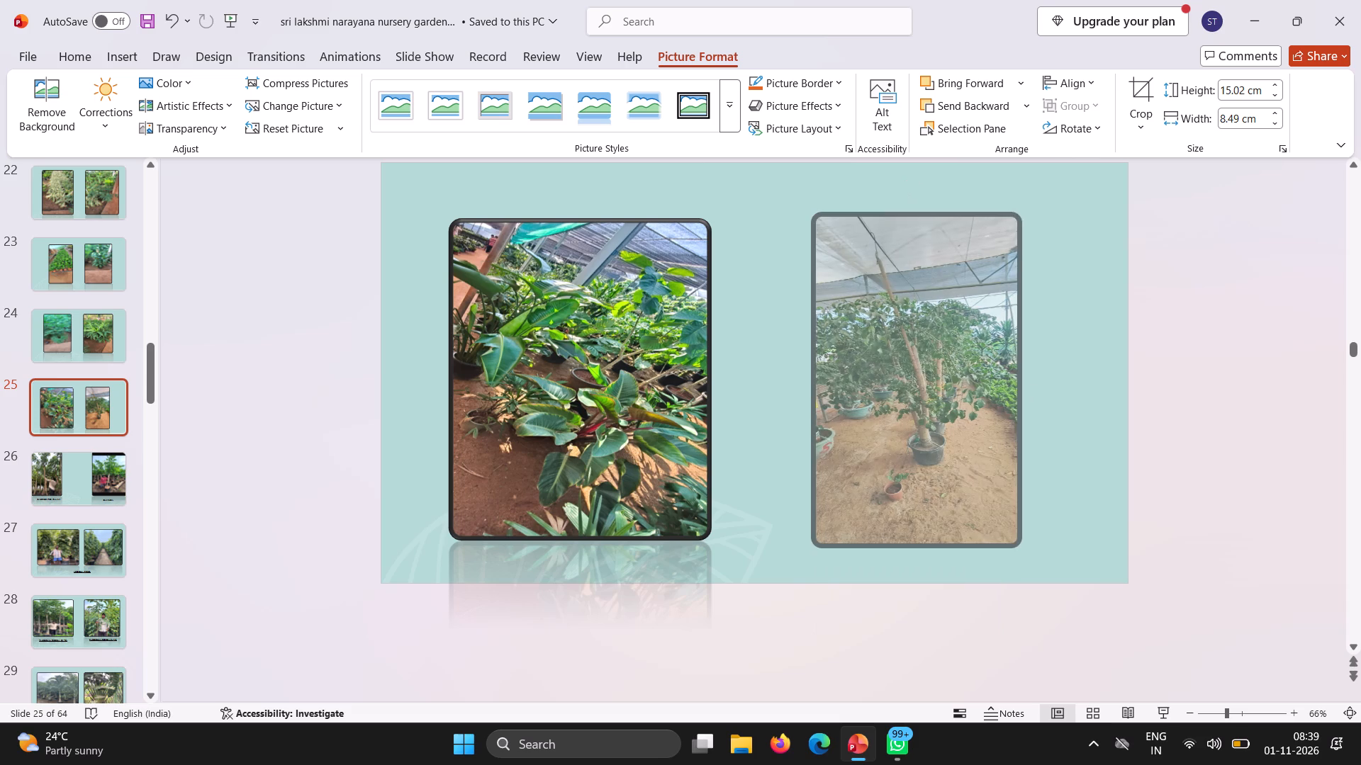
pyautogui.moveTo(1021, 370); pyautogui.dragTo(1040, 356)
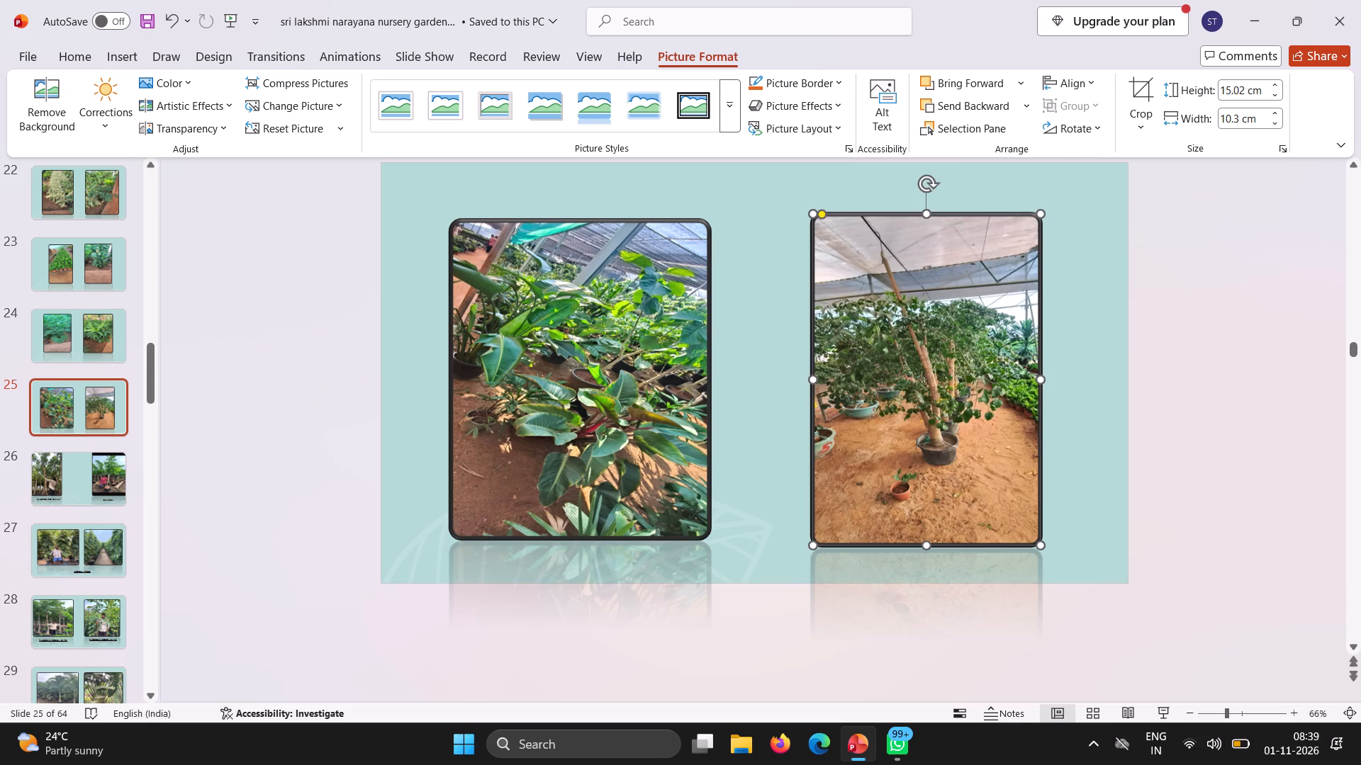
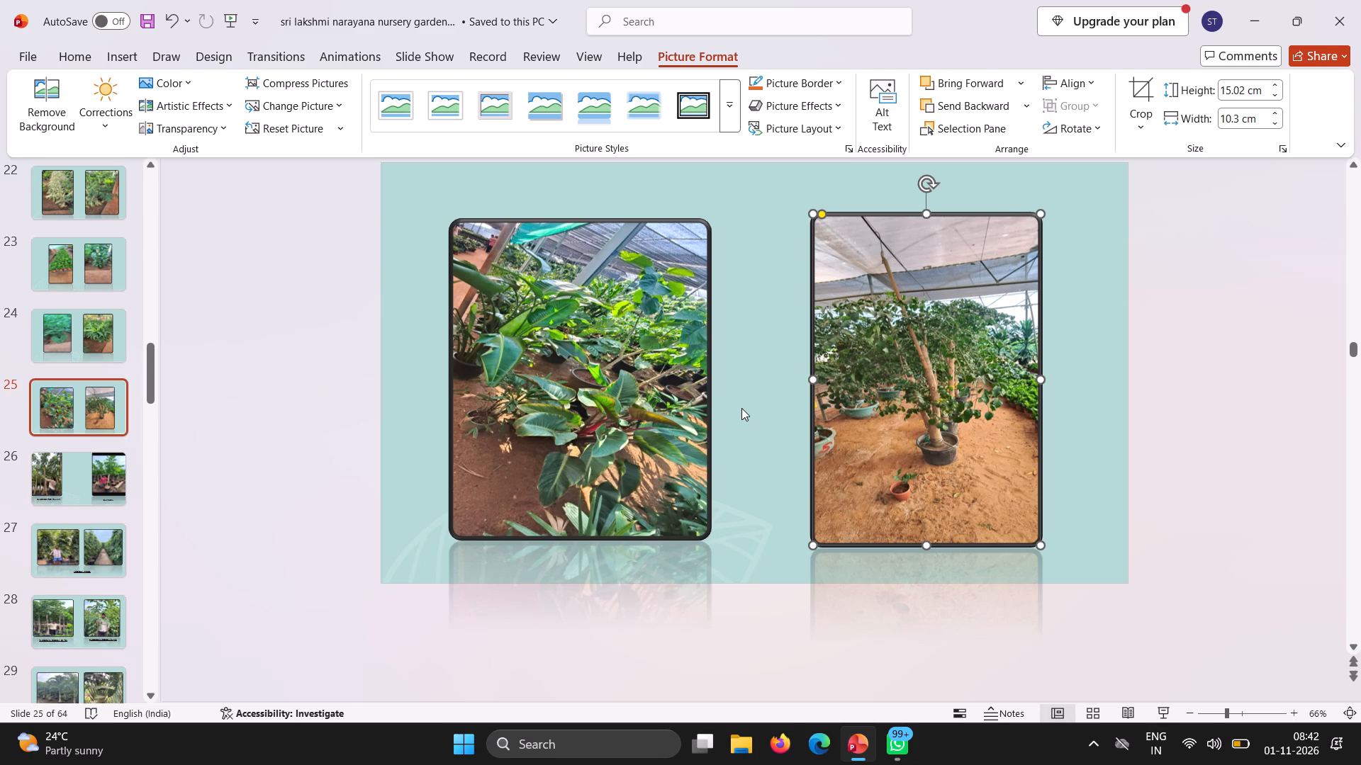
# Open slide 26 with the Sacred Fig and Ganuga photos.
pyautogui.click(93, 482)
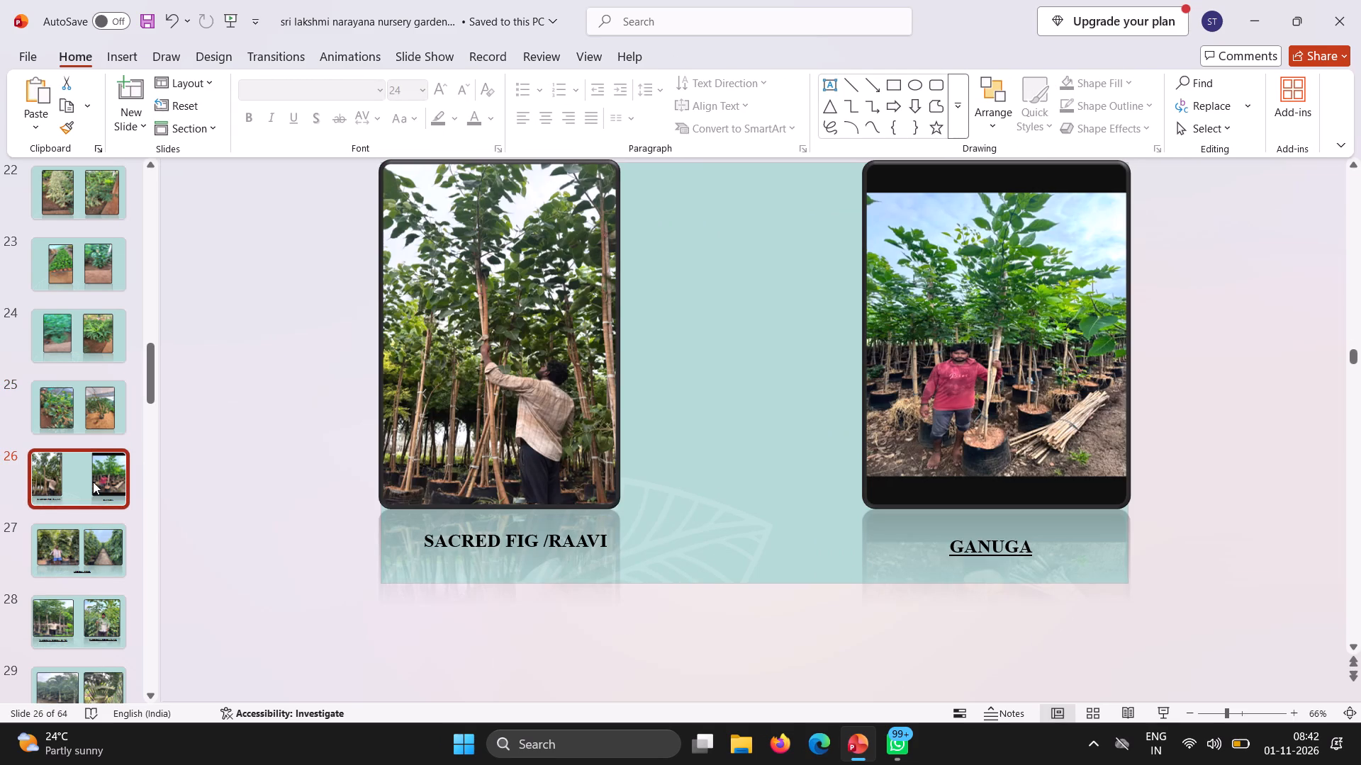
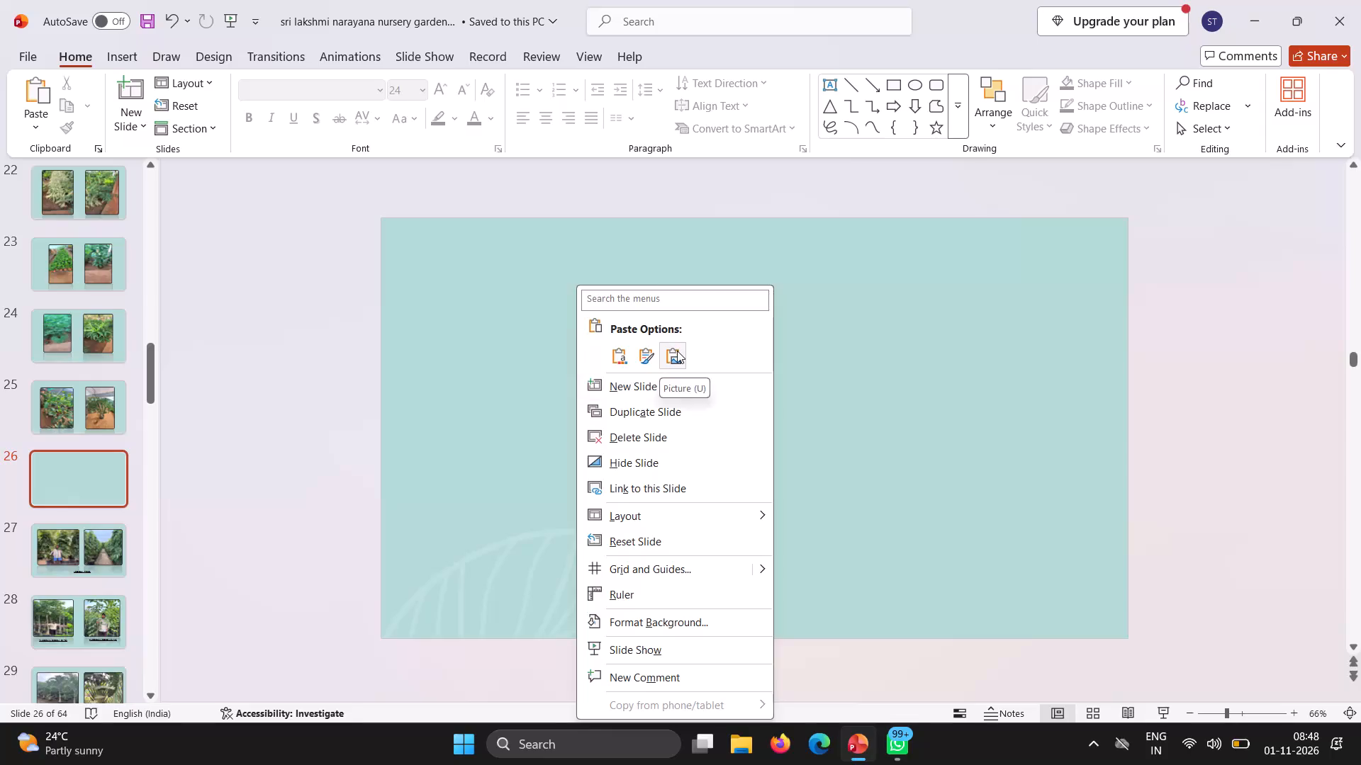
# Paste the copied potted tree photo onto blank slide 26 as a picture and apply the dark rounded, reflected frame style.
pyautogui.click(677, 351)
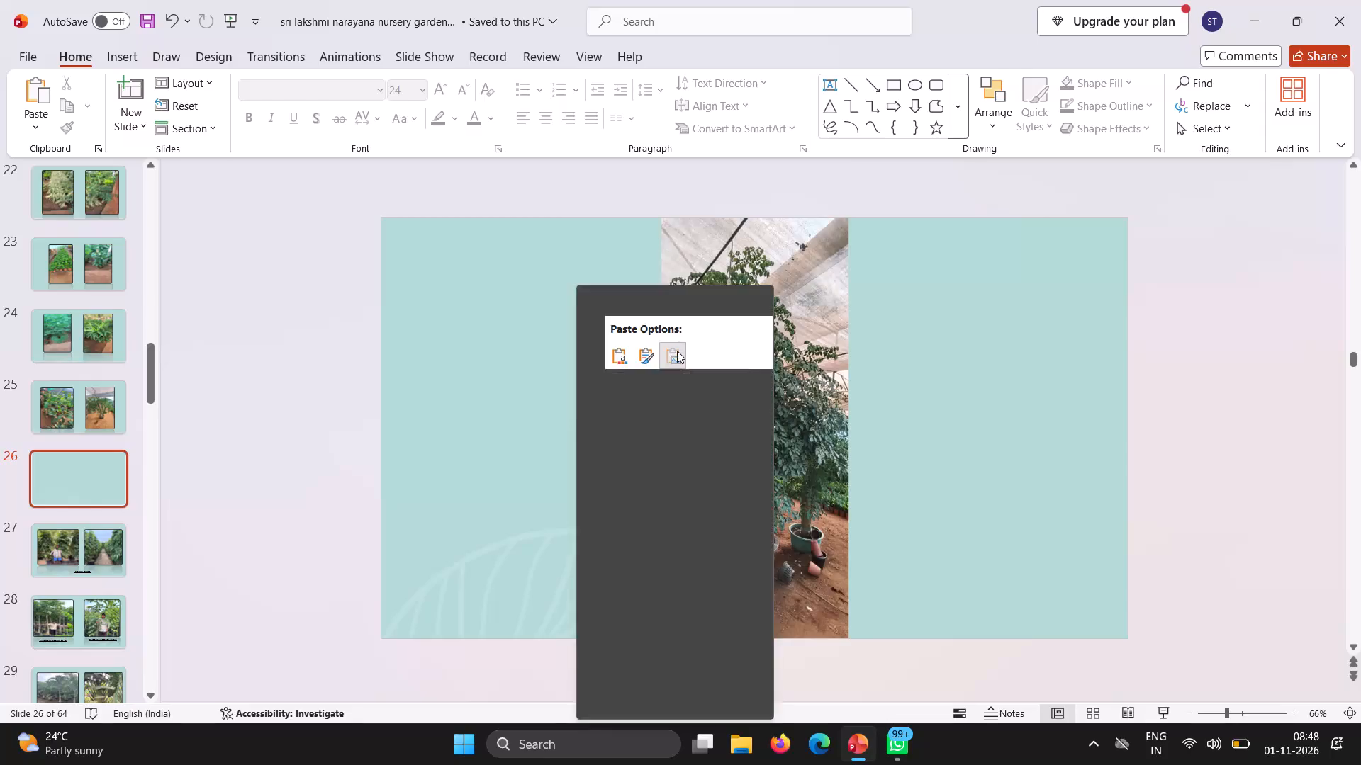
pyautogui.click(729, 115)
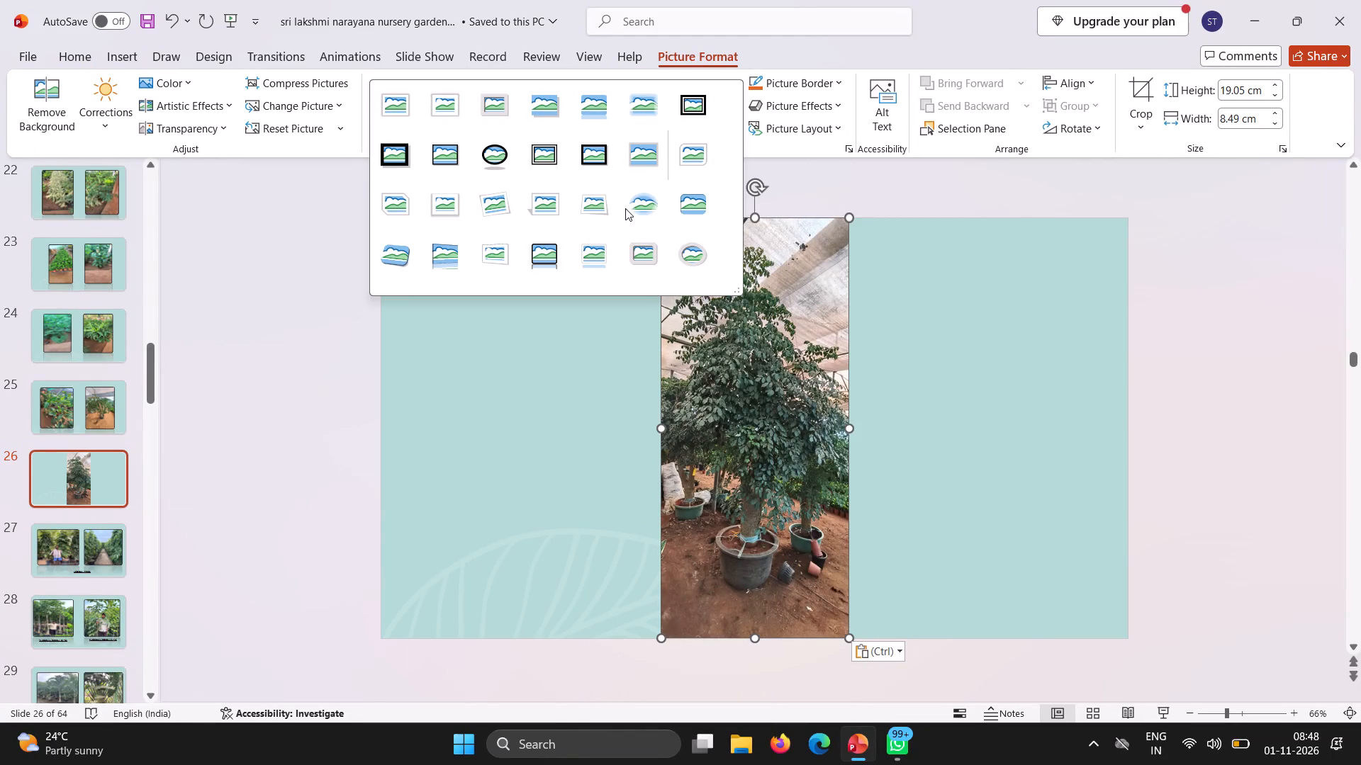
pyautogui.click(540, 251)
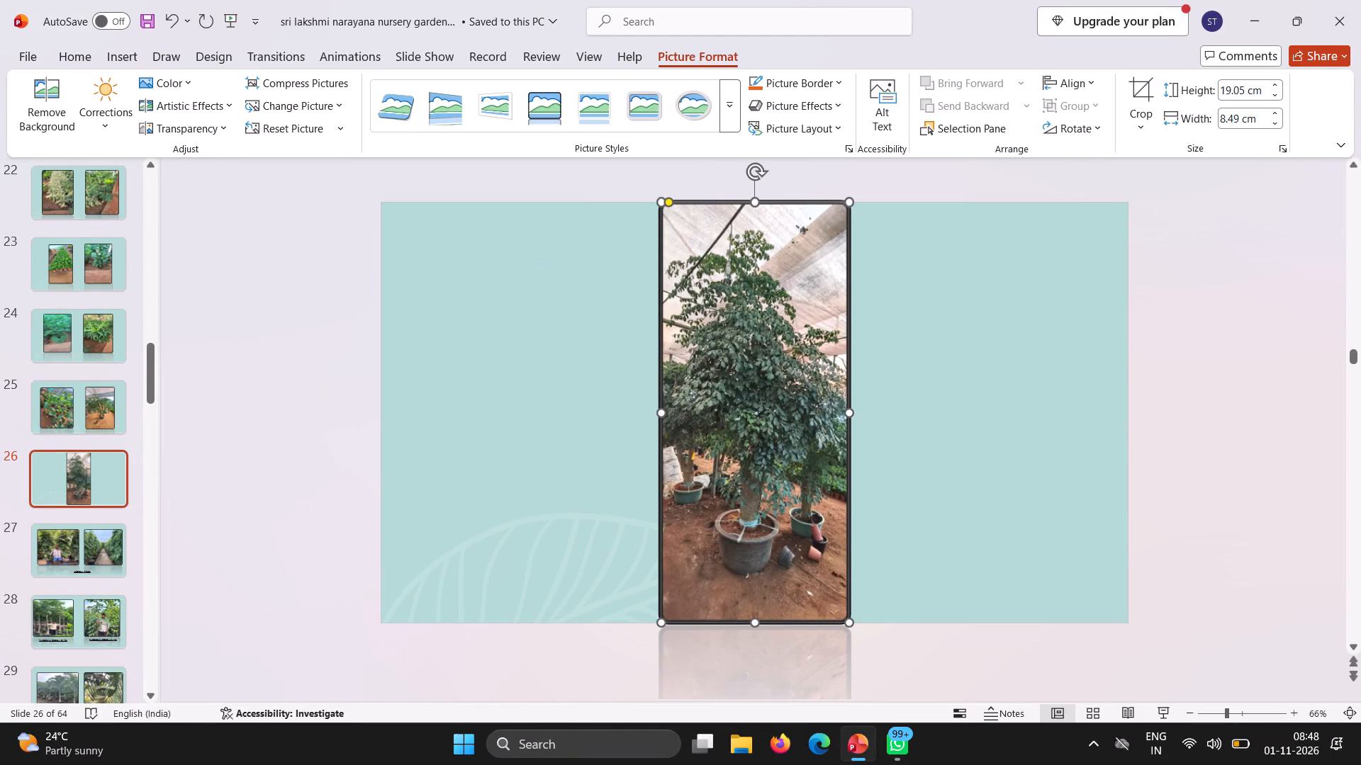
# Place the potted tree photo in slide 26's left half and resize it to about 14.44 cm high and 10.53 cm wide.
pyautogui.click(720, 295)
pyautogui.moveTo(720, 295); pyautogui.dragTo(566, 315)
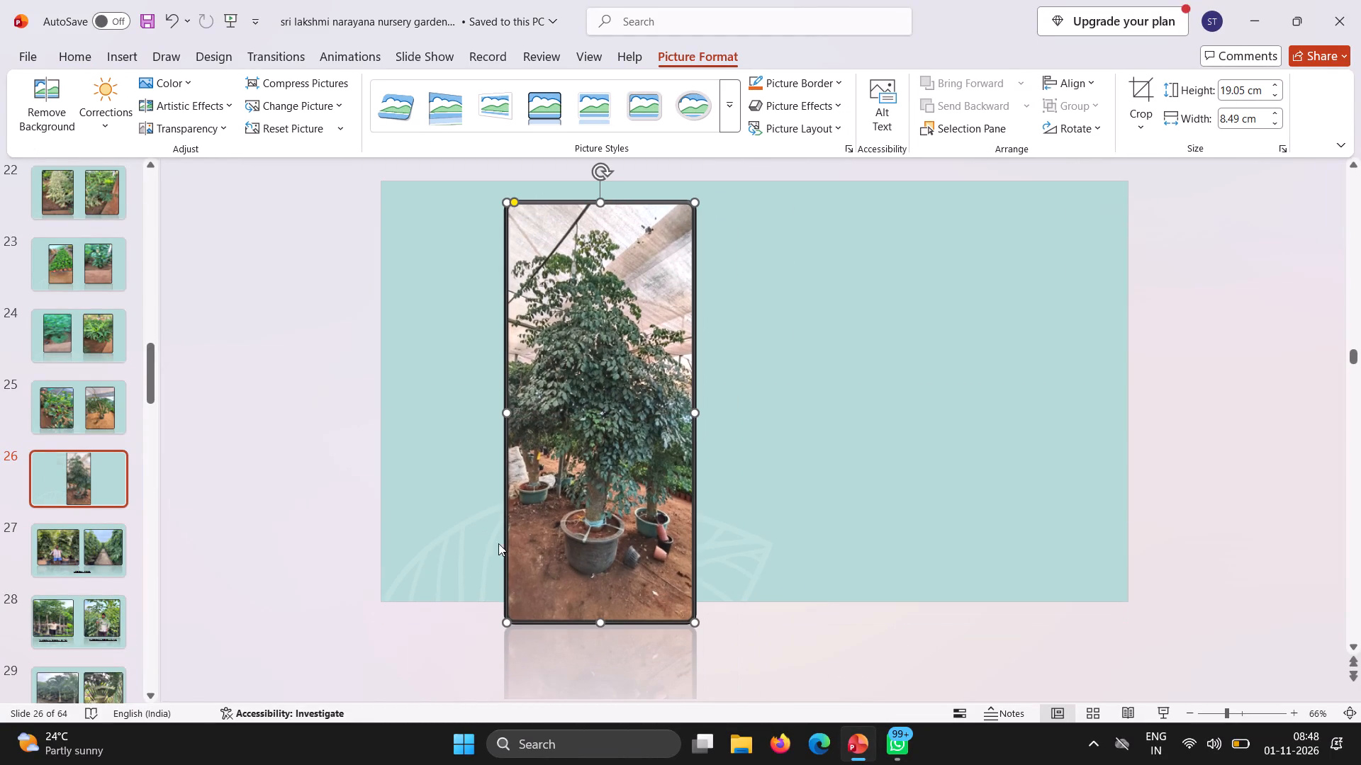
pyautogui.moveTo(601, 618); pyautogui.dragTo(599, 521)
pyautogui.moveTo(558, 439); pyautogui.dragTo(519, 449)
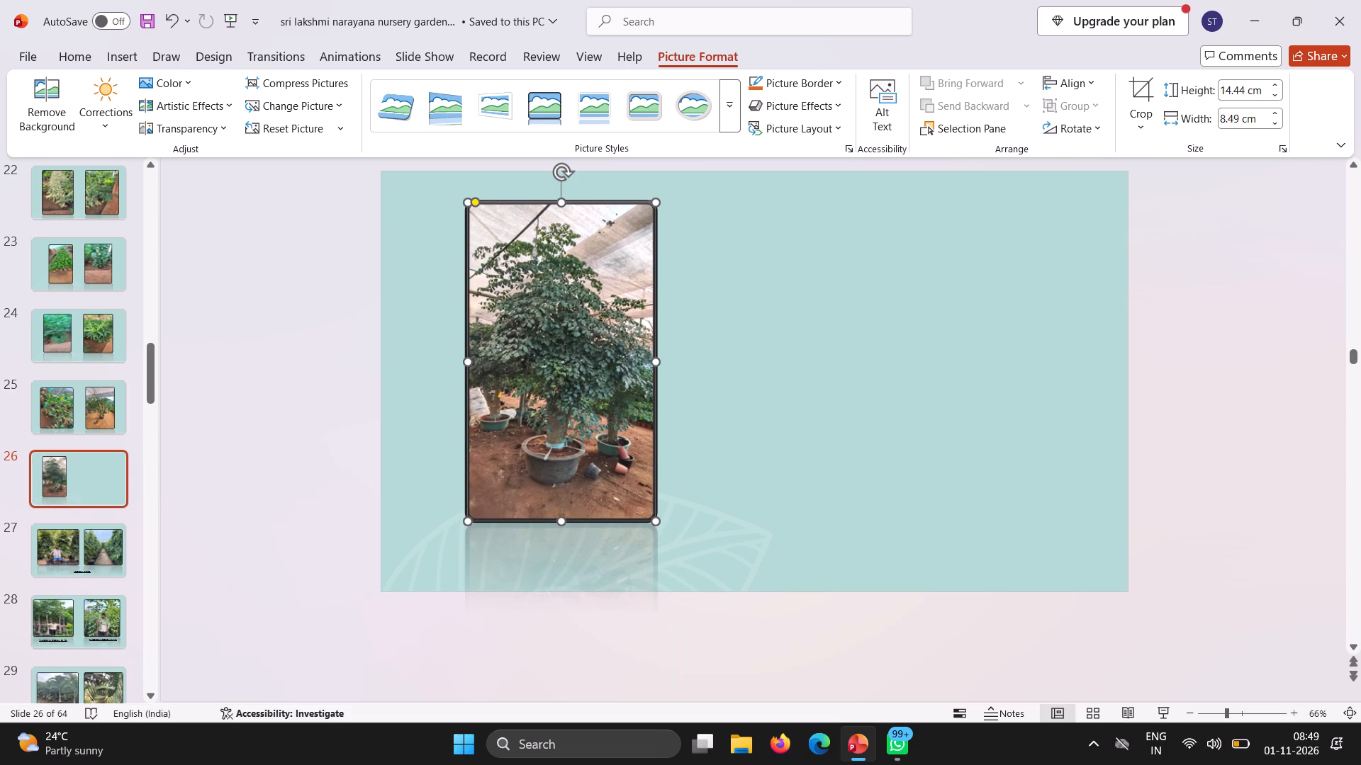
pyautogui.moveTo(657, 363); pyautogui.dragTo(700, 354)
pyautogui.moveTo(602, 360); pyautogui.dragTo(605, 369)
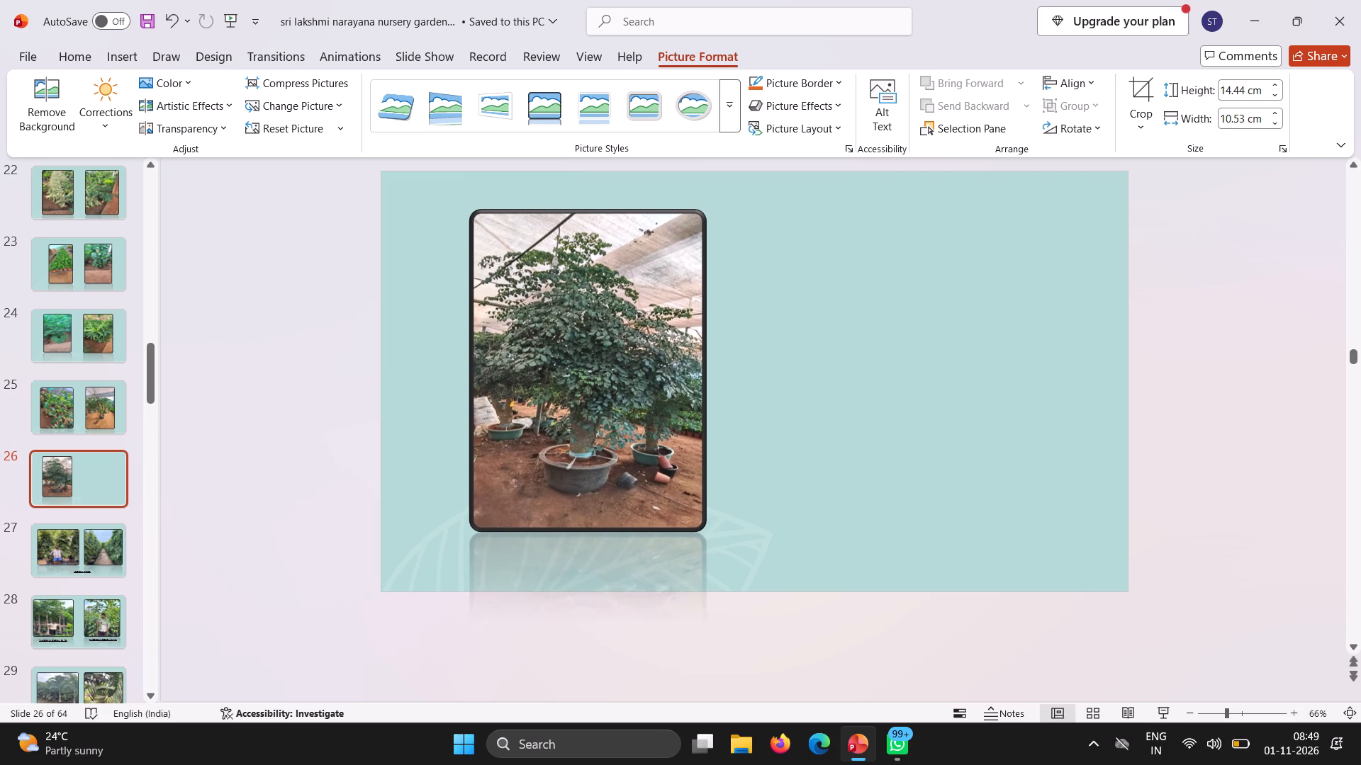
pyautogui.moveTo(605, 369); pyautogui.dragTo(603, 369)
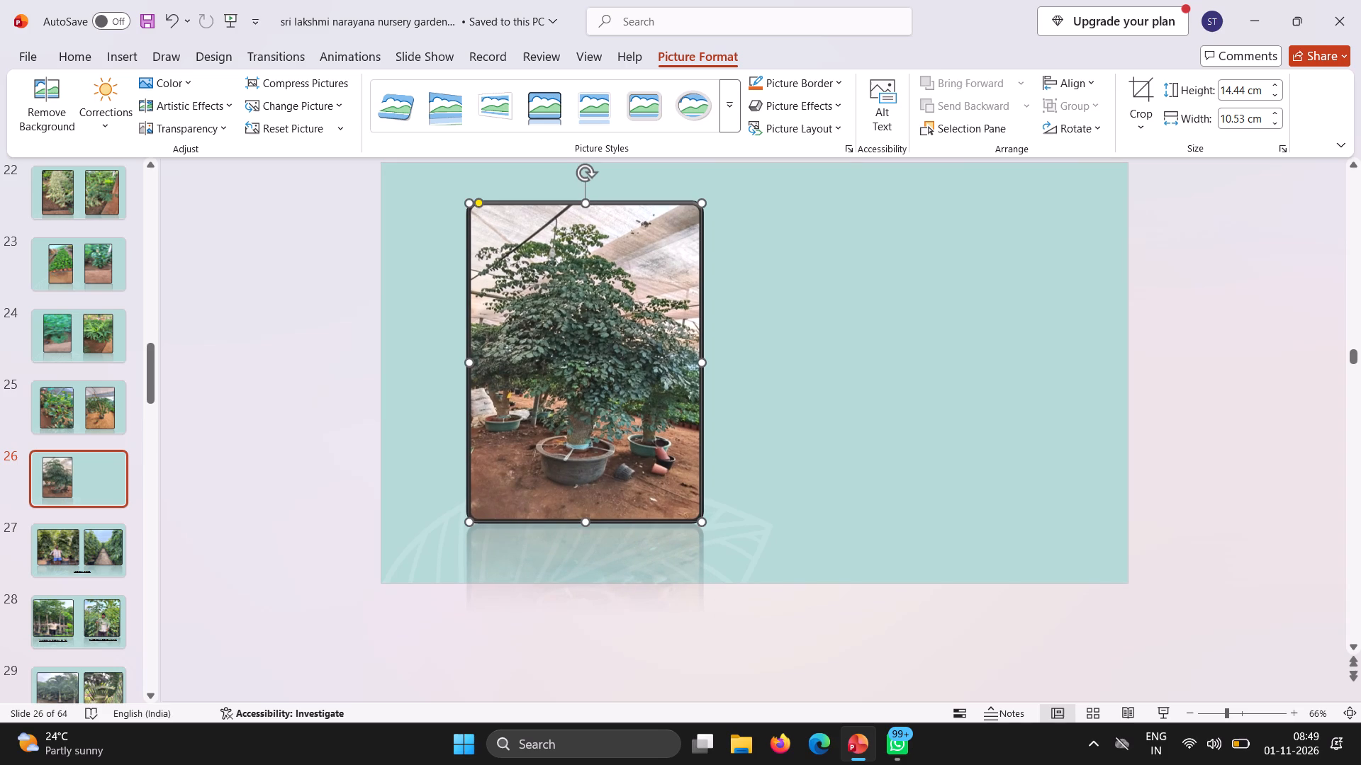
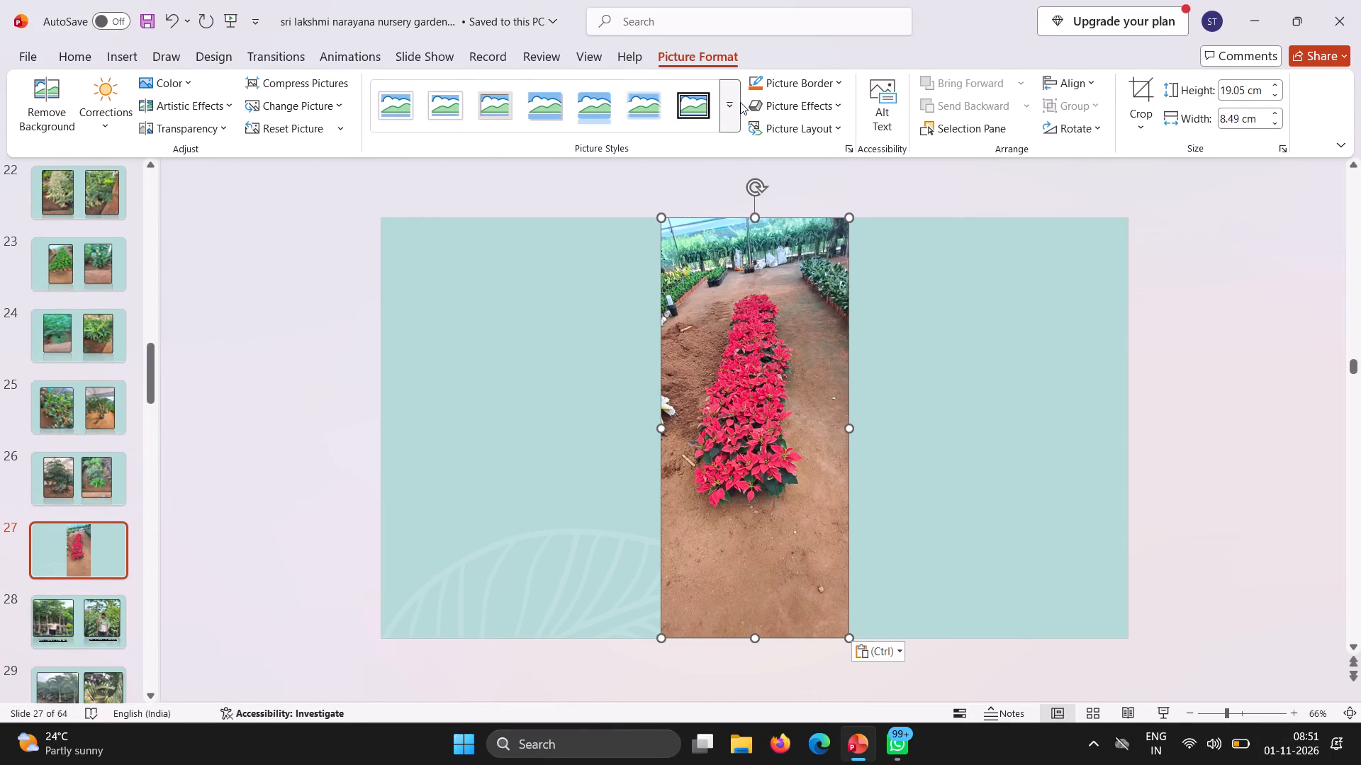
# Open the full set of picture styles for the red flower bed photo on slide 27.
pyautogui.click(740, 102)
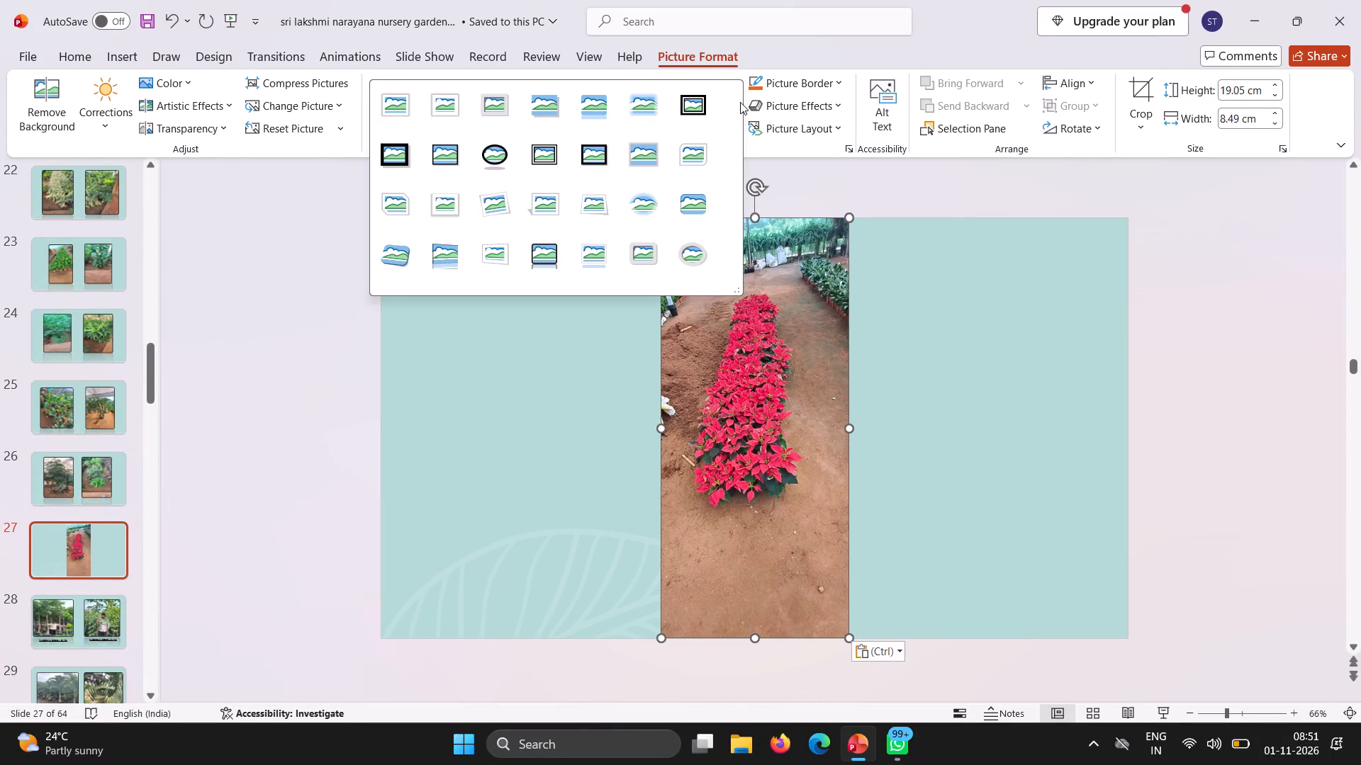
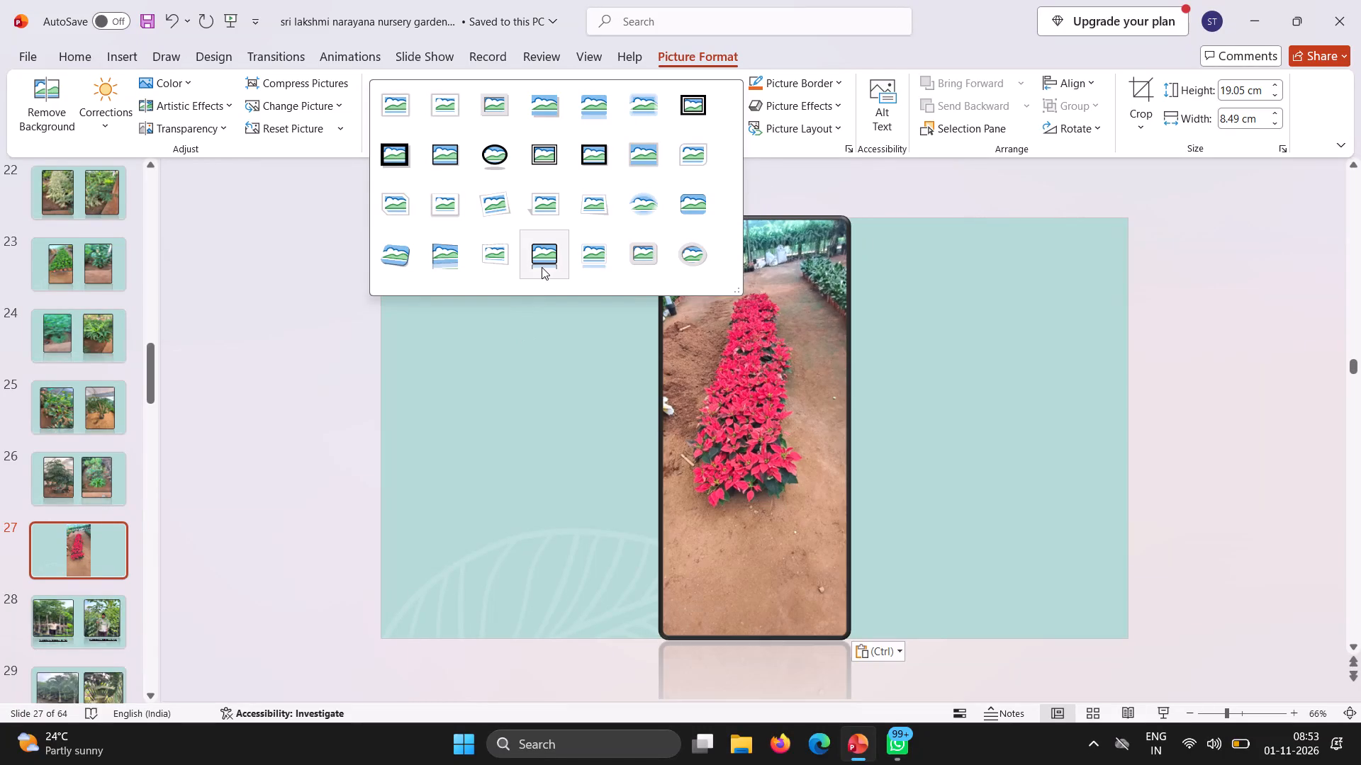
# Apply the black bevelled frame picture style with a reflection to the red flower bed photo on slide 27.
pyautogui.click(542, 267)
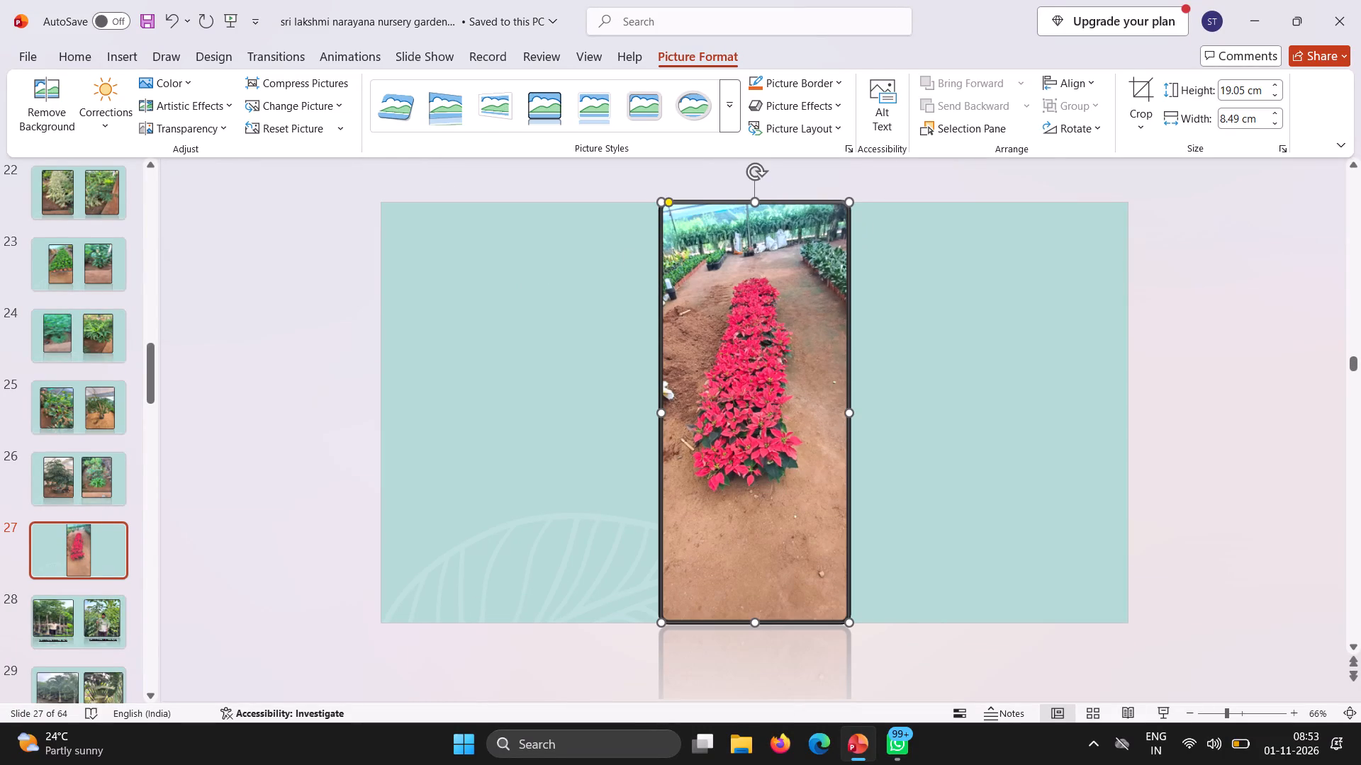
# Place the red flower bed photo in the left half of slide 27, sized about 13.6 cm high by 9.4 cm wide.
pyautogui.moveTo(754, 208); pyautogui.dragTo(592, 311)
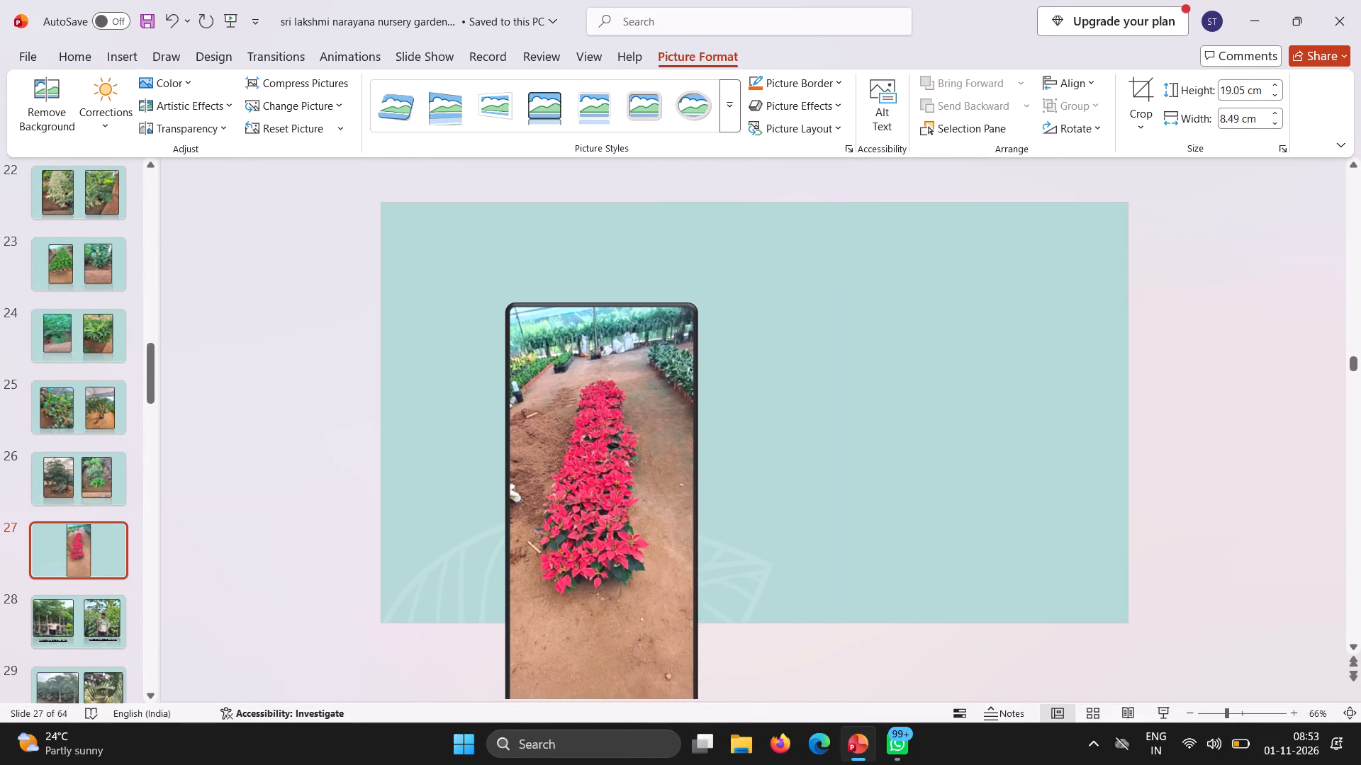
pyautogui.moveTo(592, 311); pyautogui.dragTo(561, 263)
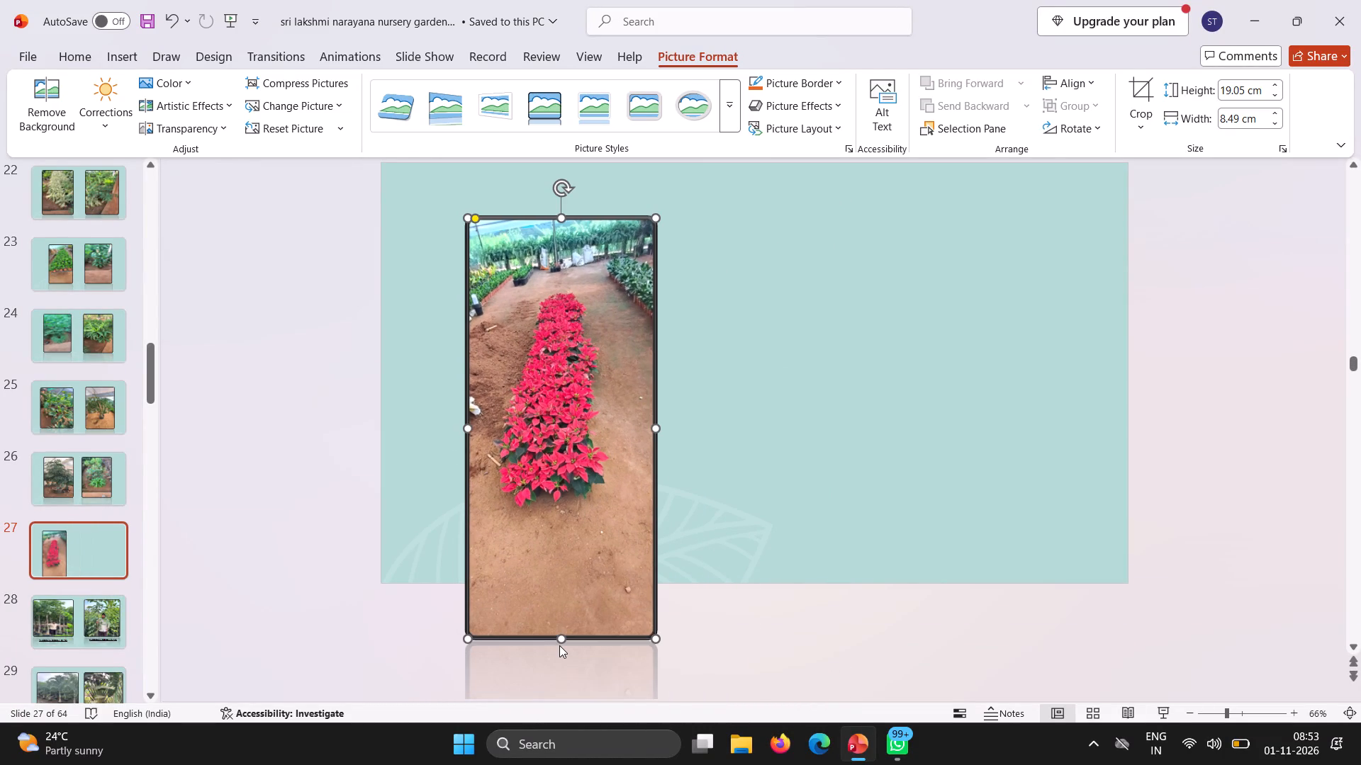
pyautogui.moveTo(562, 641); pyautogui.dragTo(578, 518)
pyautogui.moveTo(597, 415); pyautogui.dragTo(622, 408)
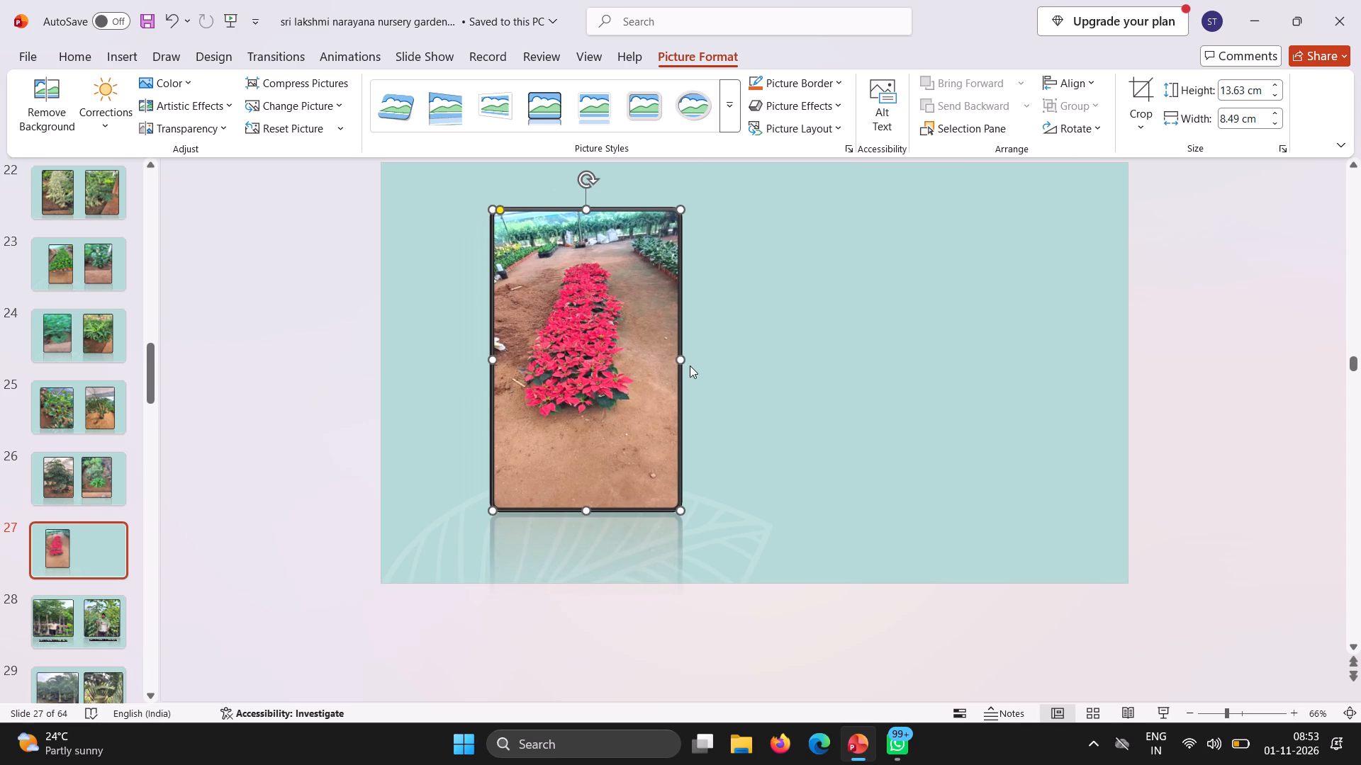
pyautogui.moveTo(679, 355); pyautogui.dragTo(696, 348)
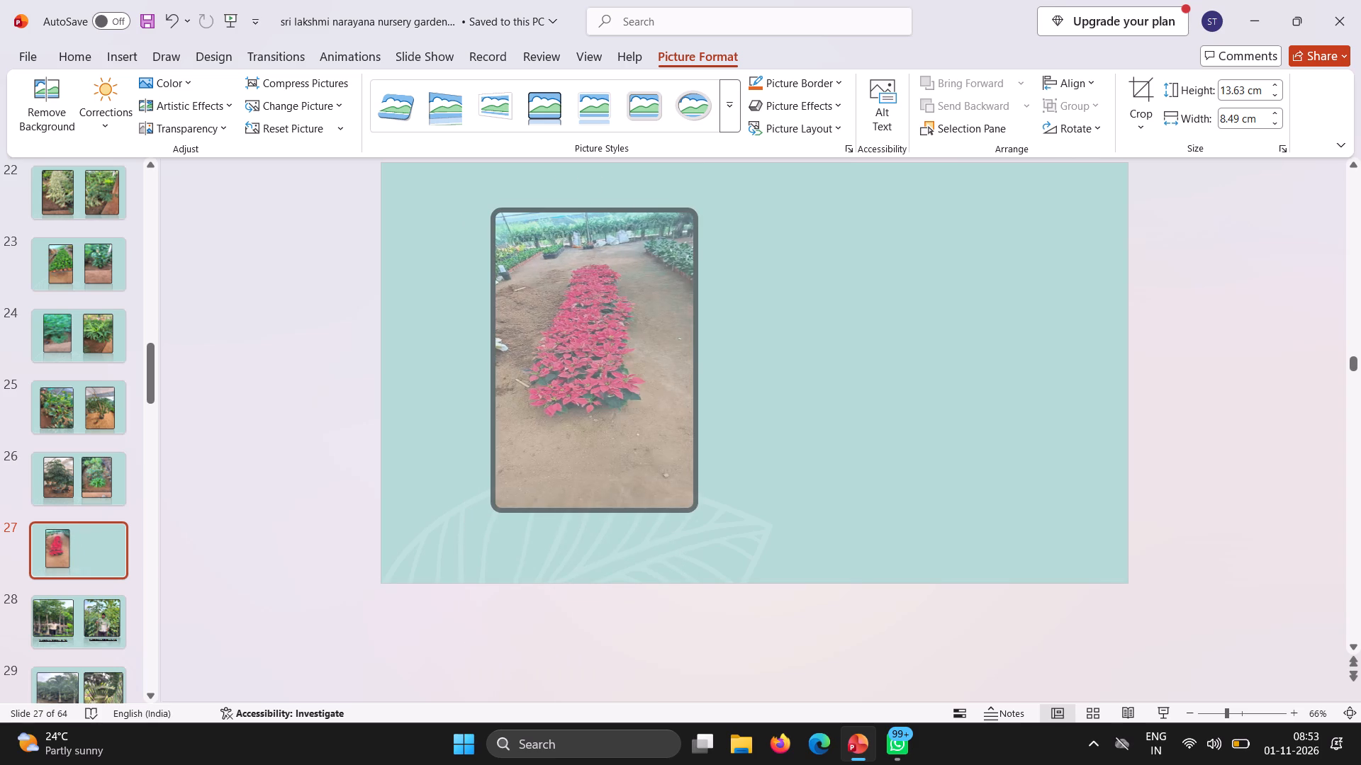
pyautogui.moveTo(696, 348); pyautogui.dragTo(699, 348)
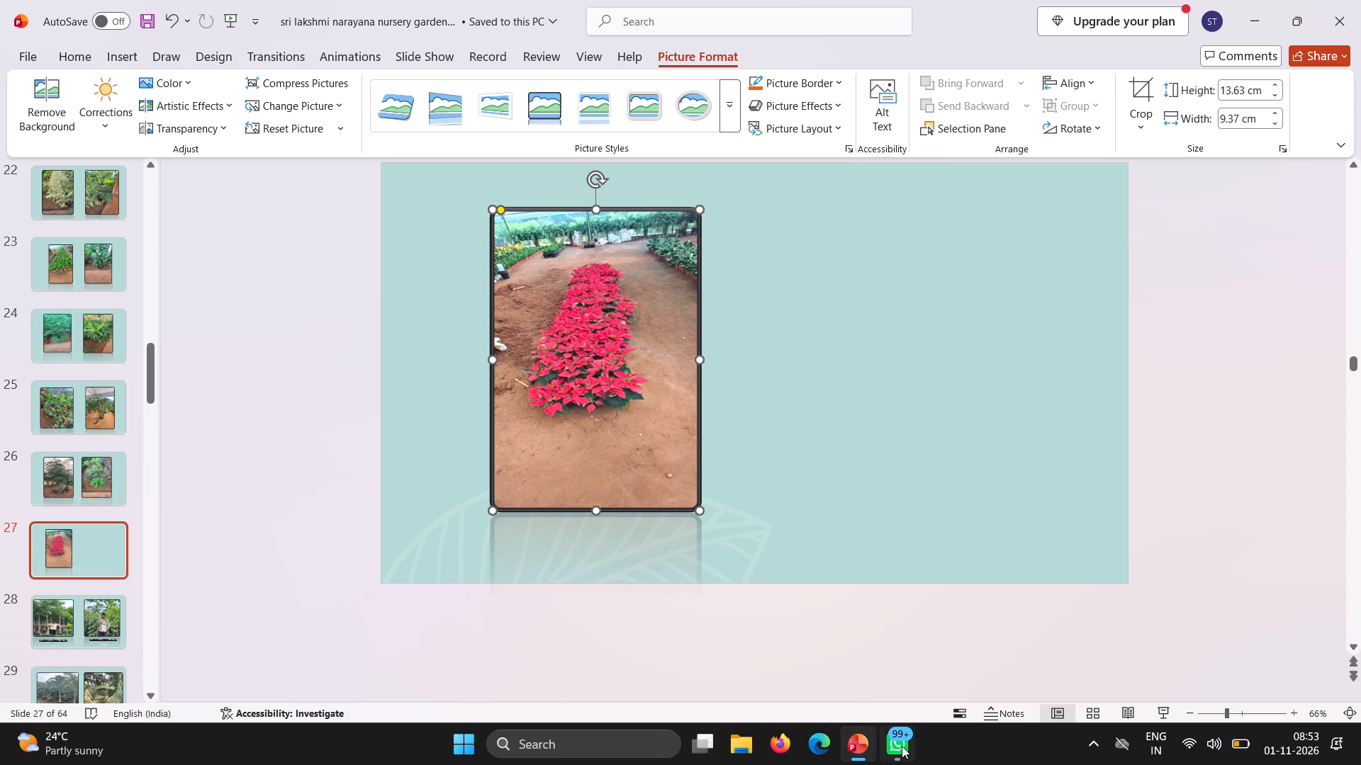